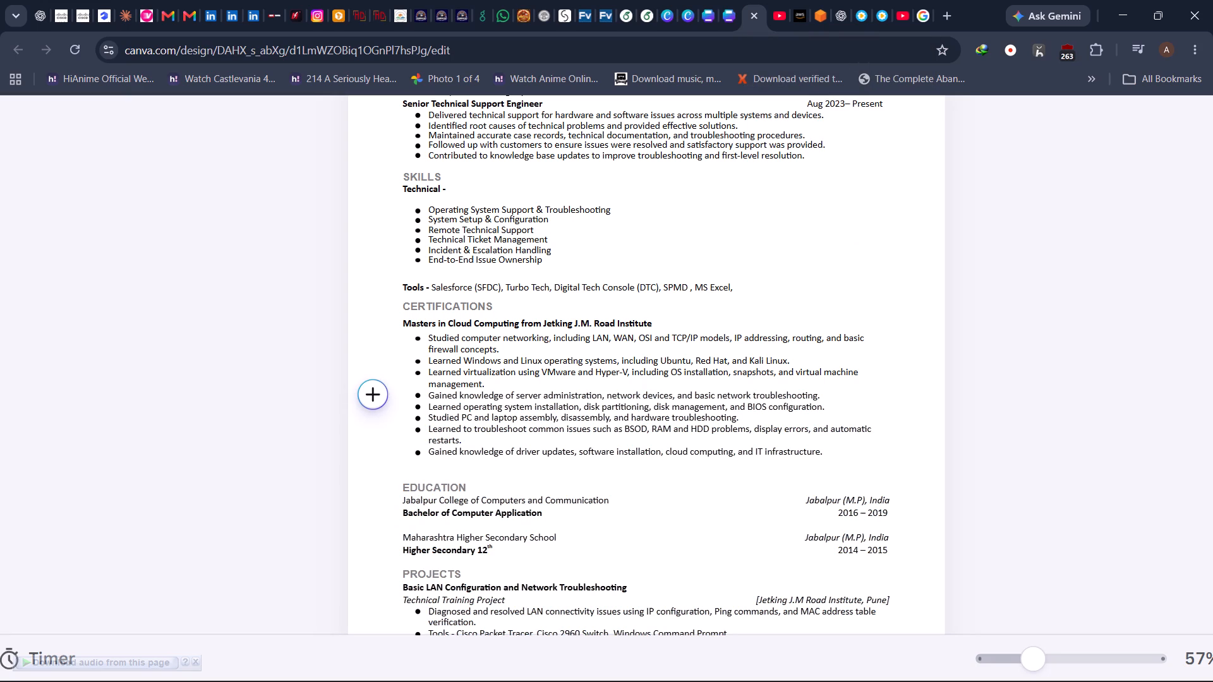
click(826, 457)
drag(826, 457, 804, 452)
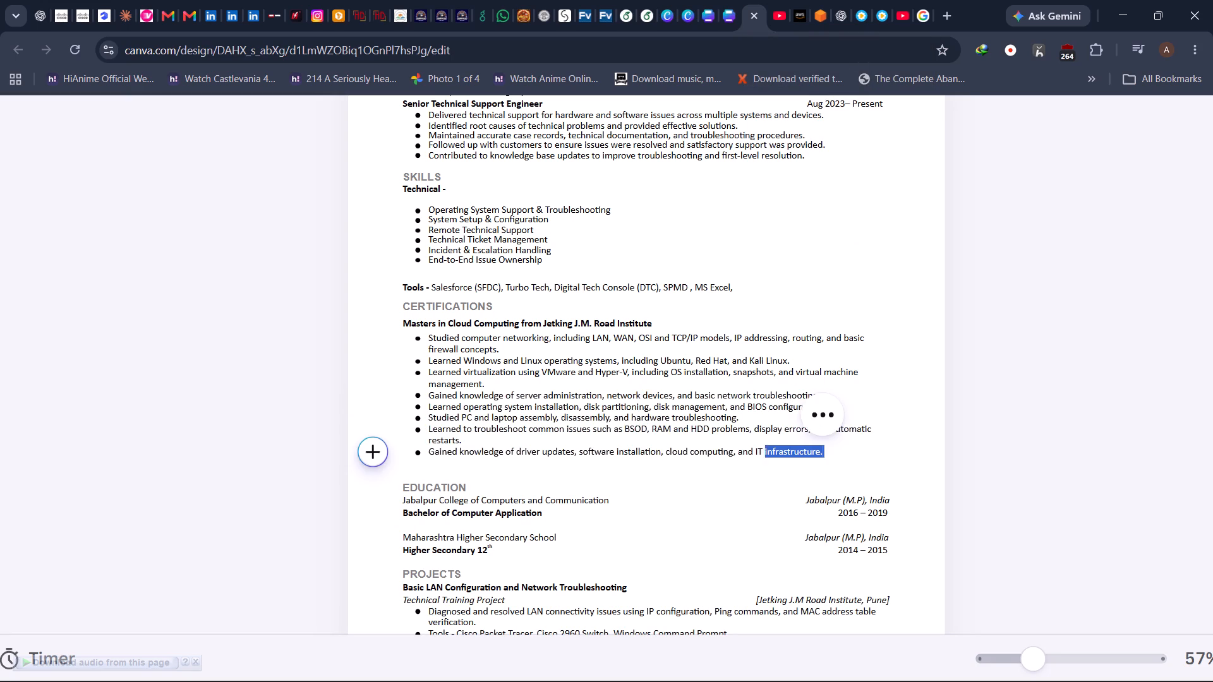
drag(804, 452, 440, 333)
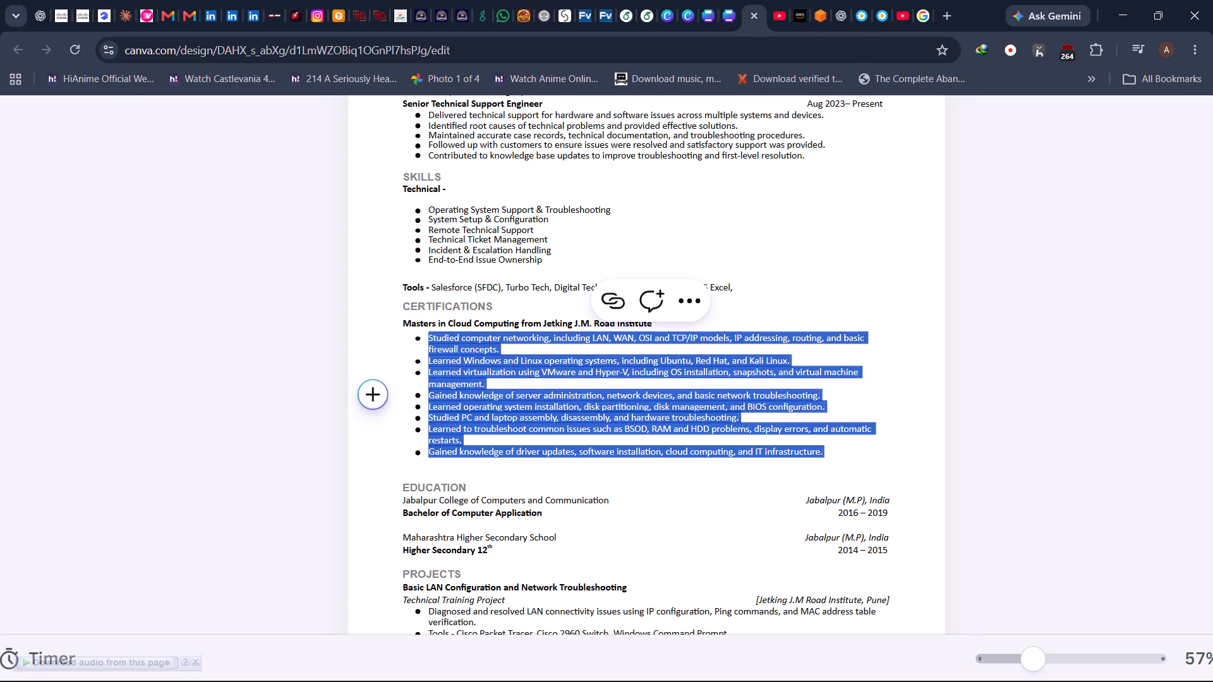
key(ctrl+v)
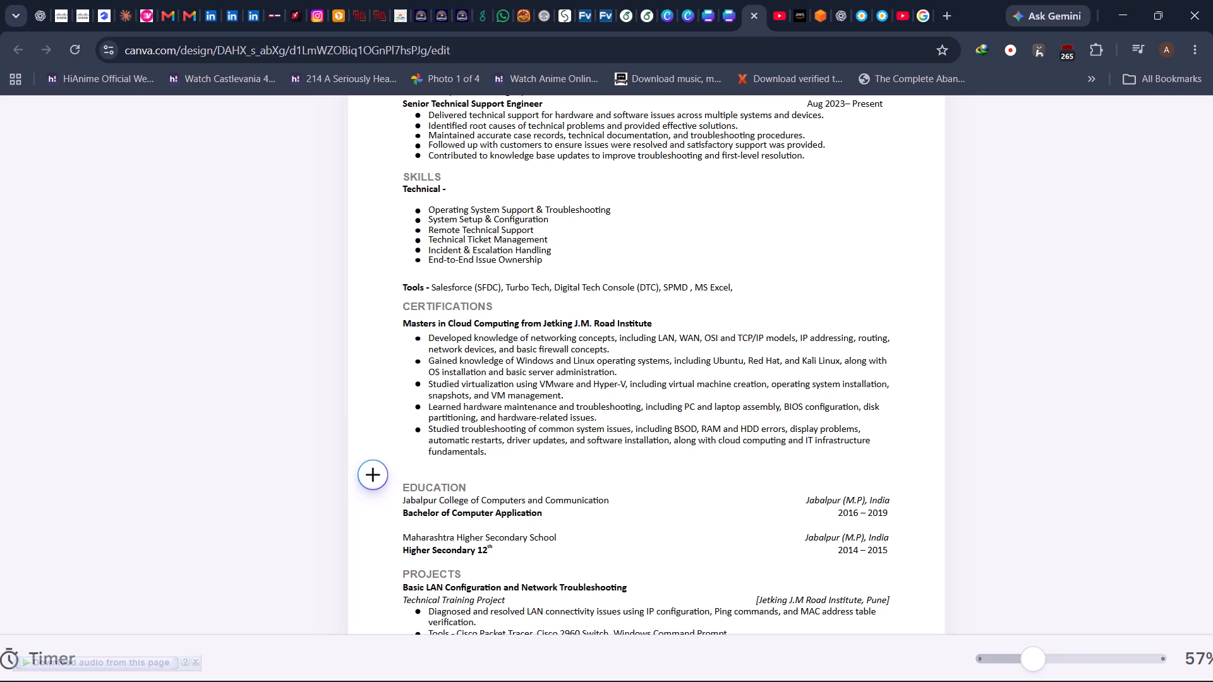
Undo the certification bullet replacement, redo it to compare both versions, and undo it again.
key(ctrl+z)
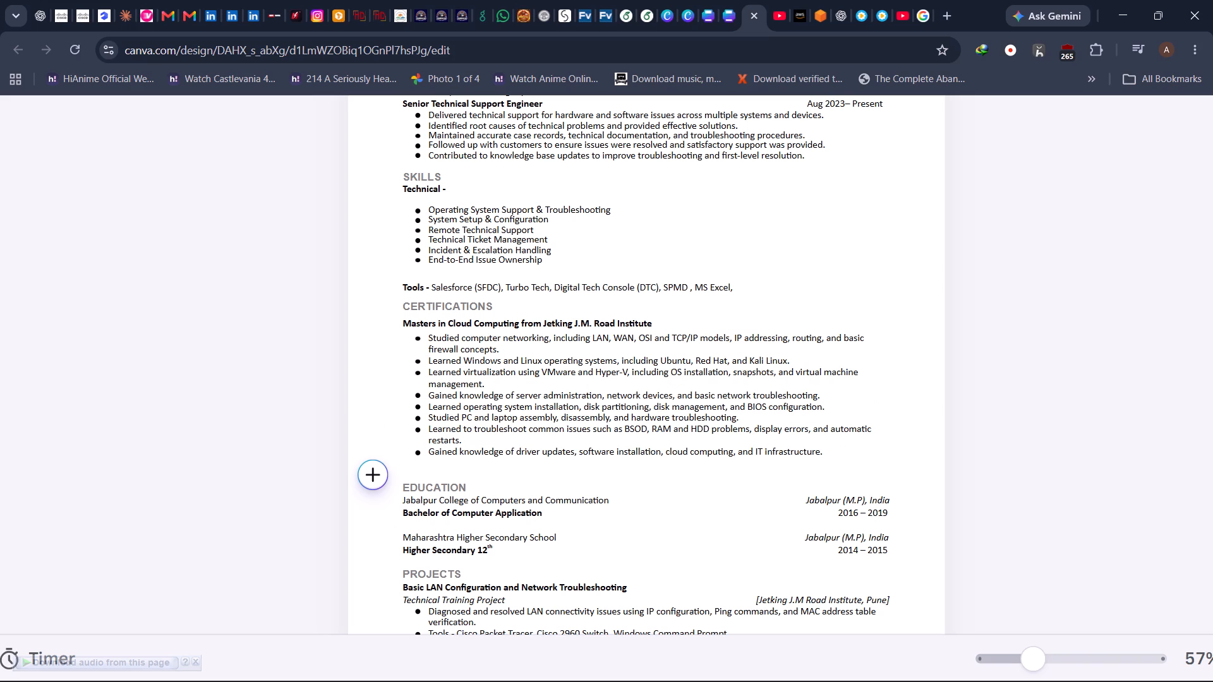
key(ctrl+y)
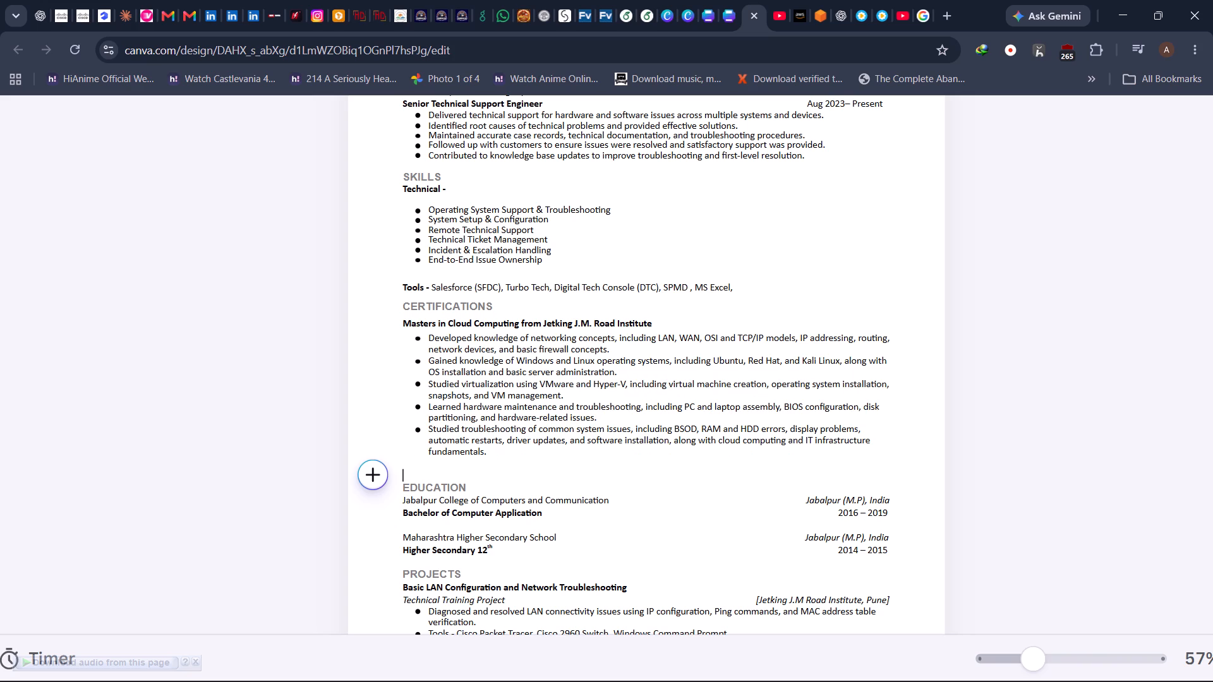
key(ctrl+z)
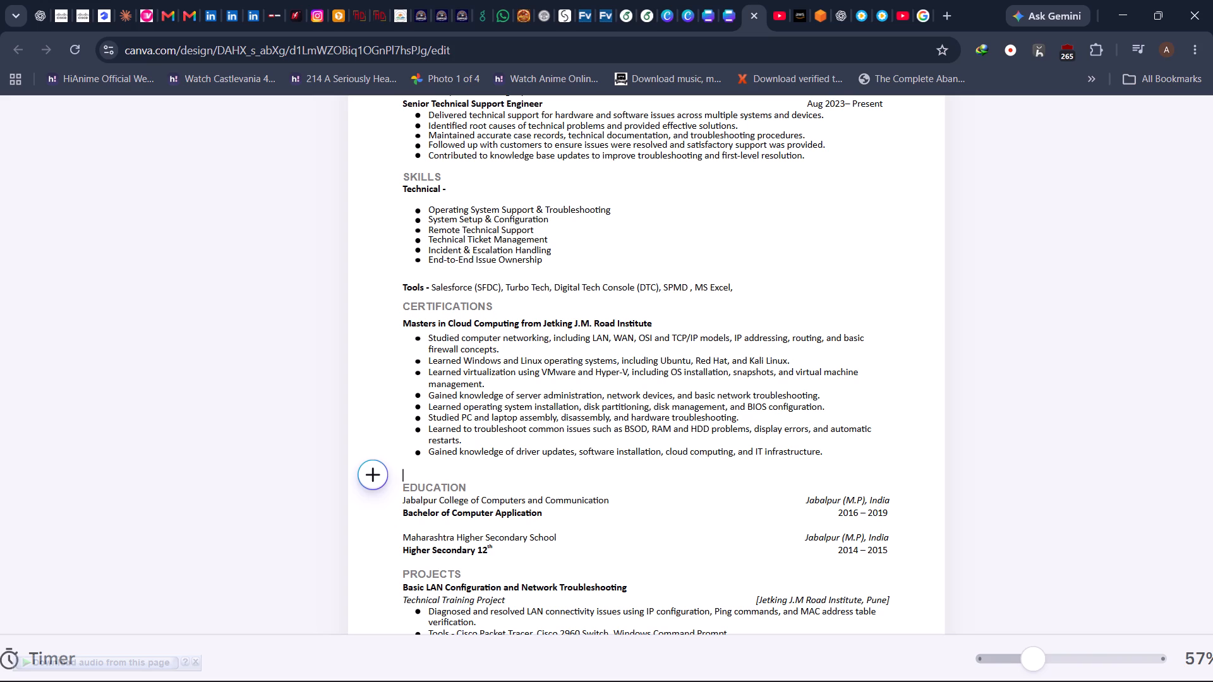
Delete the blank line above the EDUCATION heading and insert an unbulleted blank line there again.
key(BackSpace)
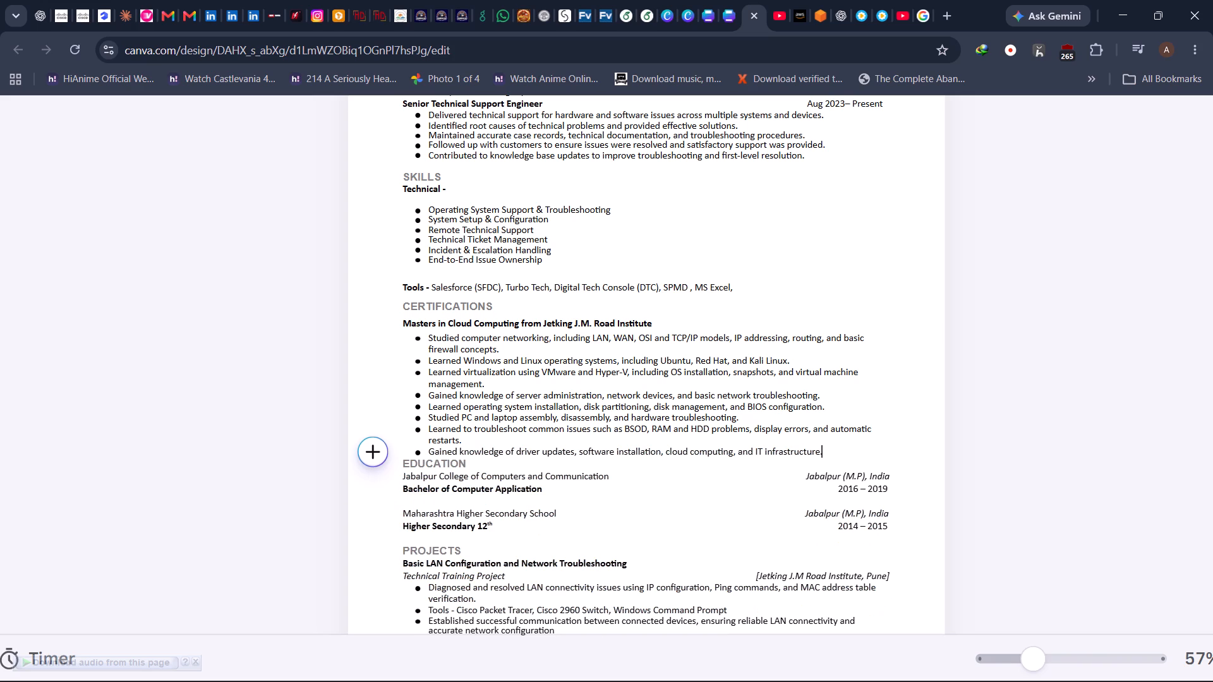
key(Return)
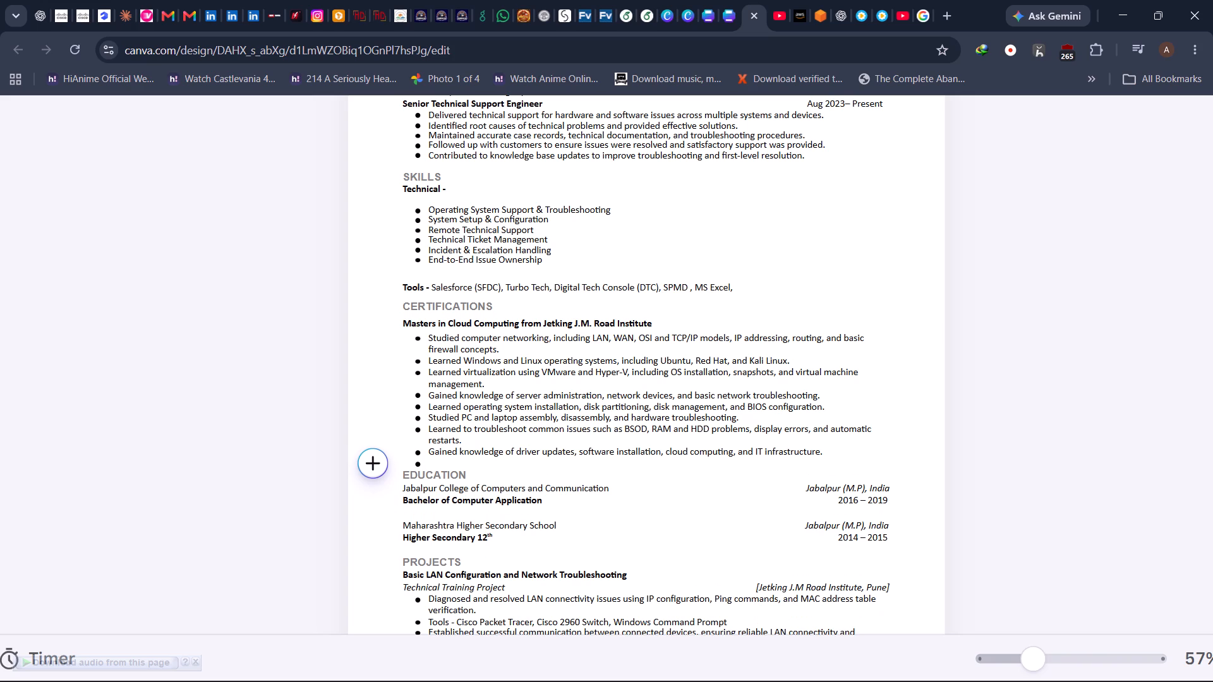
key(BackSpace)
Copy "Pune, India" from the Concentrix entry and paste it after the Masters in Cloud Computing heading, spaced out to align with the original.
scroll(440, 333, down, 1)
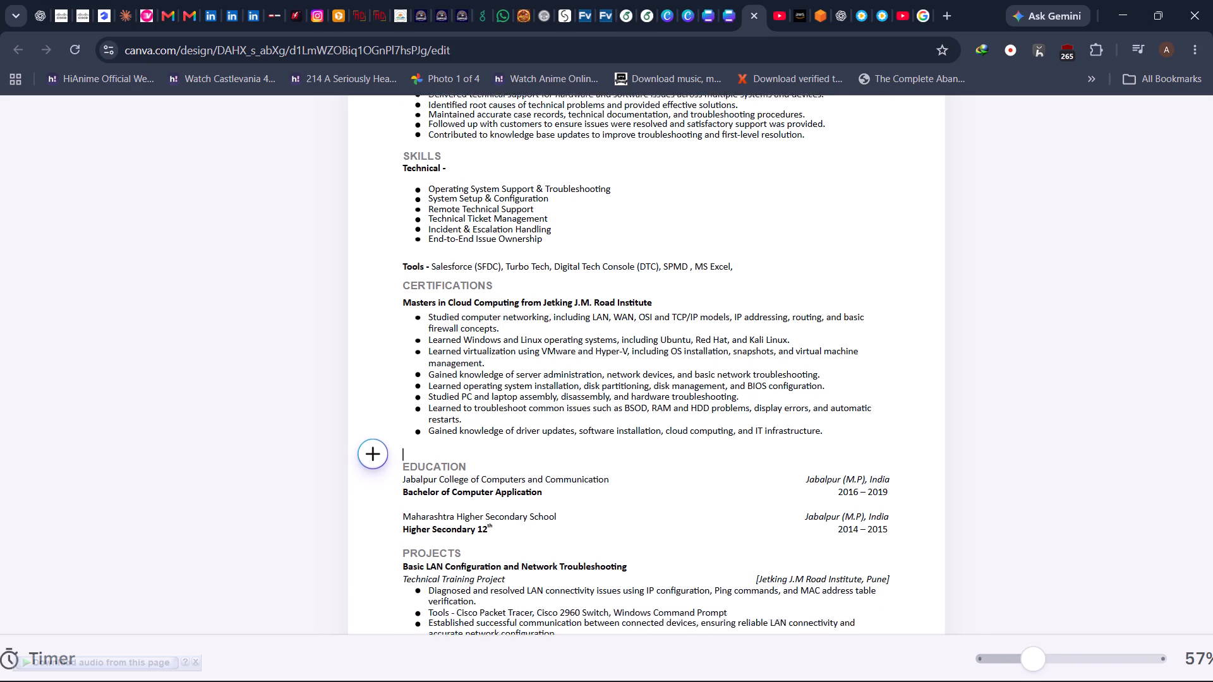
scroll(440, 333, down, 3)
scroll(440, 333, up, 3)
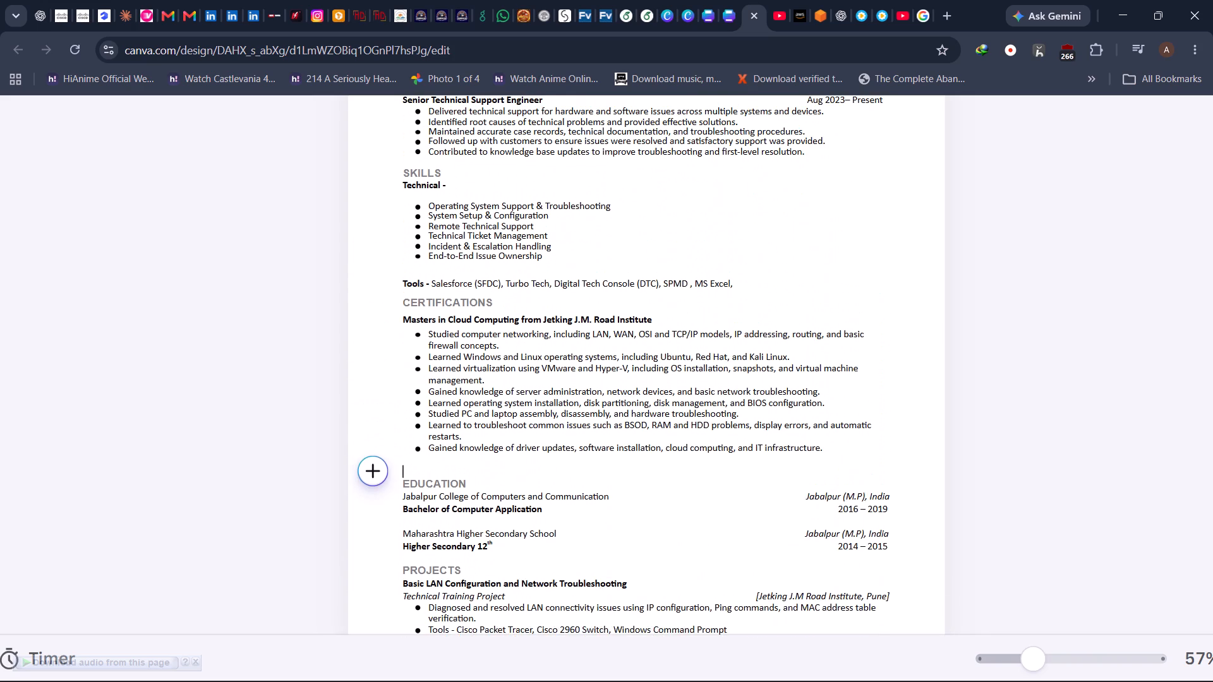
scroll(440, 333, up, 2)
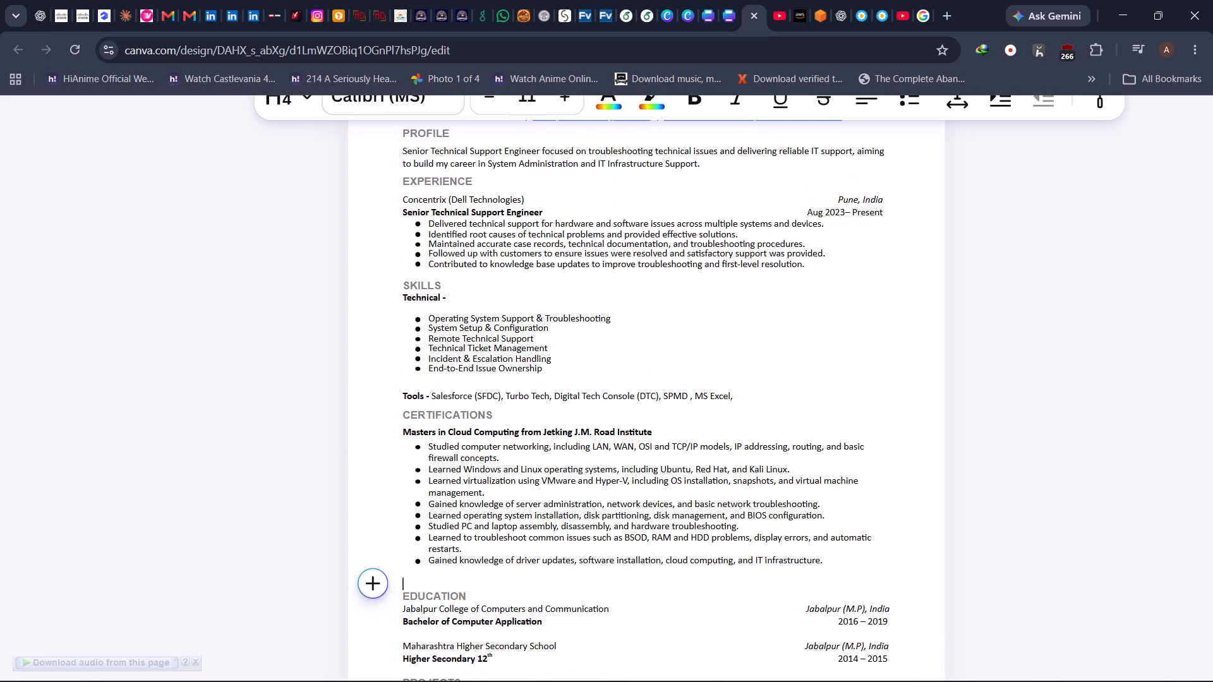
scroll(440, 333, up, 1)
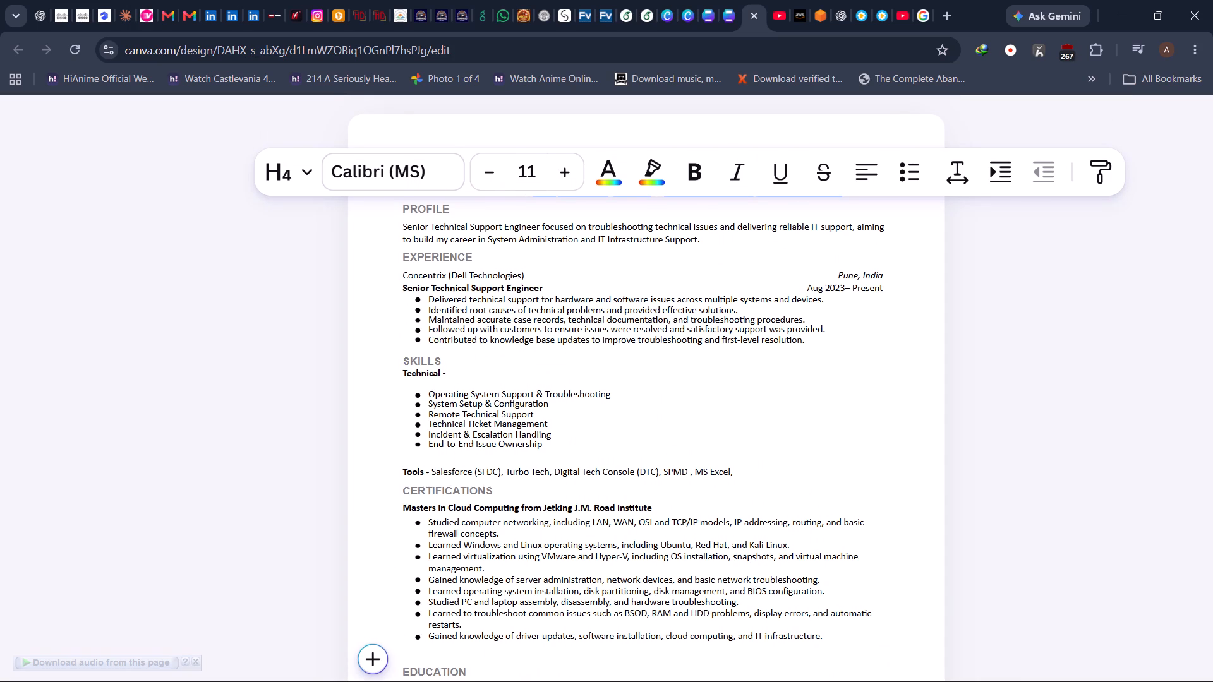
scroll(564, 405, up, 1)
click(806, 408)
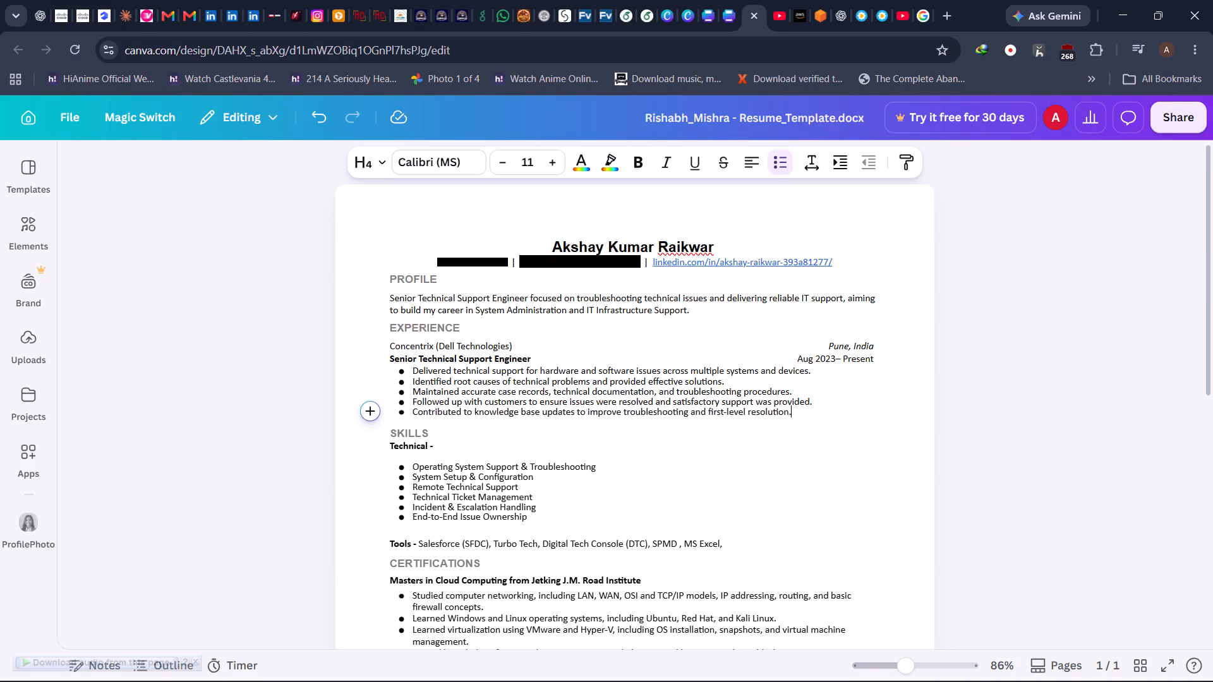
click(742, 575)
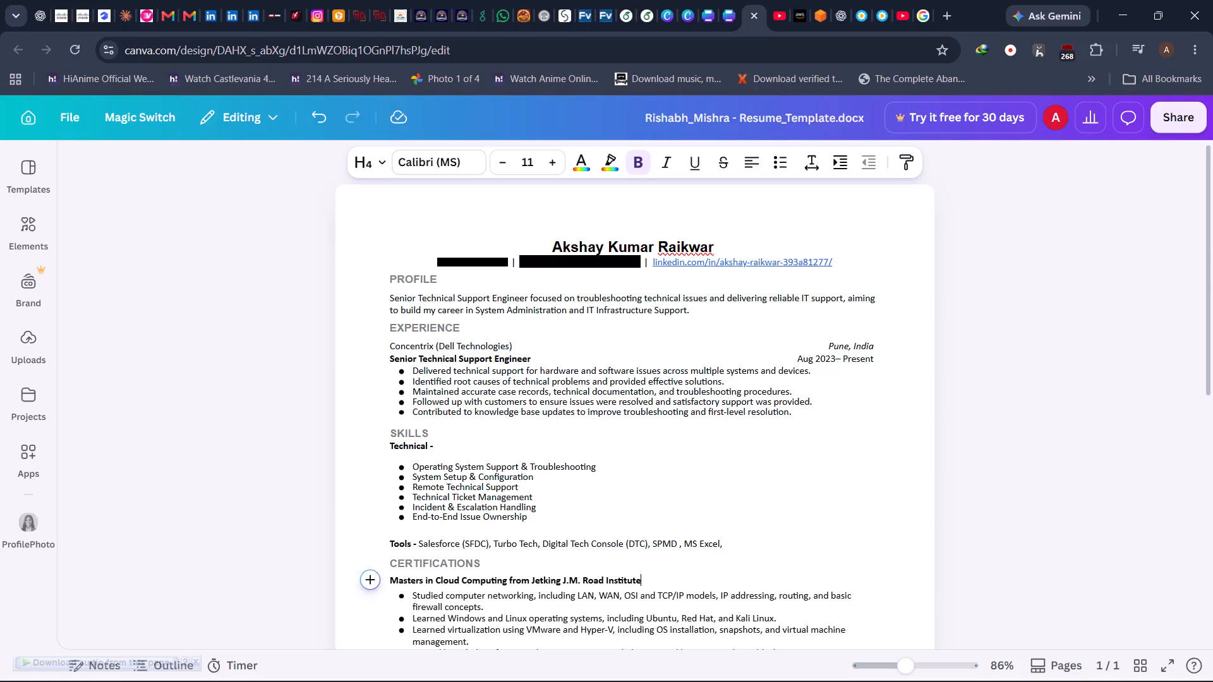
drag(829, 349, 879, 344)
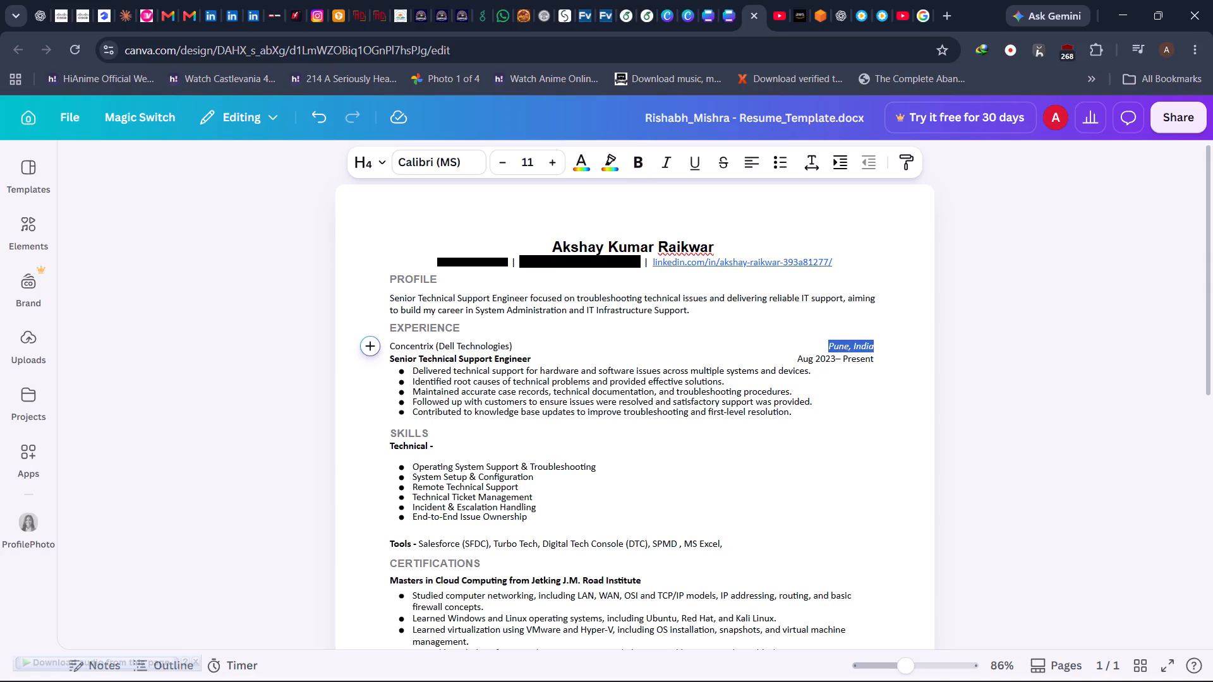
key(ctrl+c)
click(723, 587)
click(746, 585)
key(space)
key(space)
key(space)
key(space)
key(space)
key(space)
key(space)
key(space)
key(space)
key(space)
key(space)
key(space)
key(space)
key(space)
key(space)
key(space)
key(space)
key(space)
key(space)
key(space)
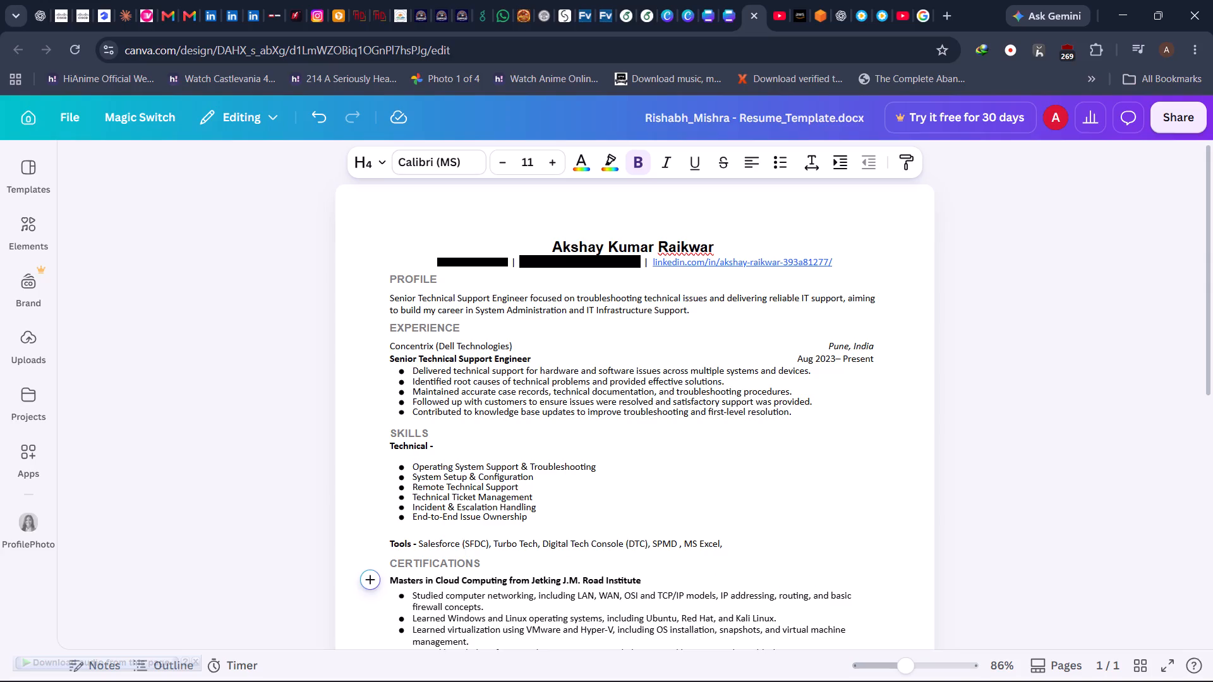
key(ctrl+v)
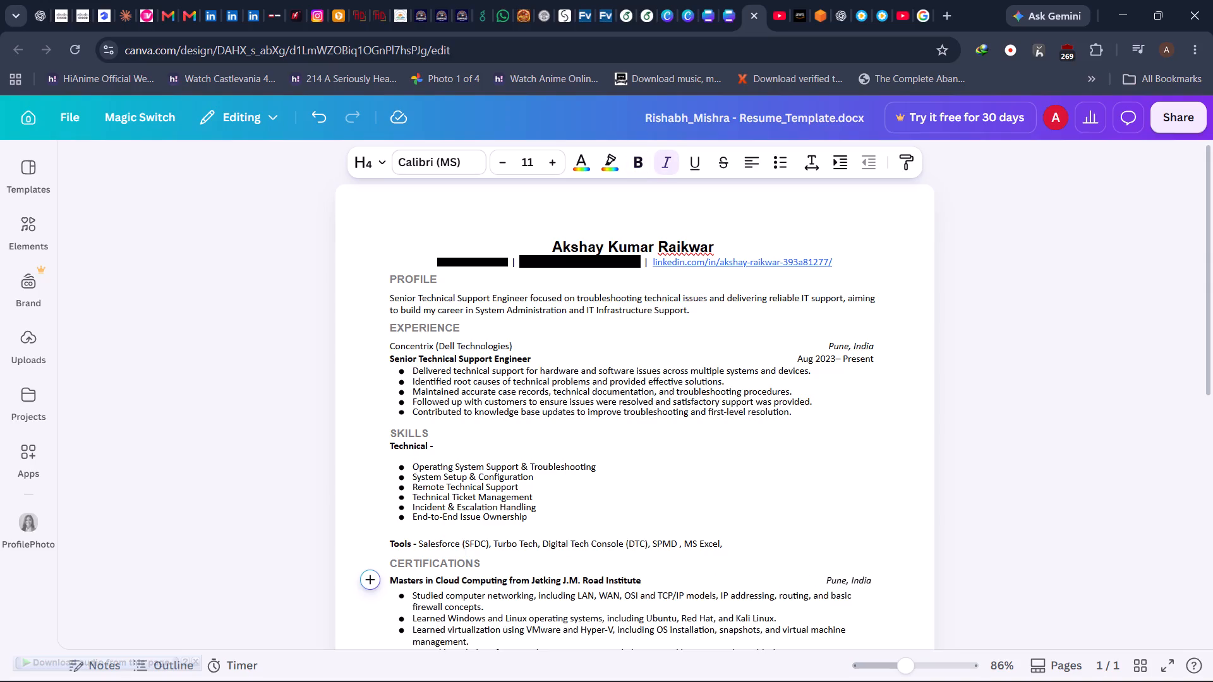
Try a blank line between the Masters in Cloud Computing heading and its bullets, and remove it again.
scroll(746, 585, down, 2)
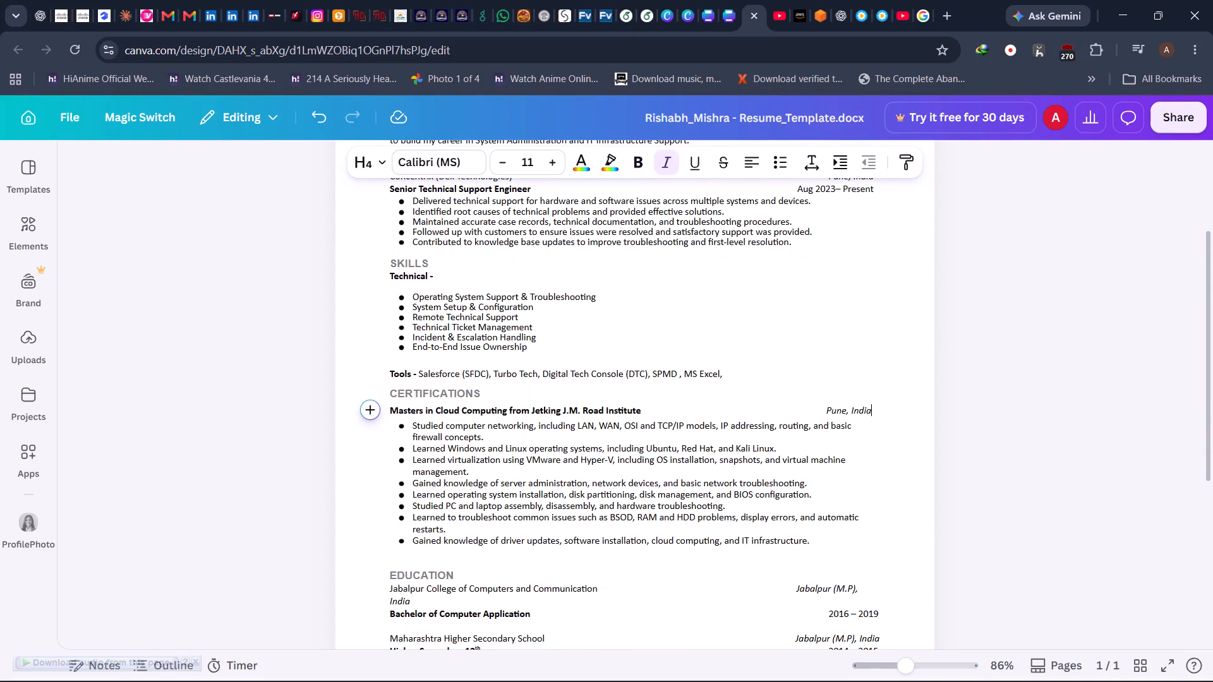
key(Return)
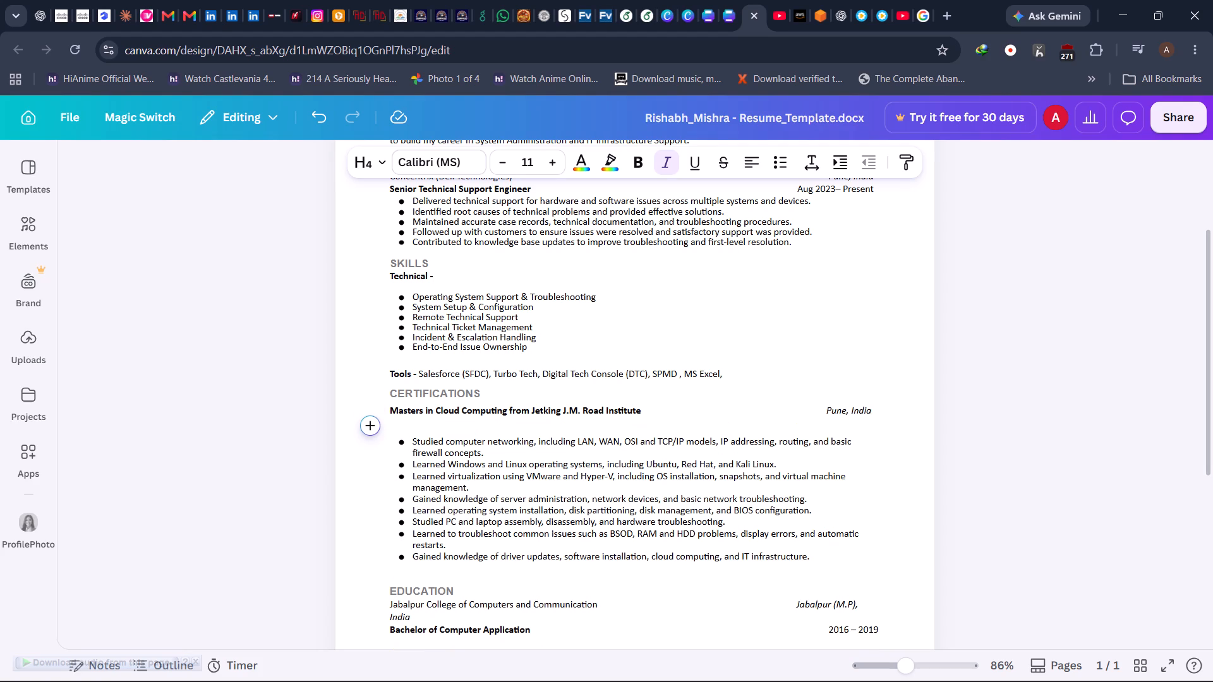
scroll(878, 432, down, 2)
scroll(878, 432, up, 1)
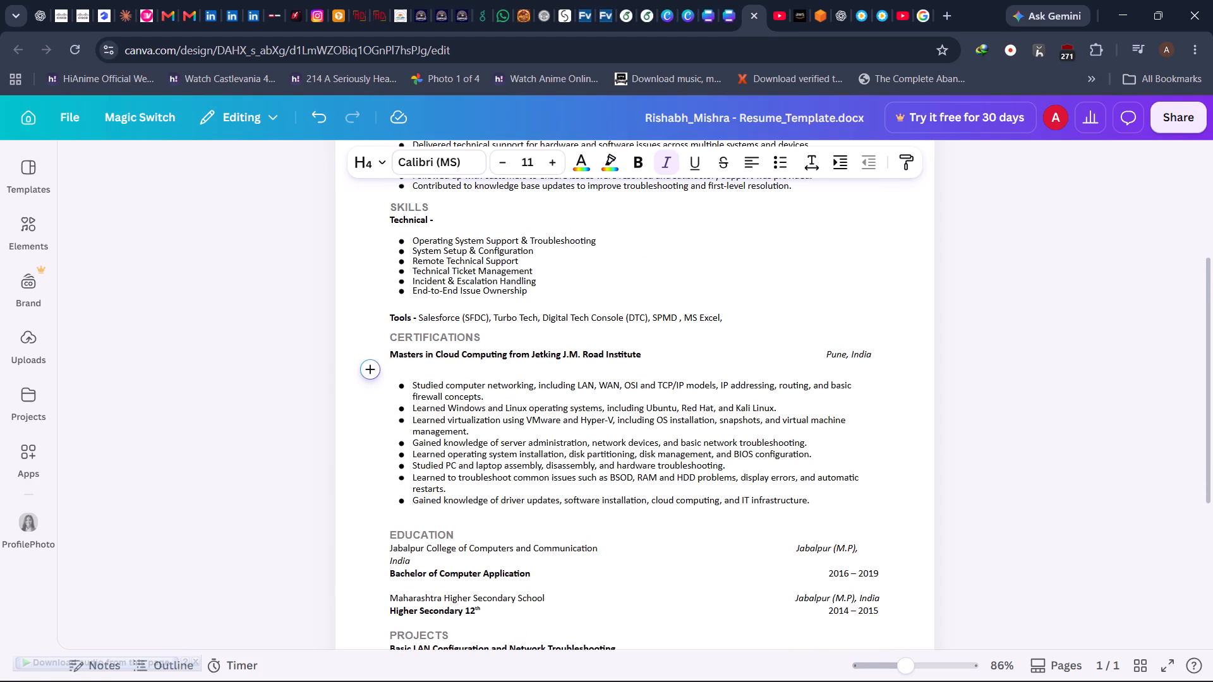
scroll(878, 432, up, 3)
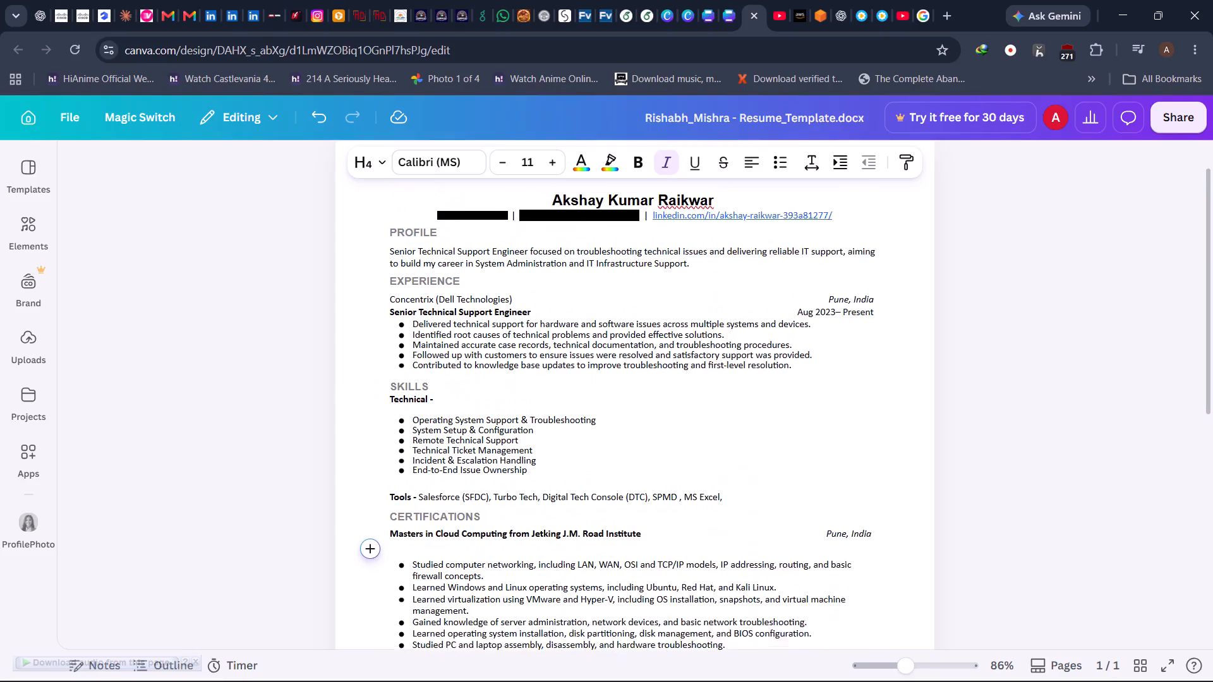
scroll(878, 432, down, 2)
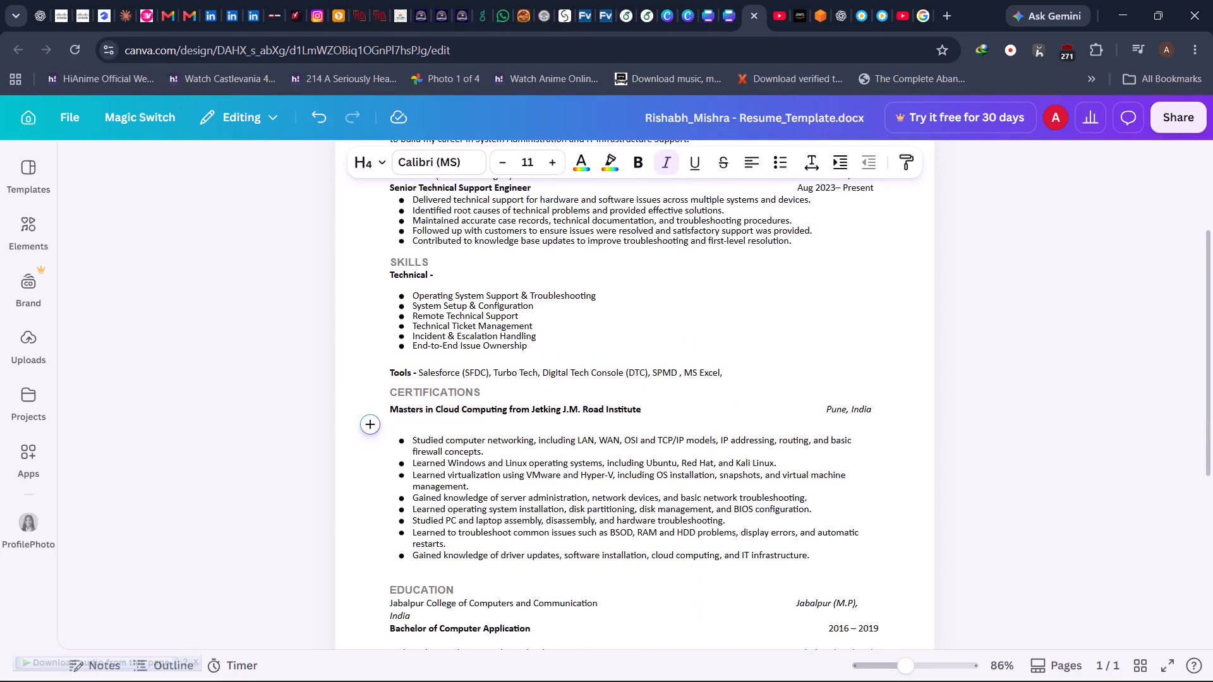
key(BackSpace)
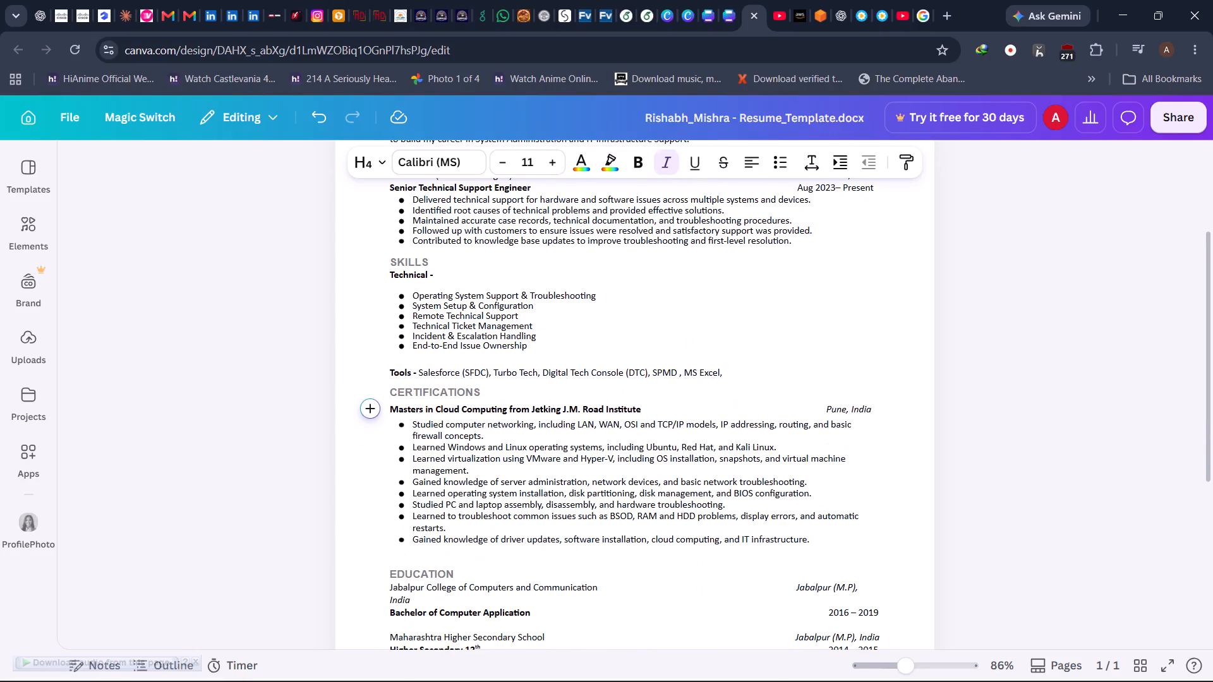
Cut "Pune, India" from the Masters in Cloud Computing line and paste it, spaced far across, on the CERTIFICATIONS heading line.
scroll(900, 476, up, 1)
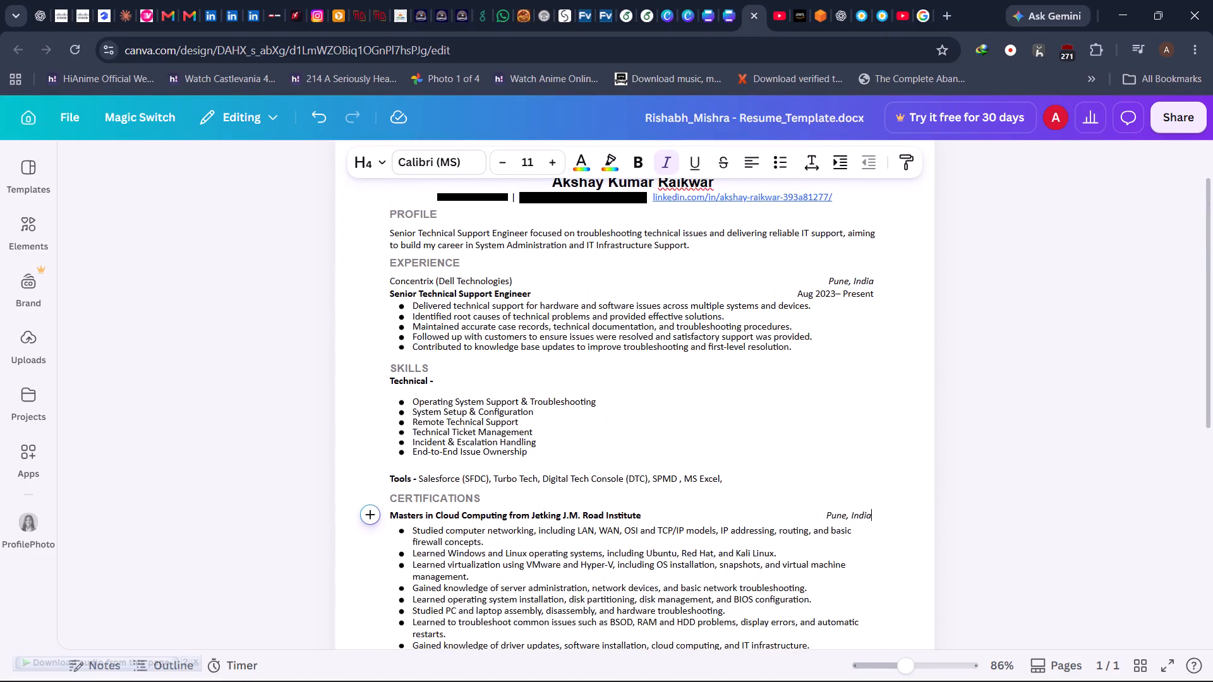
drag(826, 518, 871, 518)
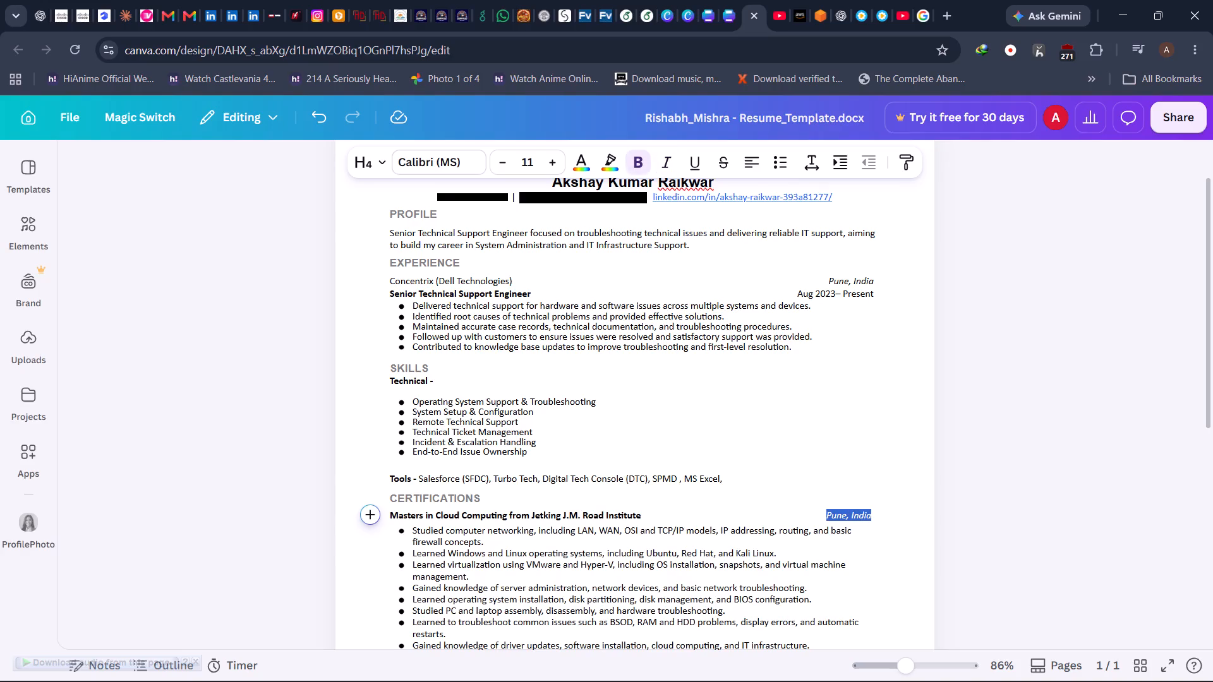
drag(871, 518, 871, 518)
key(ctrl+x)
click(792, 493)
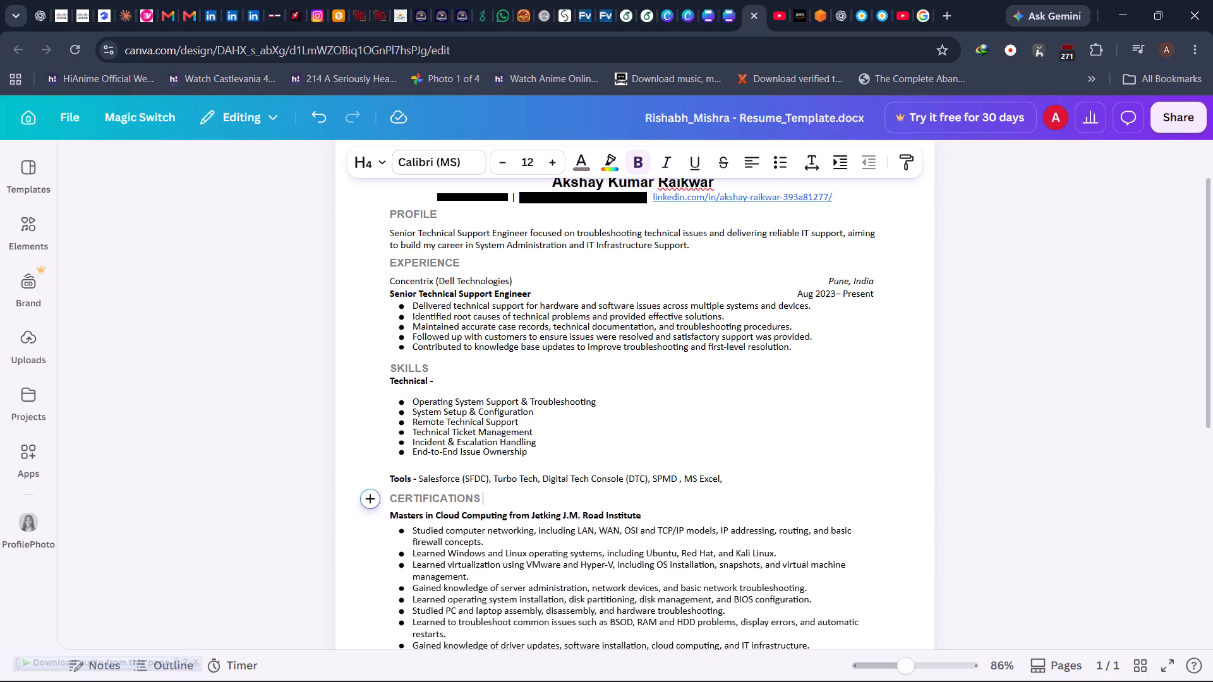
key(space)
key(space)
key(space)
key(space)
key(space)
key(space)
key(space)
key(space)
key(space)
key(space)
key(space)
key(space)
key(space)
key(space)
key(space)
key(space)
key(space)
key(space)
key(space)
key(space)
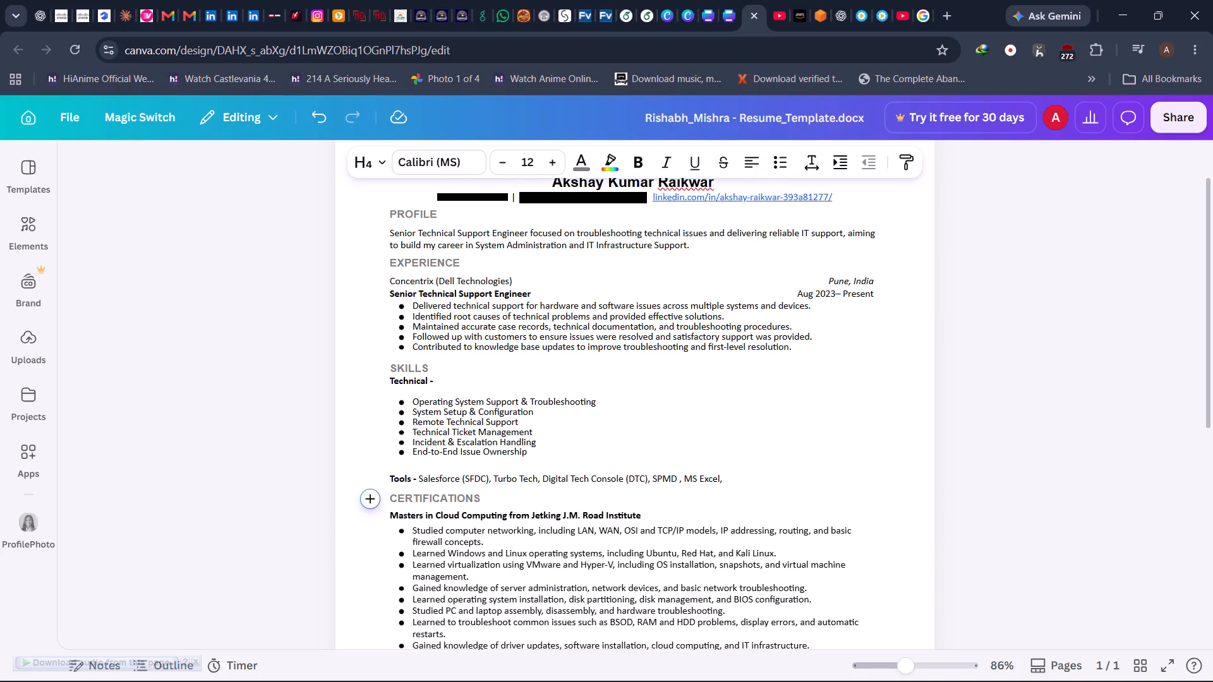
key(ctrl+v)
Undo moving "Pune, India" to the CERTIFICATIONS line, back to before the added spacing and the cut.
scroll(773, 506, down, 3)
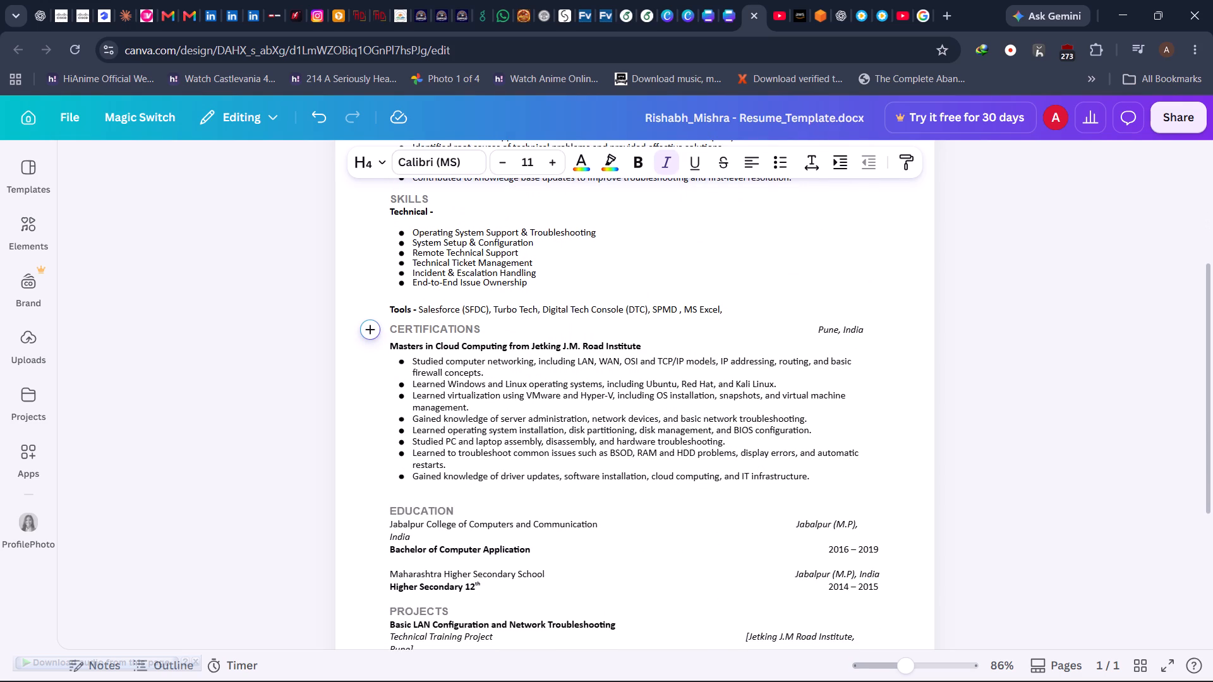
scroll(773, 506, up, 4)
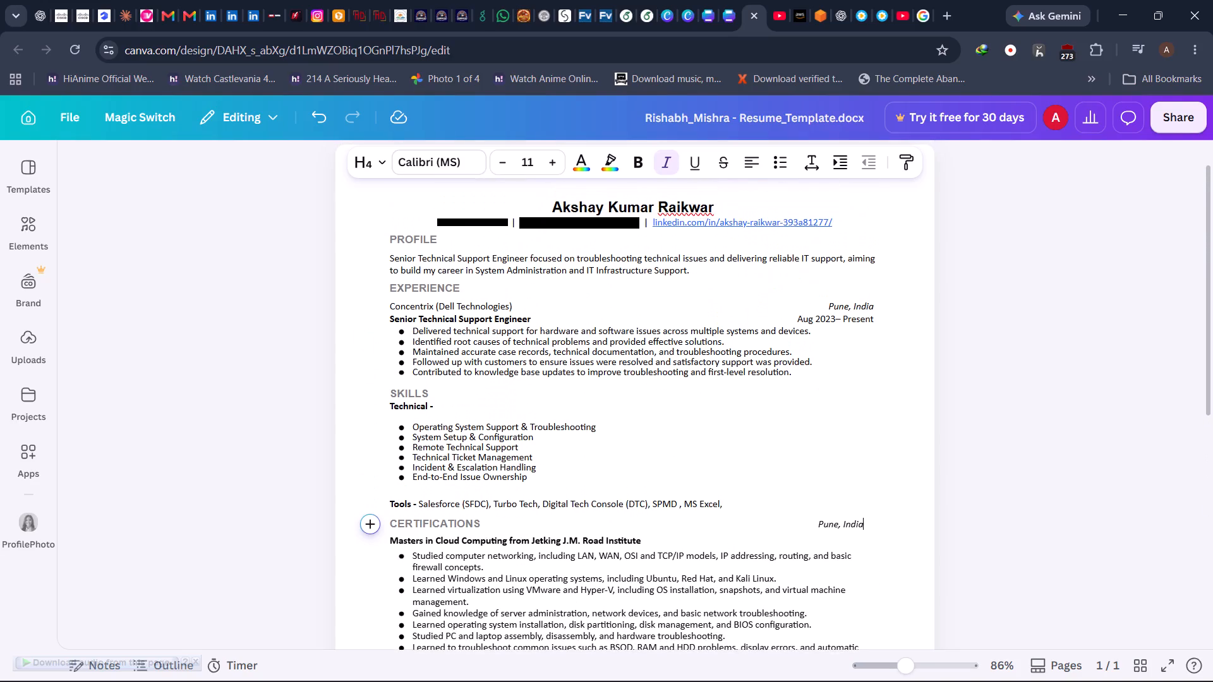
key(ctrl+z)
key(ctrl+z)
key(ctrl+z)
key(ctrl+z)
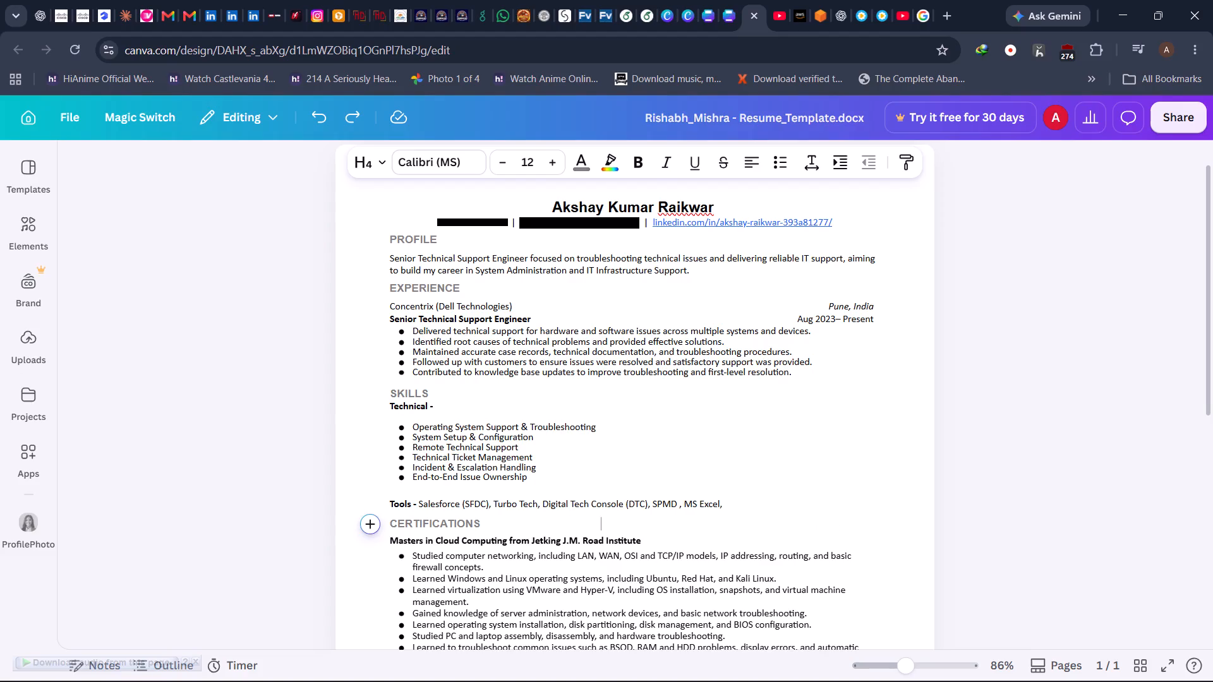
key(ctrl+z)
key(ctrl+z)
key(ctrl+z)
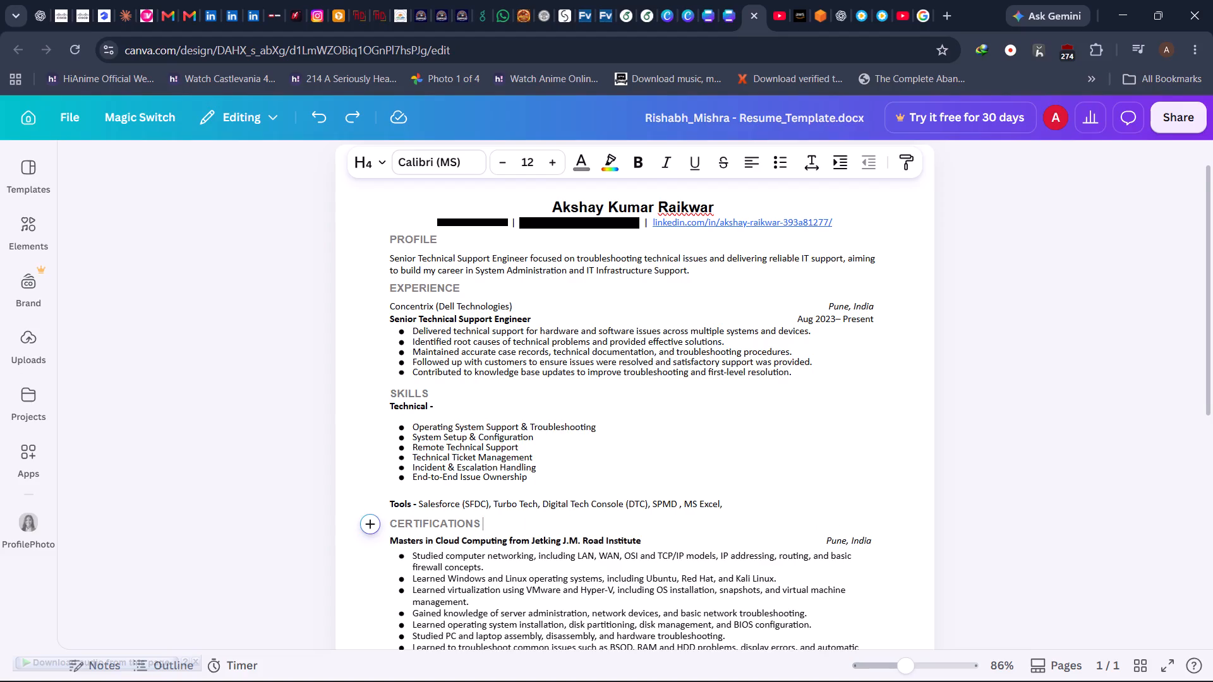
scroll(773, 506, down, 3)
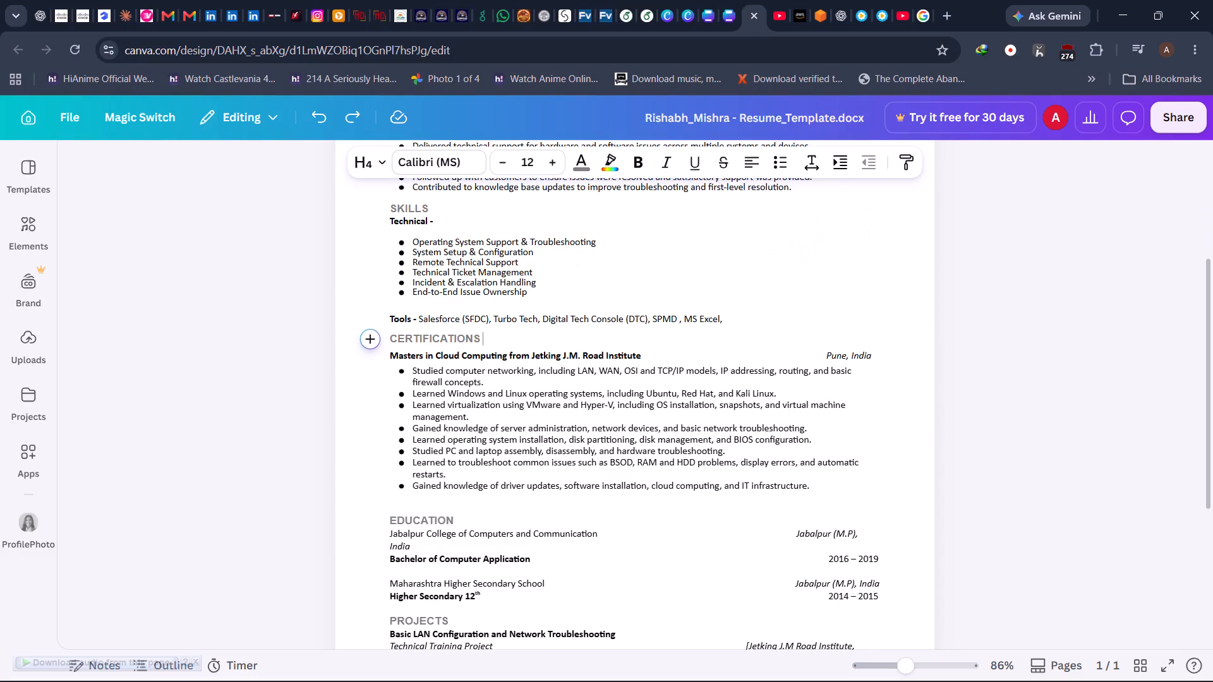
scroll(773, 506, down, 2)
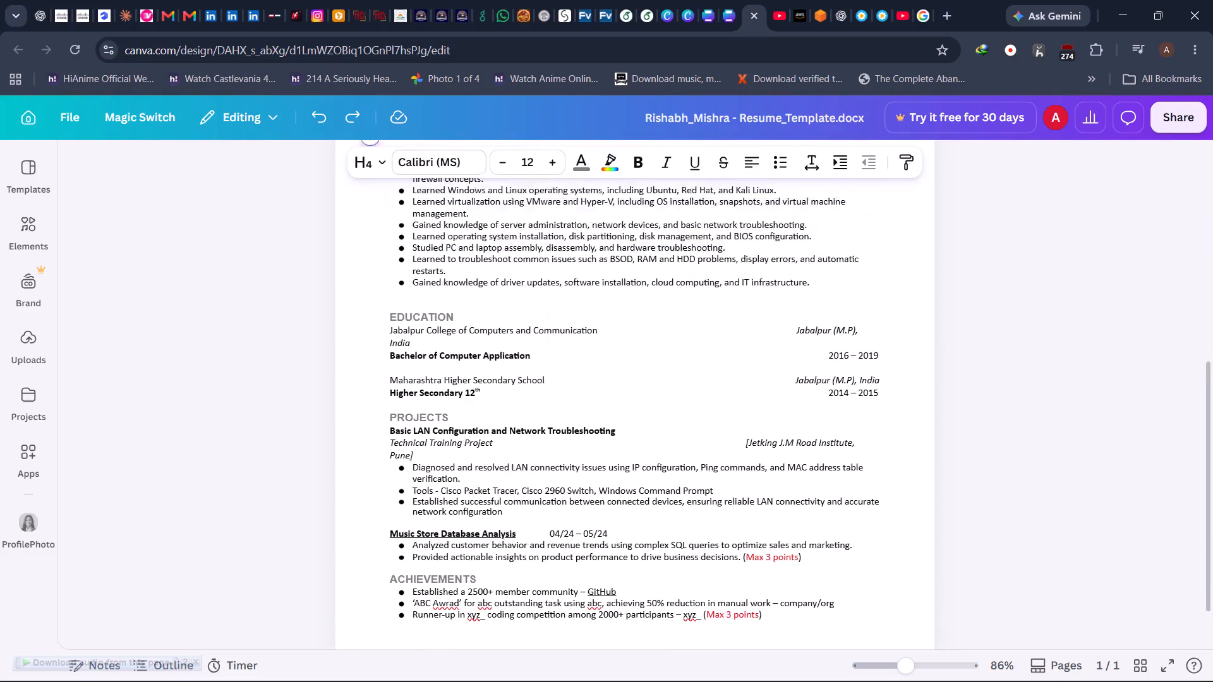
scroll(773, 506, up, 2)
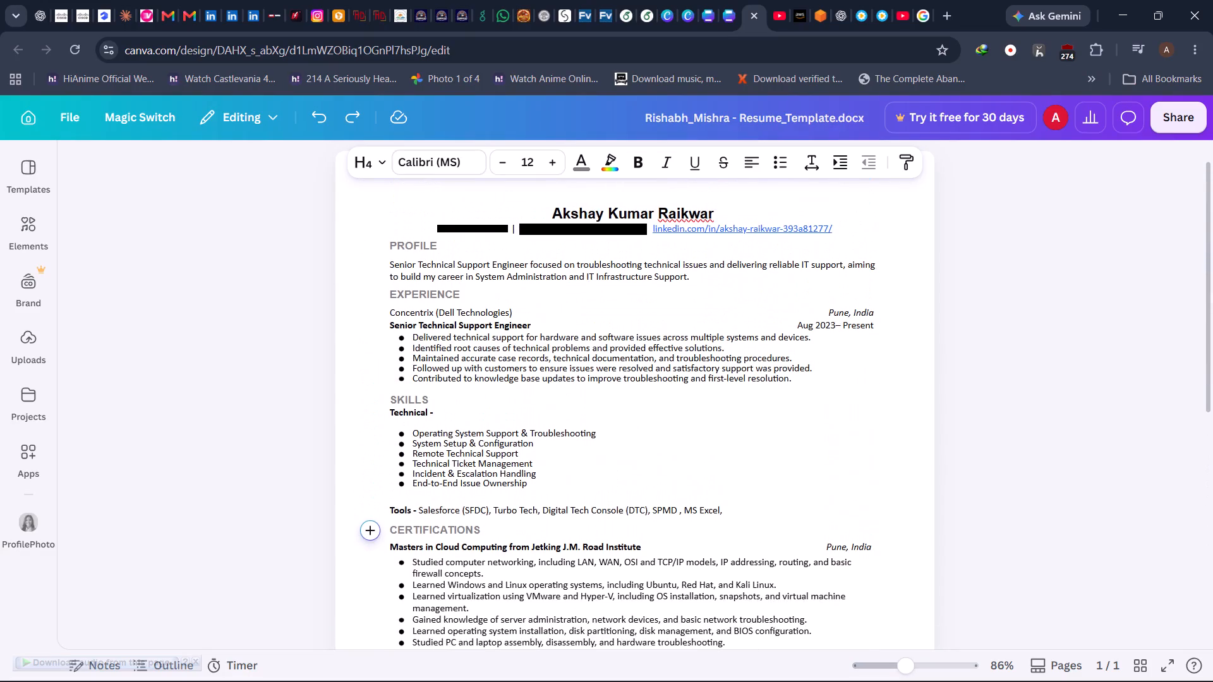
Switch to the YouTube resume guide video, rewind through its template walkthrough to about 8:24, and pause it.
click(774, 12)
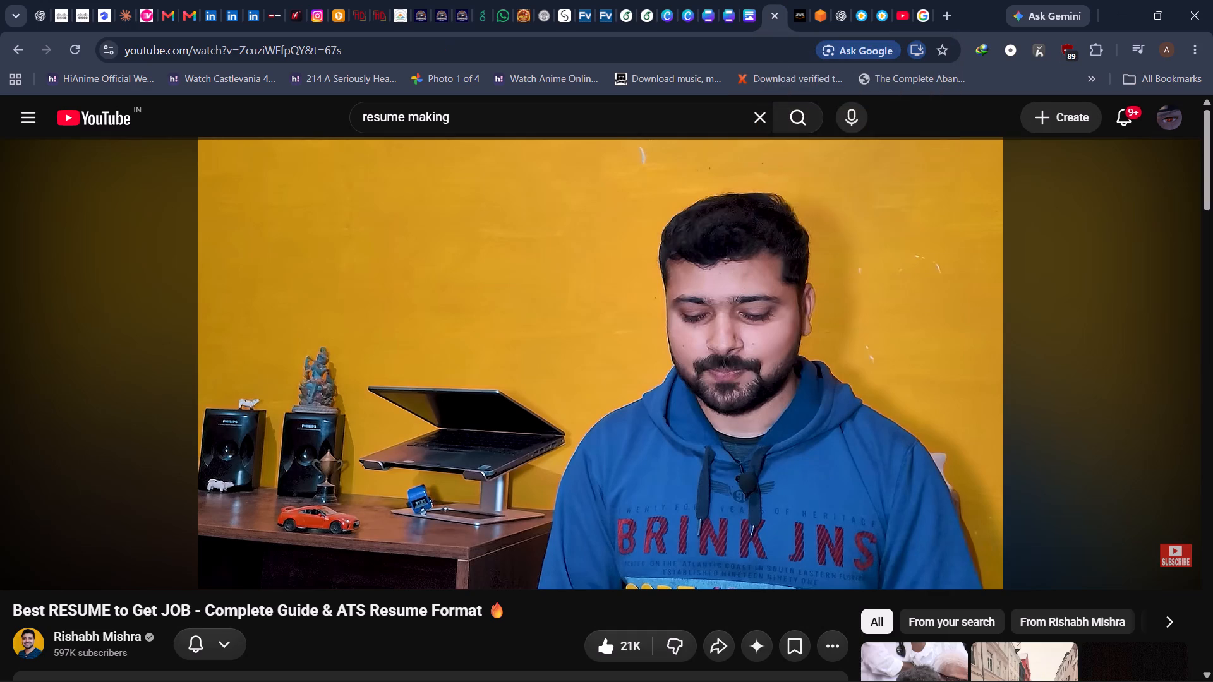
click(579, 355)
key(Left)
key(Left)
key(Left)
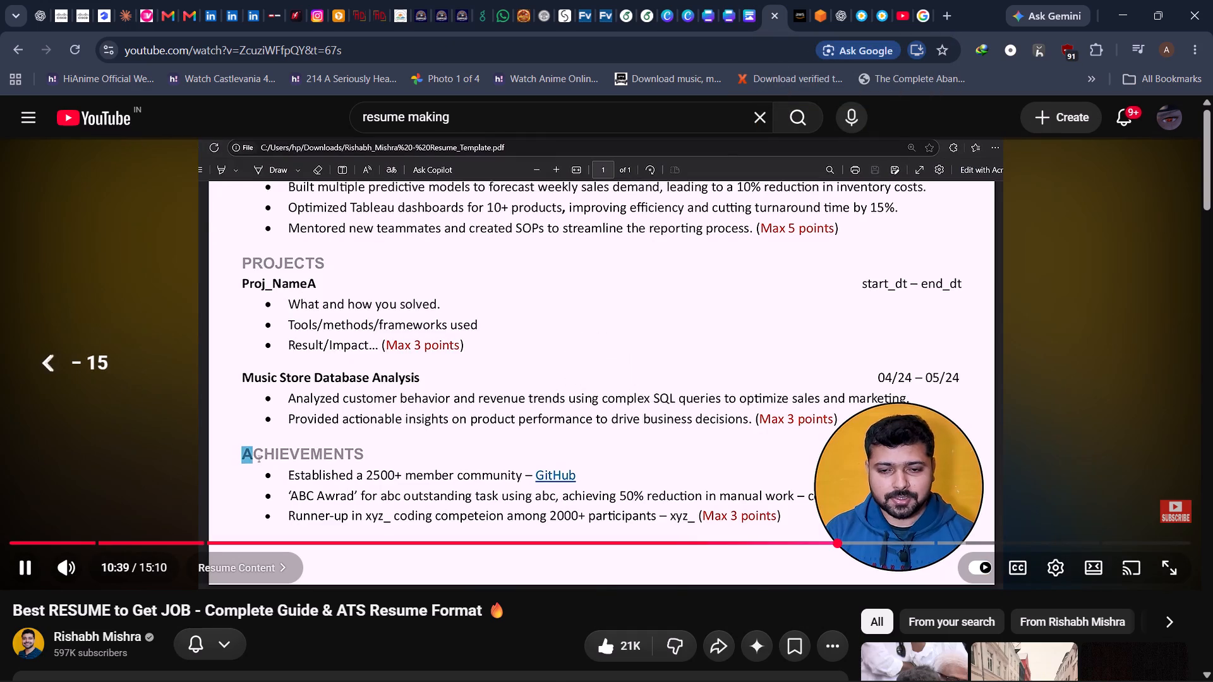
key(Left)
key(Left)
key(Left)
key(Left)
key(Left)
key(Left)
key(Left)
key(Left)
key(Left)
key(Left)
key(Left)
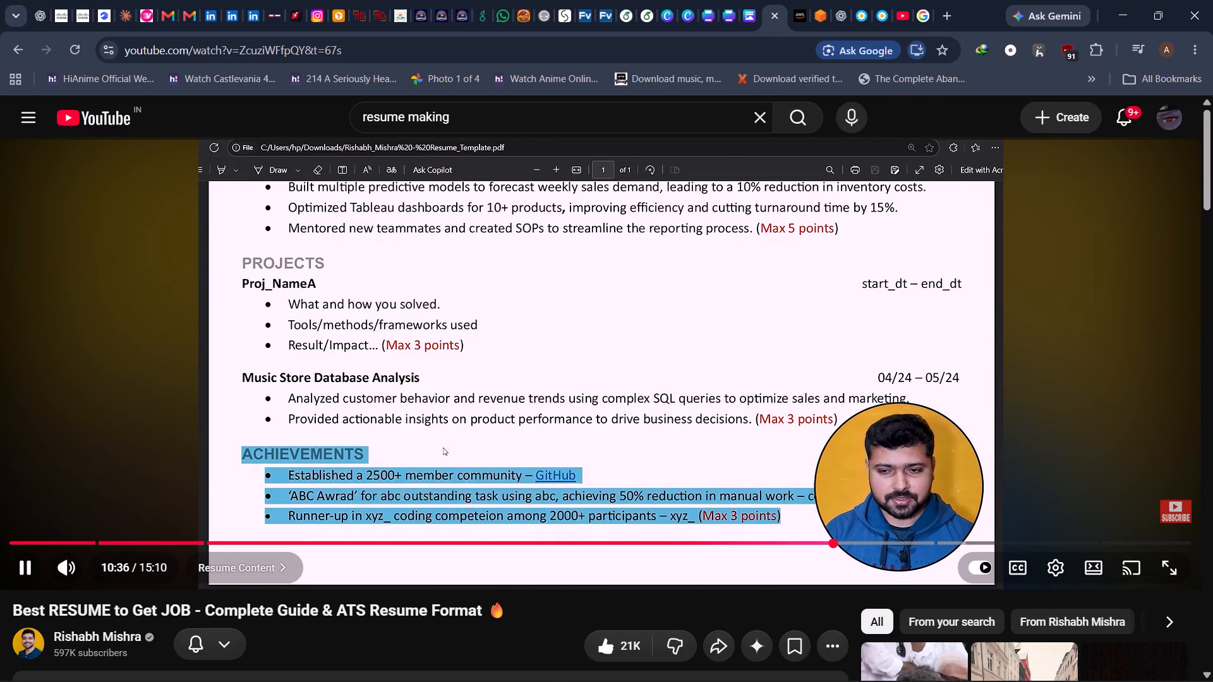
key(Left)
key(Left)
key(Left)
key(Left)
key(Left)
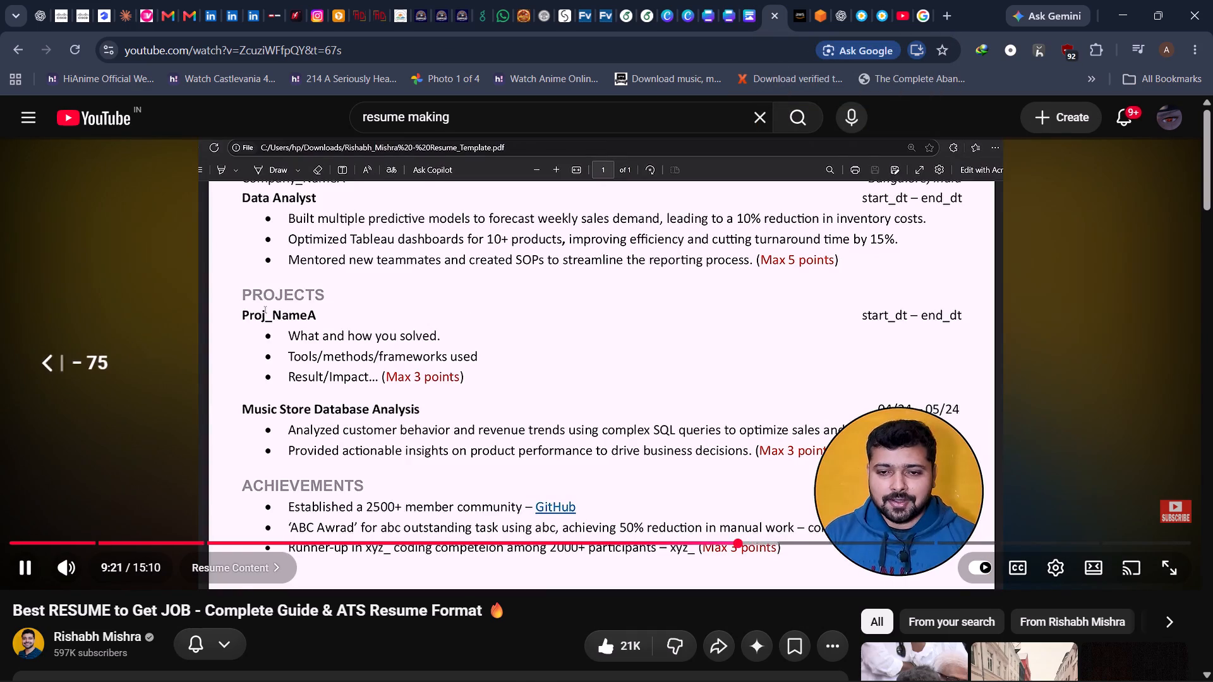
key(Left)
key(Left)
key(Left)
key(Left)
key(Left)
key(Left)
key(Left)
key(Left)
key(Left)
key(Left)
key(Left)
key(Left)
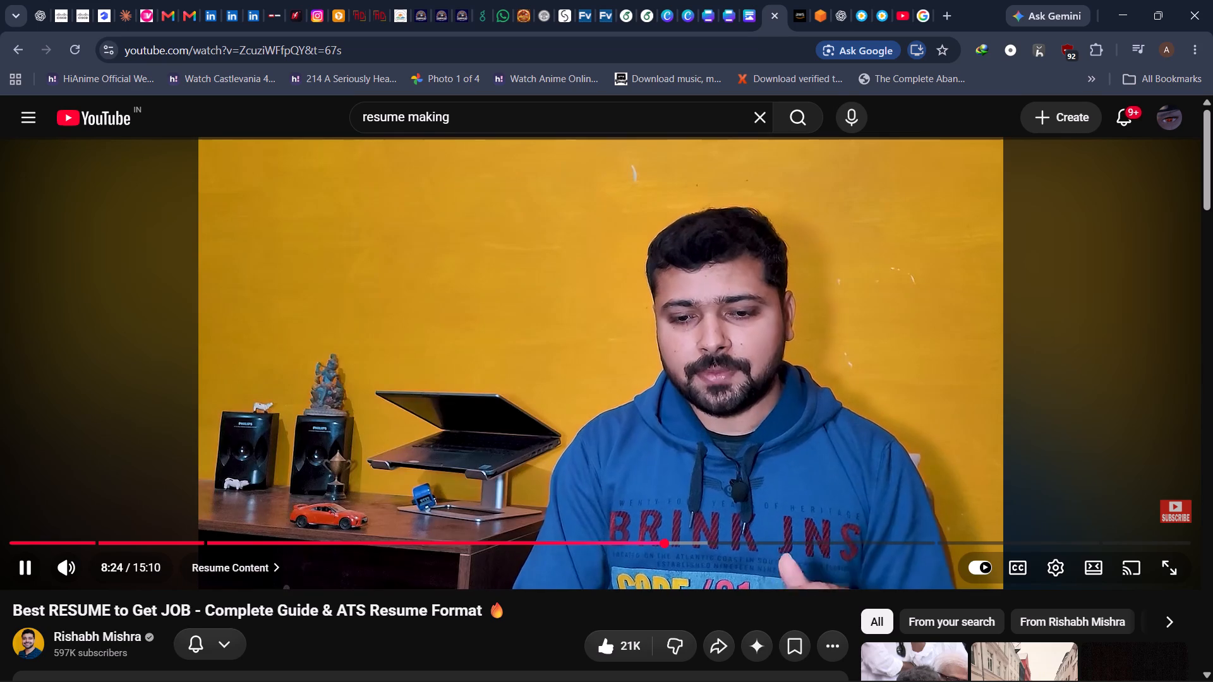
key(space)
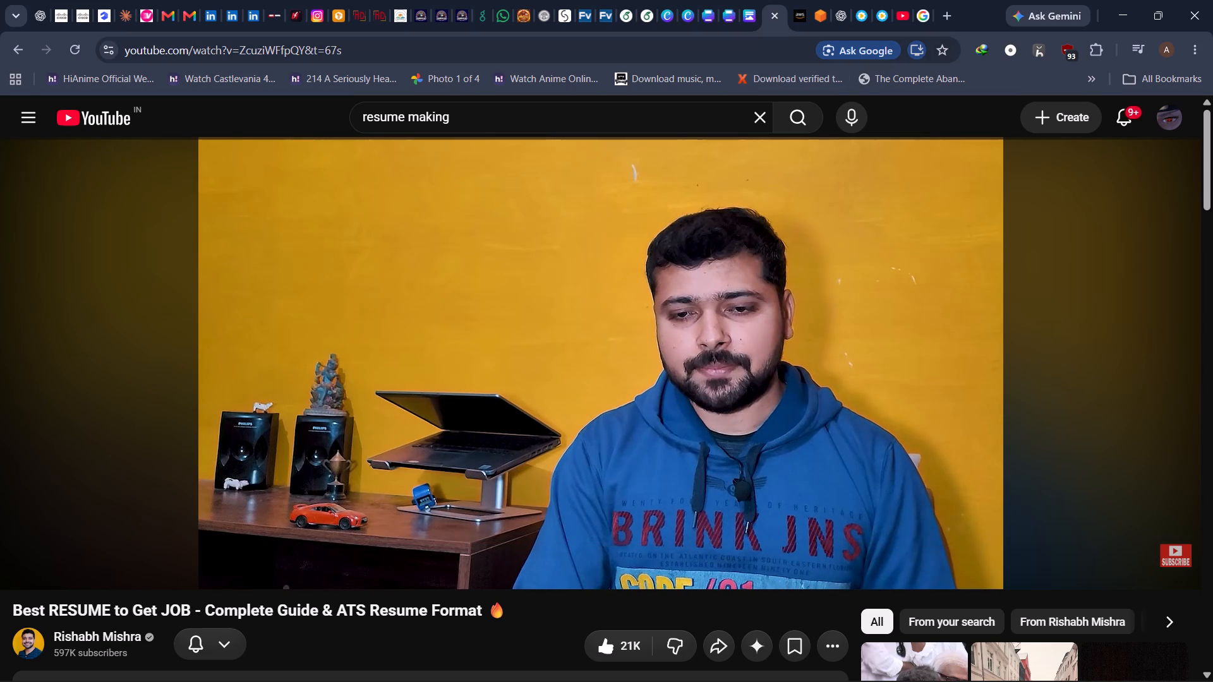
Back in the Canva resume, delete "Pune, India" after the Masters in Cloud Computing heading and begin replacement text with "J".
click(750, 18)
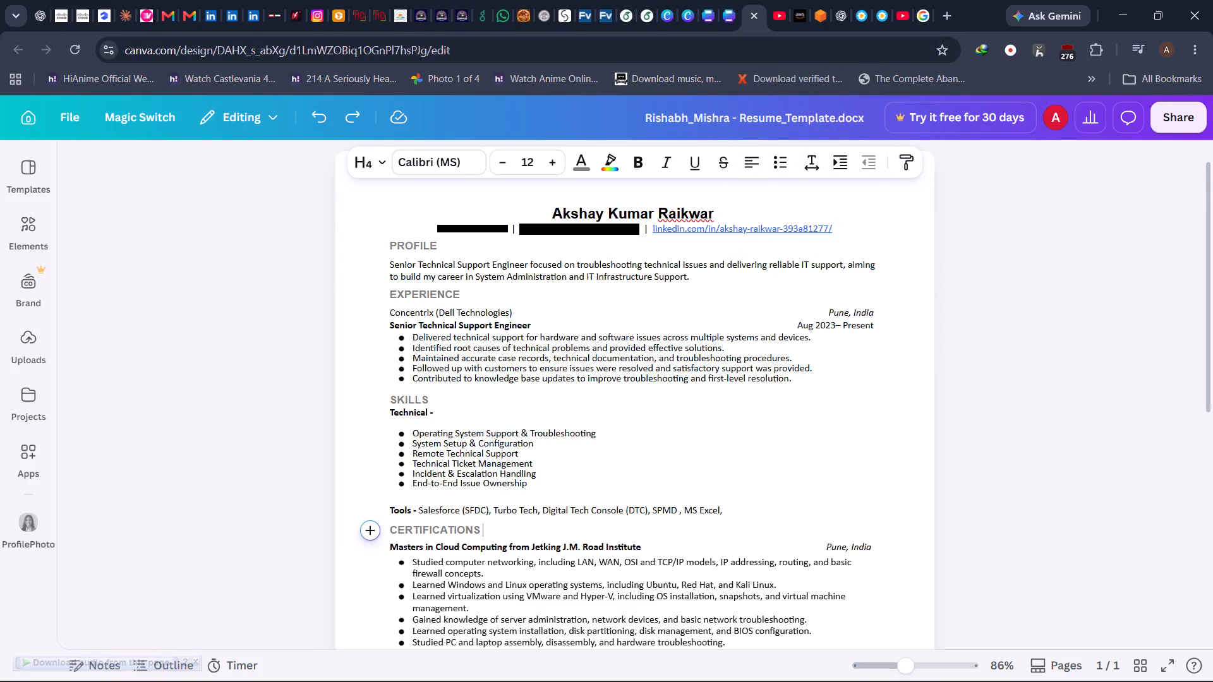
scroll(668, 416, down, 1)
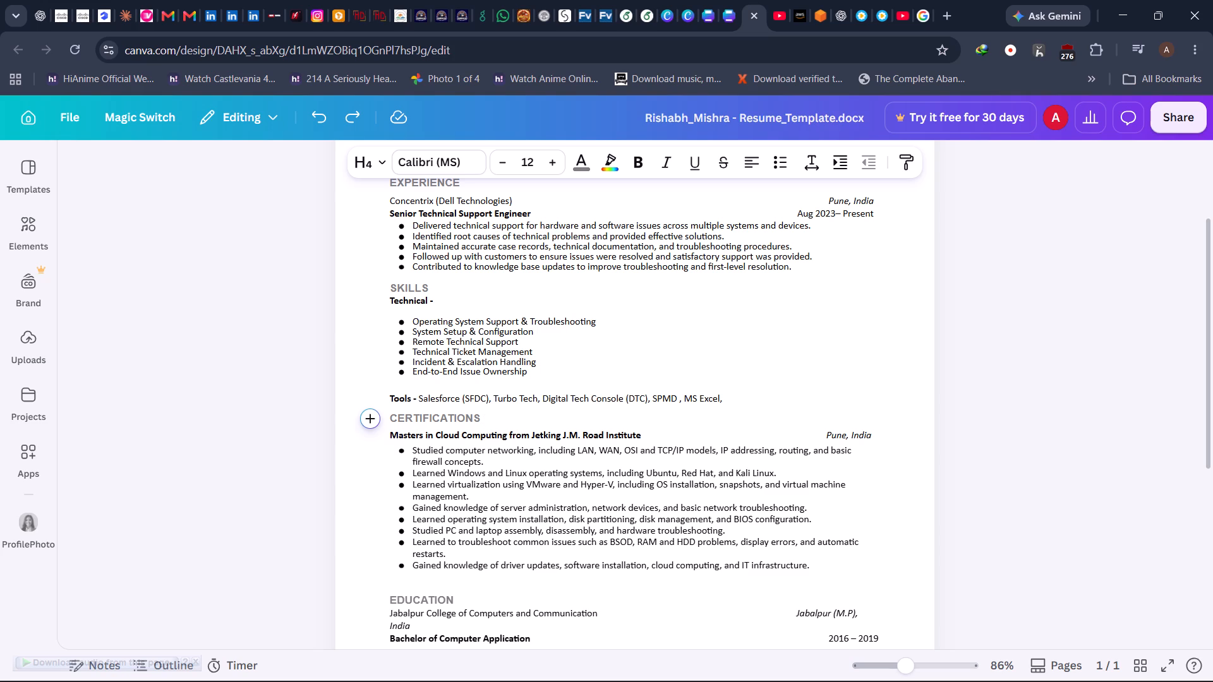
click(880, 436)
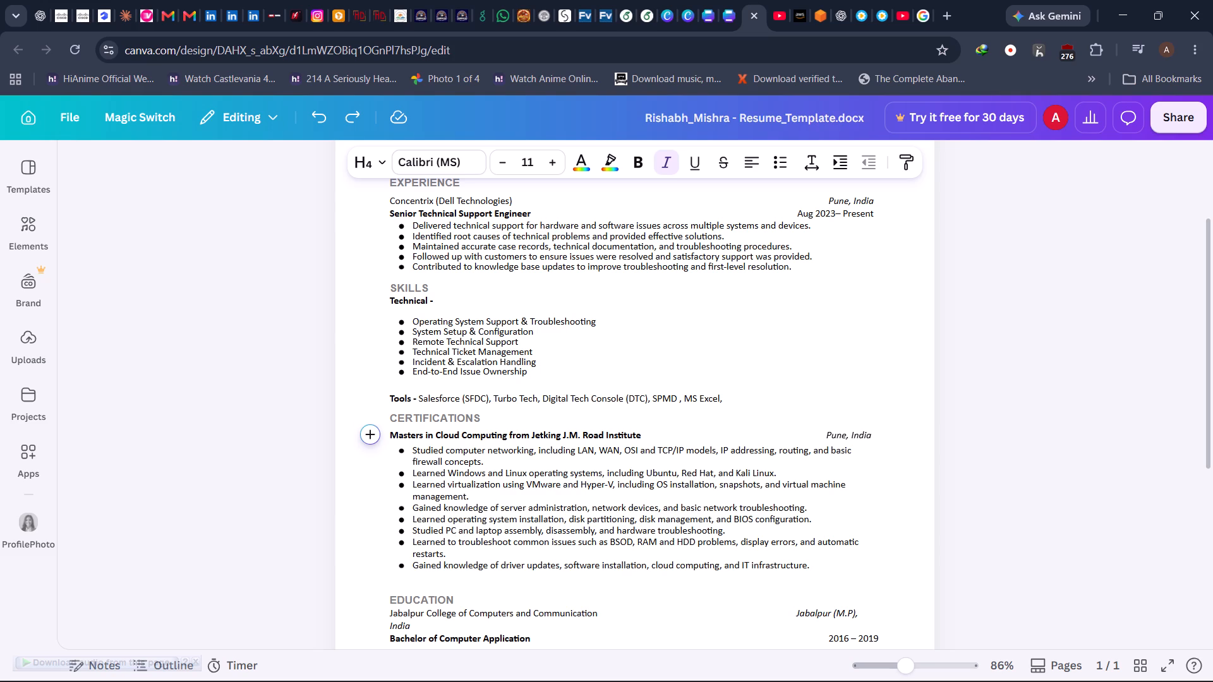
key(BackSpace)
key(BackSpace)
key(BackSpace)
key(BackSpace)
key(BackSpace)
key(BackSpace)
key(BackSpace)
key(BackSpace)
key(BackSpace)
key(BackSpace)
key(BackSpace)
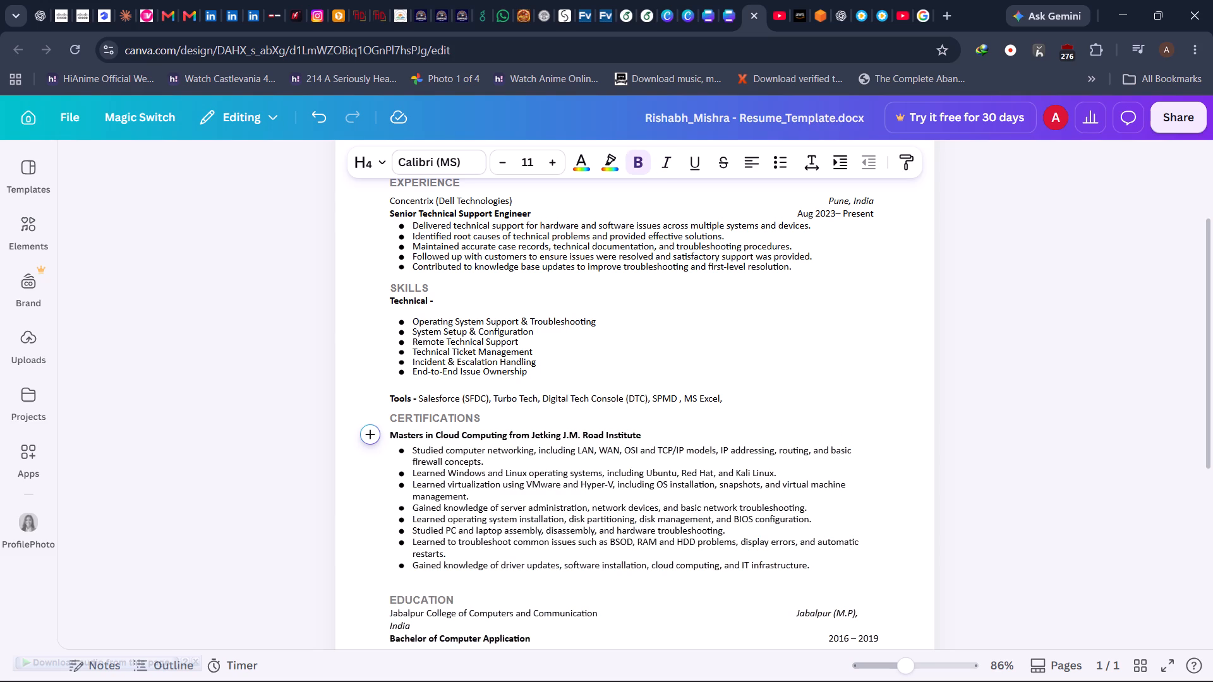
key(shift+a)
key(BackSpace)
key(shift+j)
In File Explorer, open the Jetking certificate PDF from Downloads > Personal Docu > Job Ready Douments, check its course dates, and close it.
key(super+e)
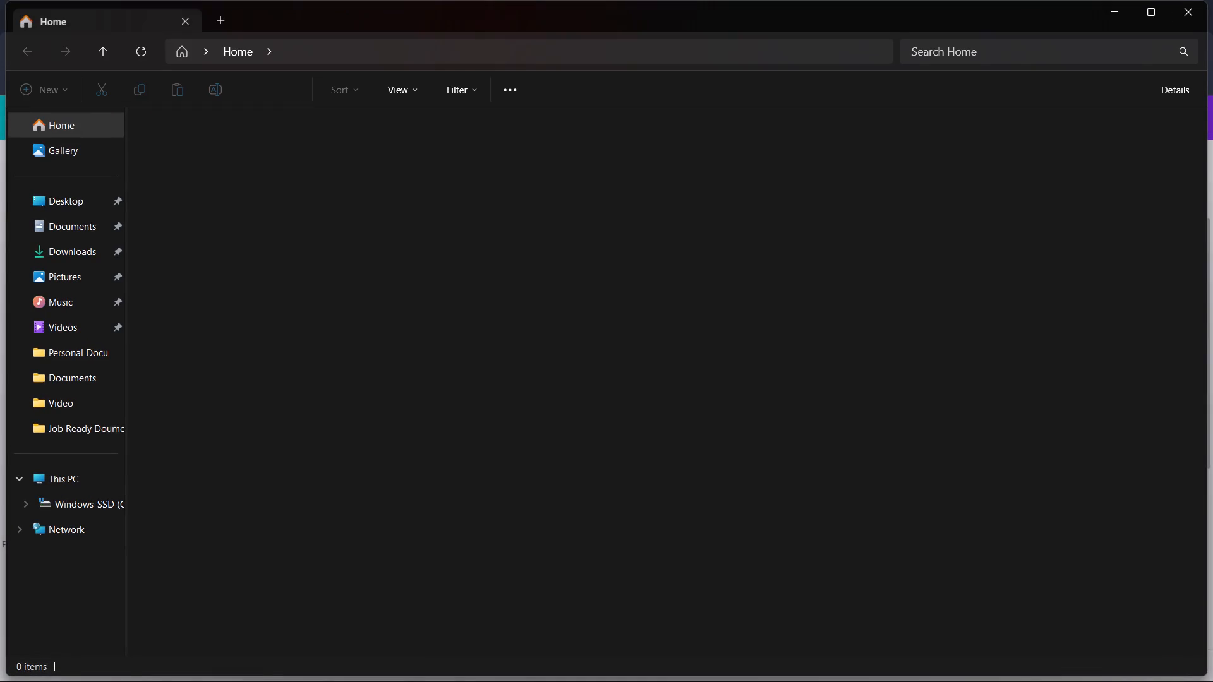
click(69, 261)
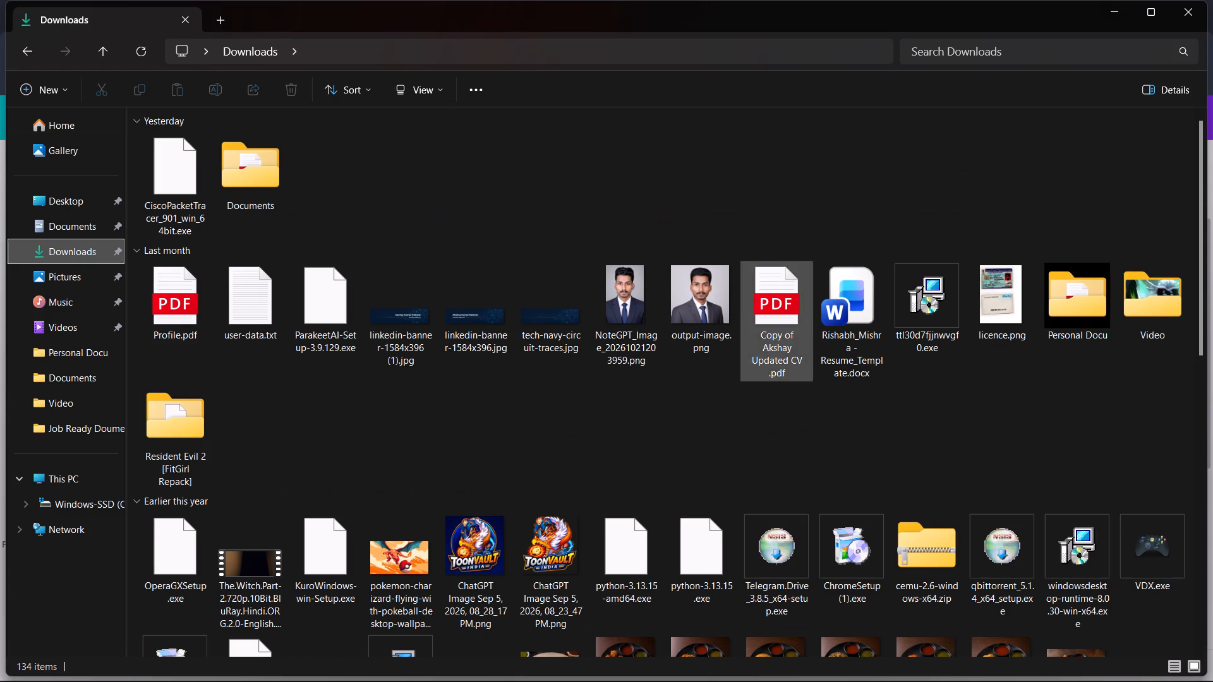
double_click(1088, 315)
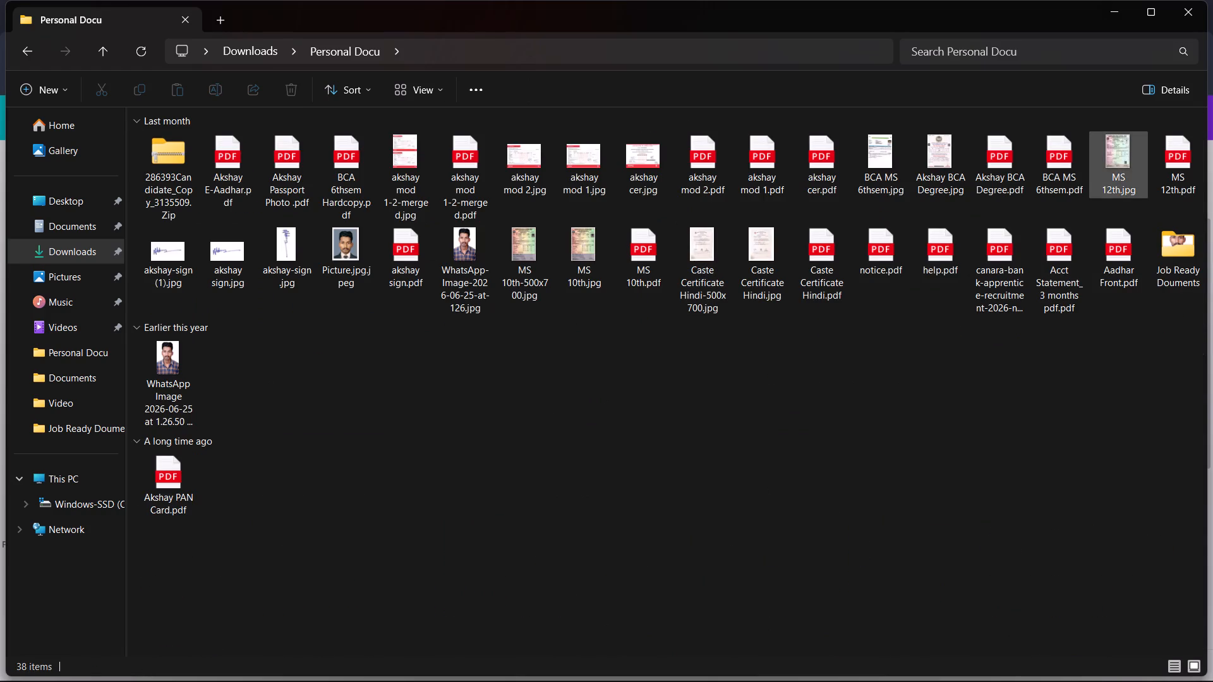
double_click(1185, 253)
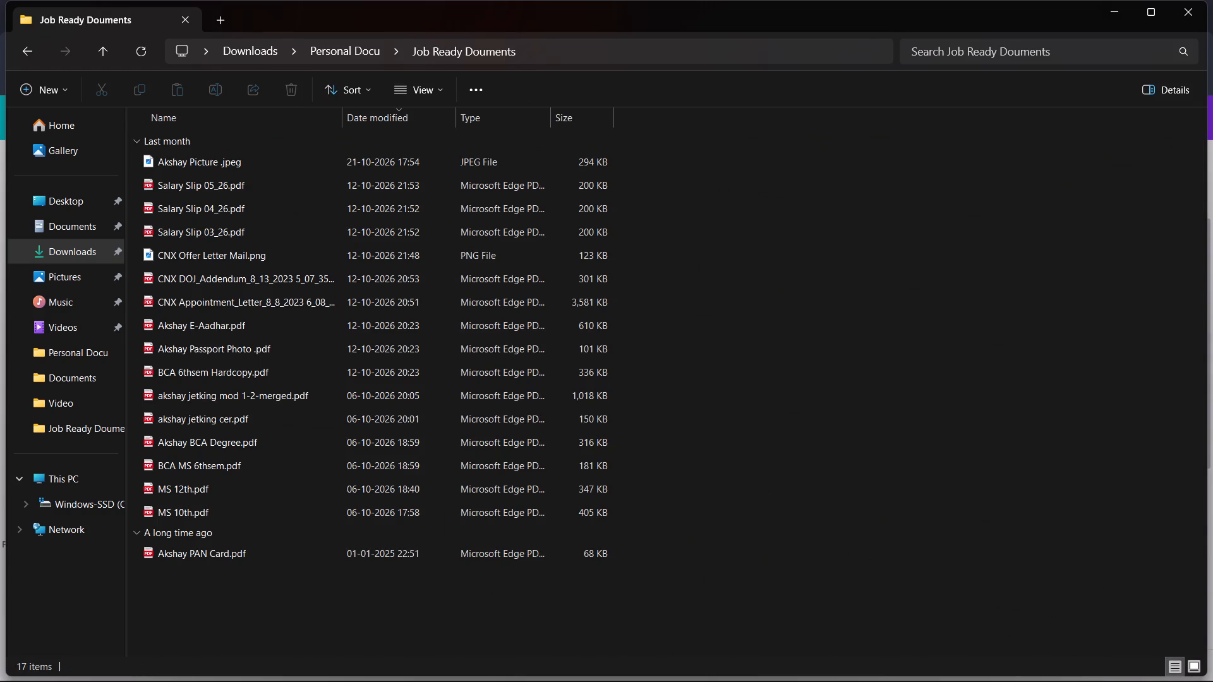
double_click(262, 412)
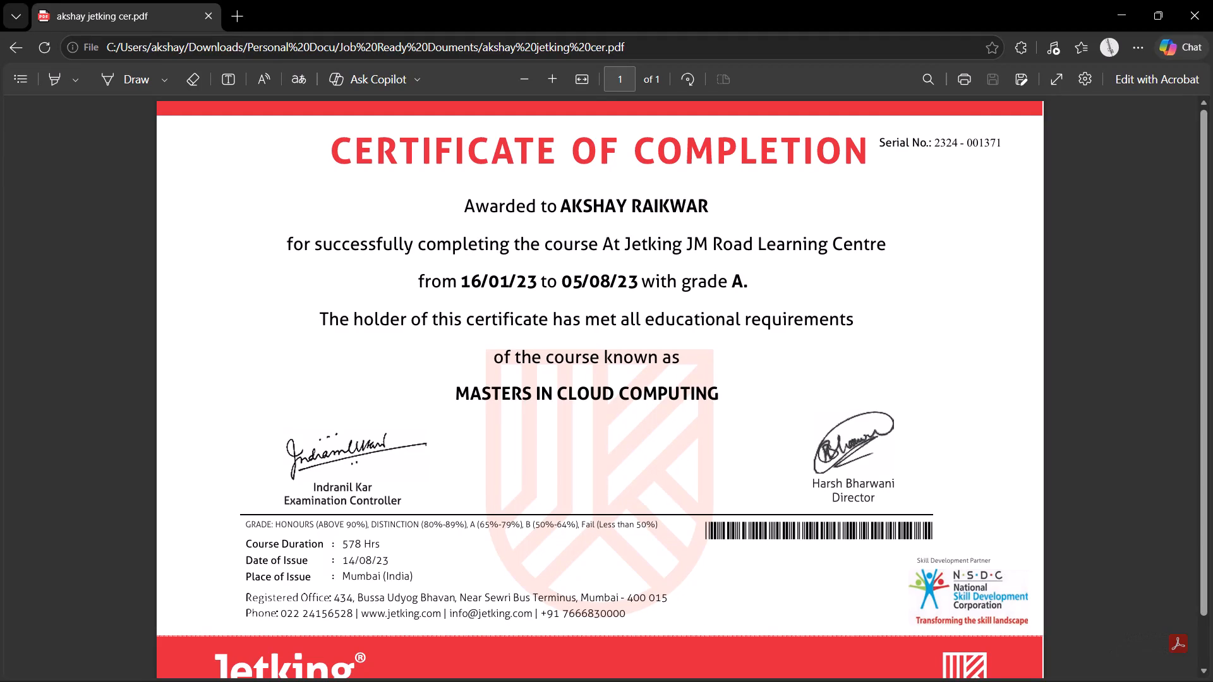
click(1192, 0)
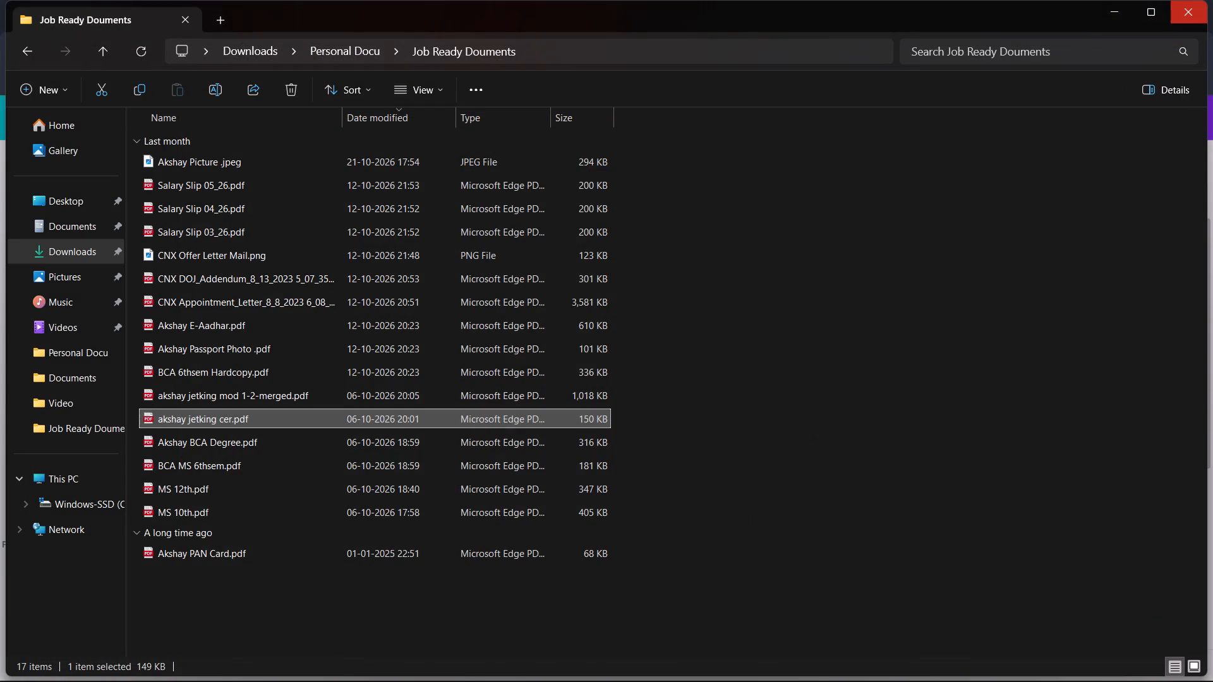
click(1180, 20)
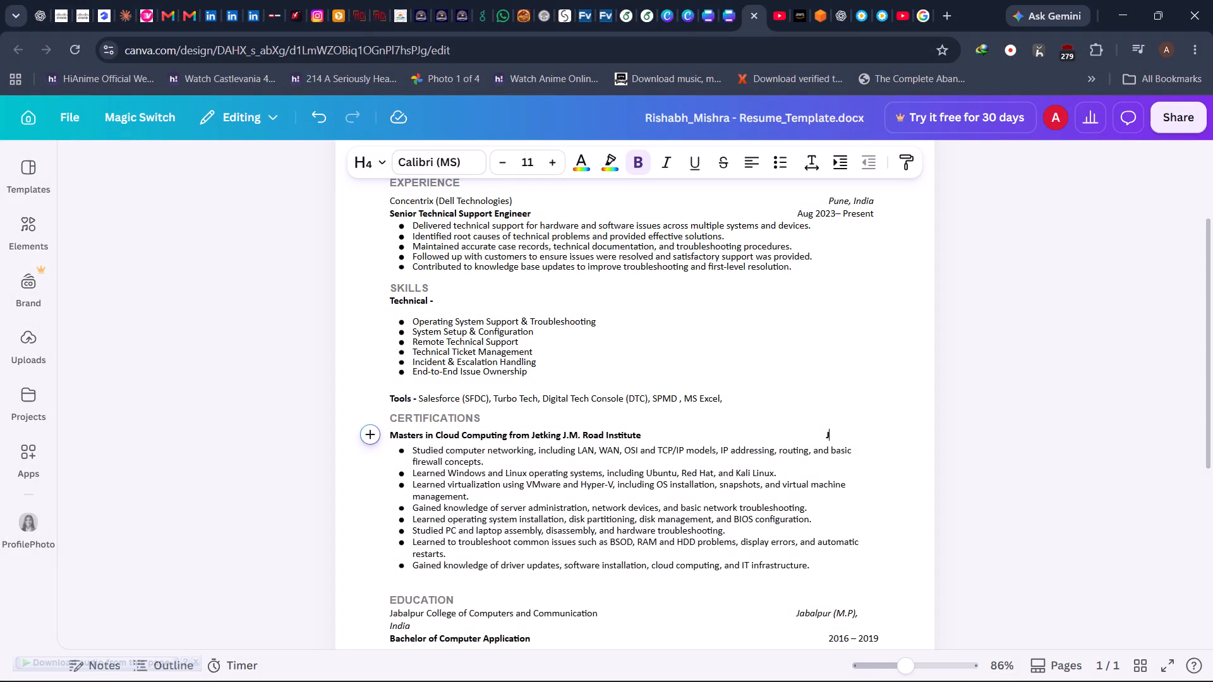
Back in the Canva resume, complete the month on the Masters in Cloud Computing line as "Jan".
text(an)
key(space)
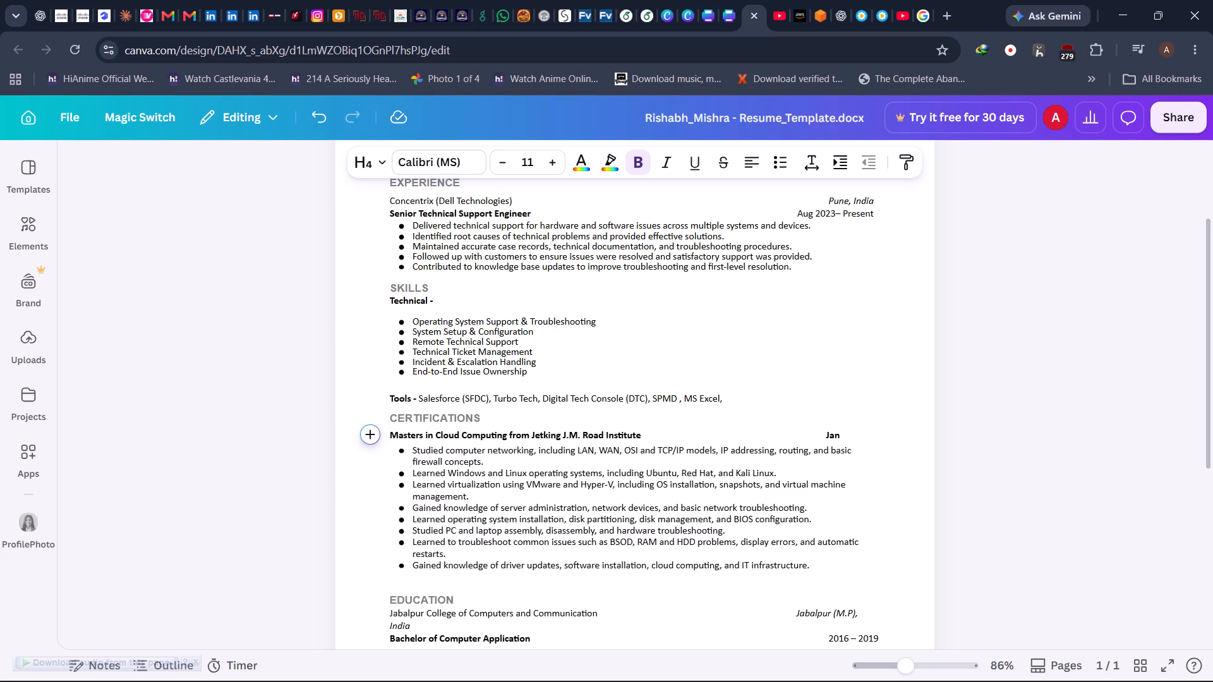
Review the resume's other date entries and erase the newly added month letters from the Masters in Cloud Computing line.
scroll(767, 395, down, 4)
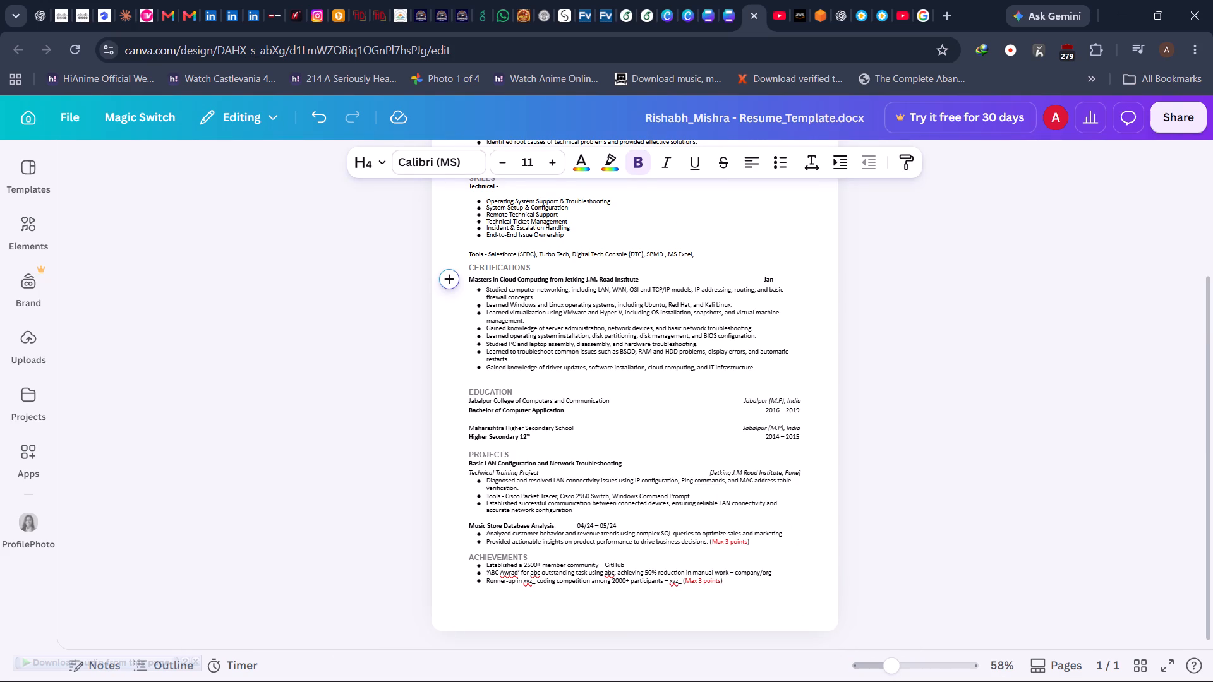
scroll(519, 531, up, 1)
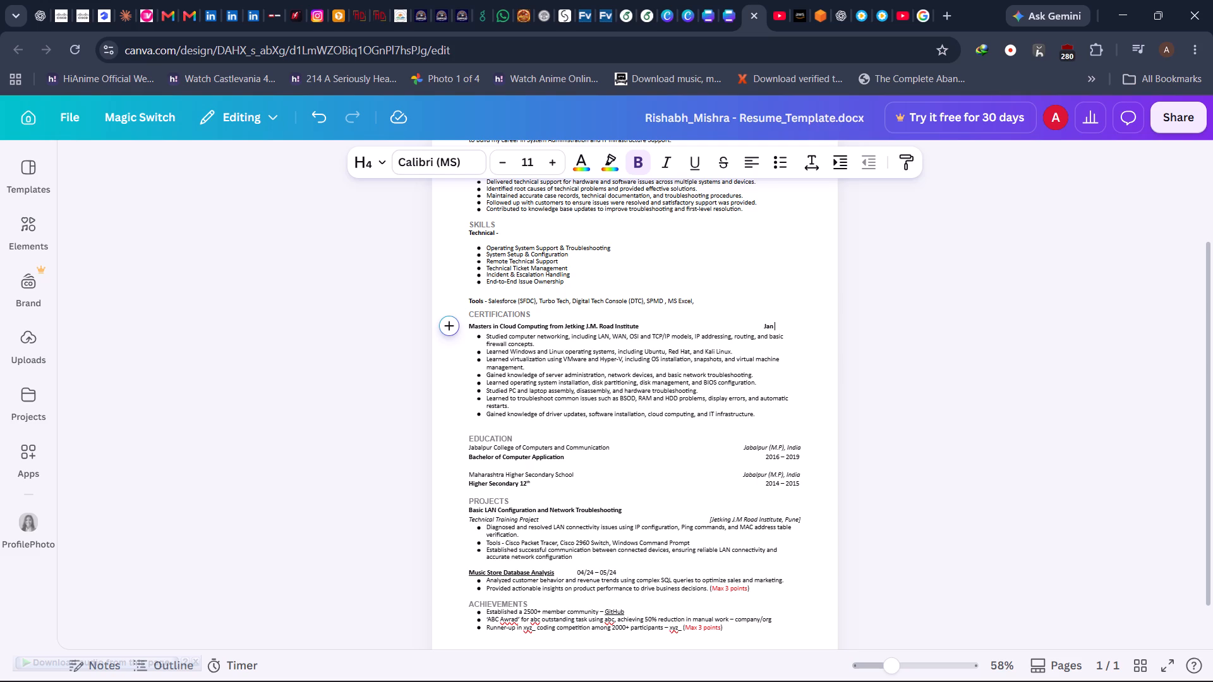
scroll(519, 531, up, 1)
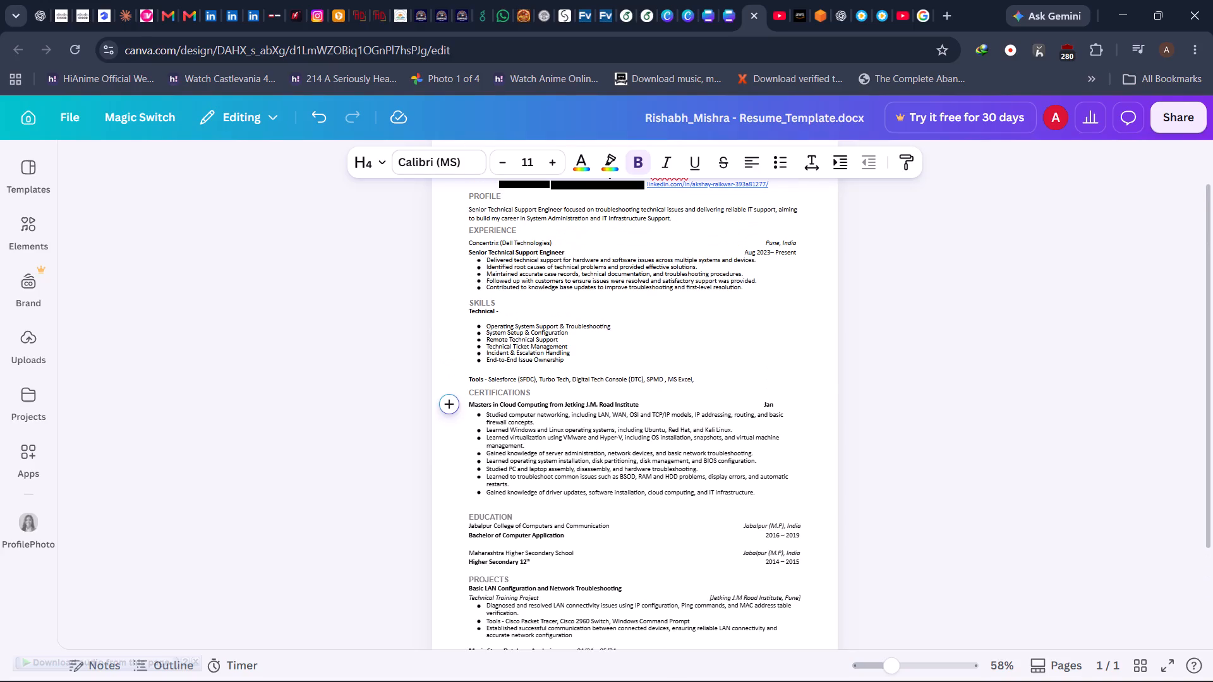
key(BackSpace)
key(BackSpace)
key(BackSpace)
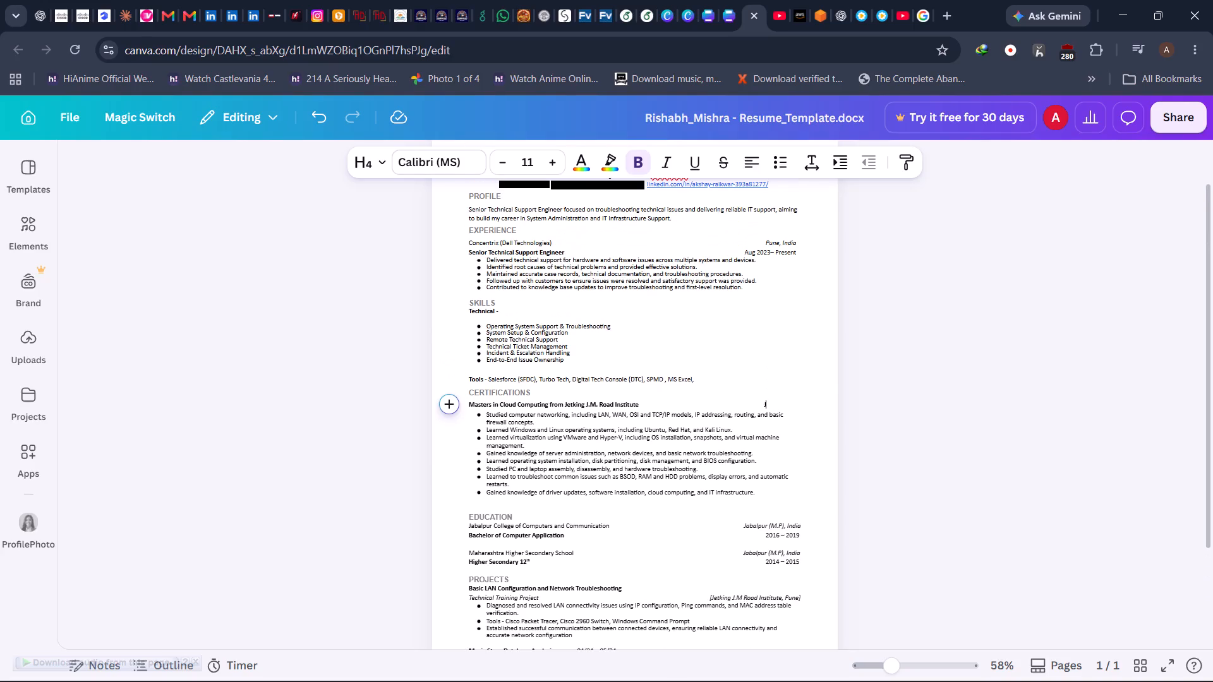
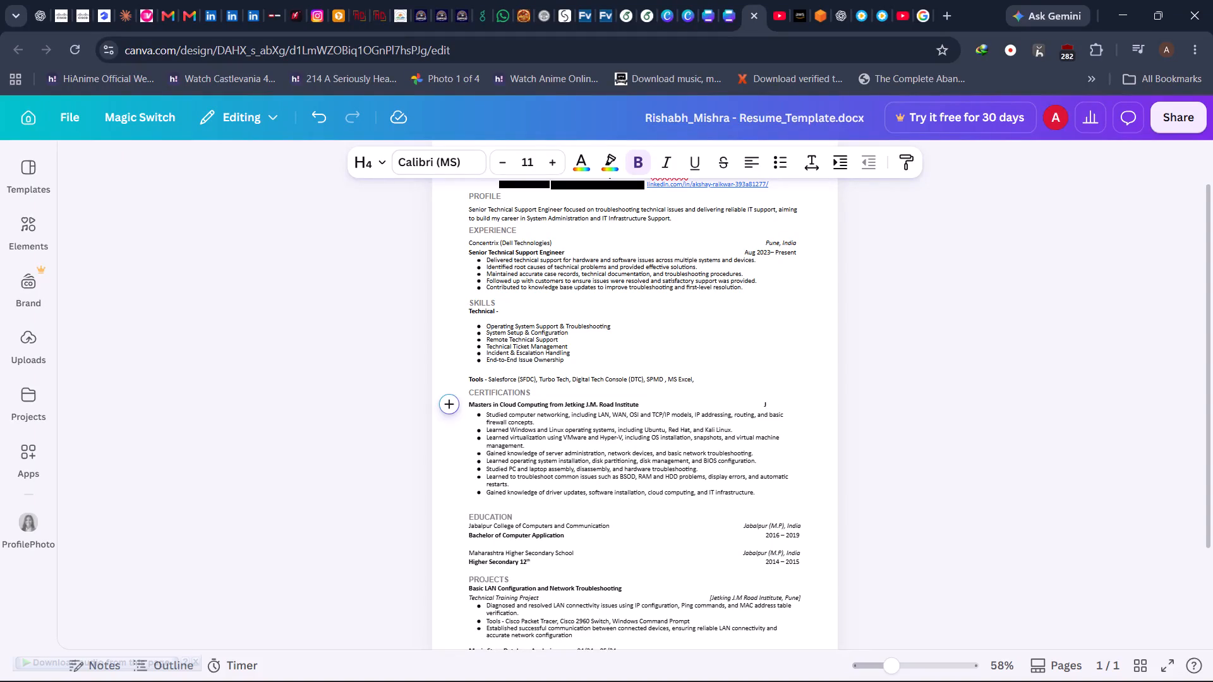
Copy the "[Jetking J.M Road Institute, Pune]" text from the Basic LAN Configuration and Network Troubleshooting project.
drag(709, 597, 822, 599)
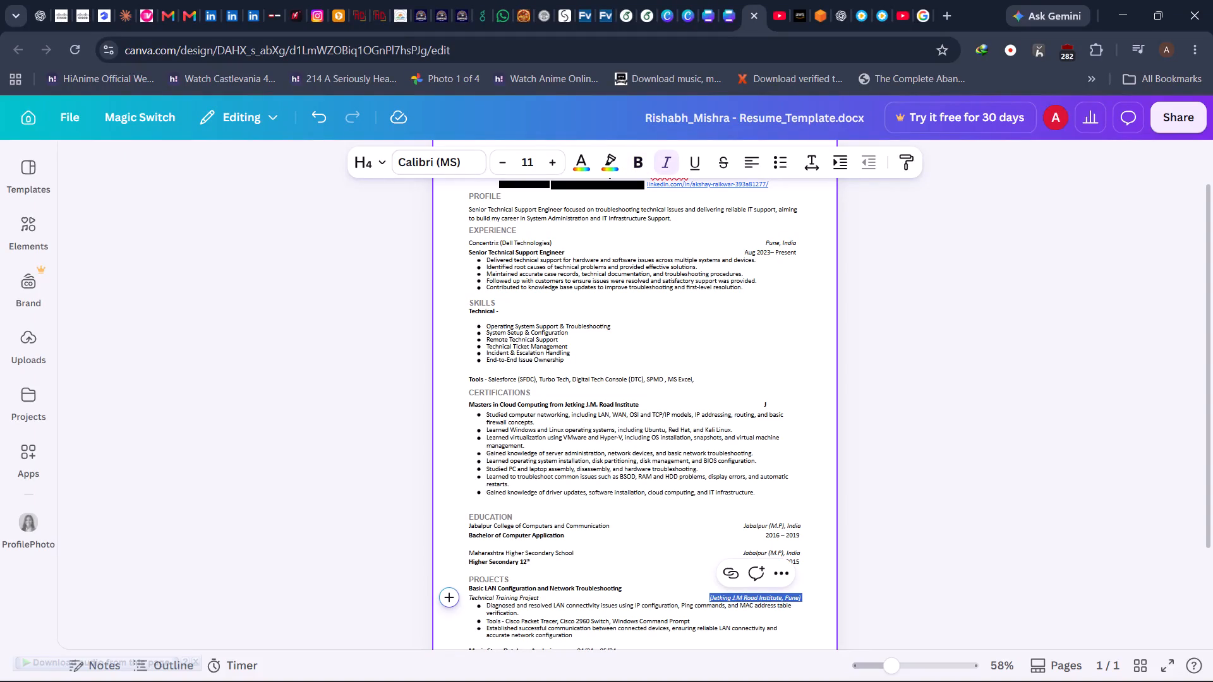
key(ctrl+c)
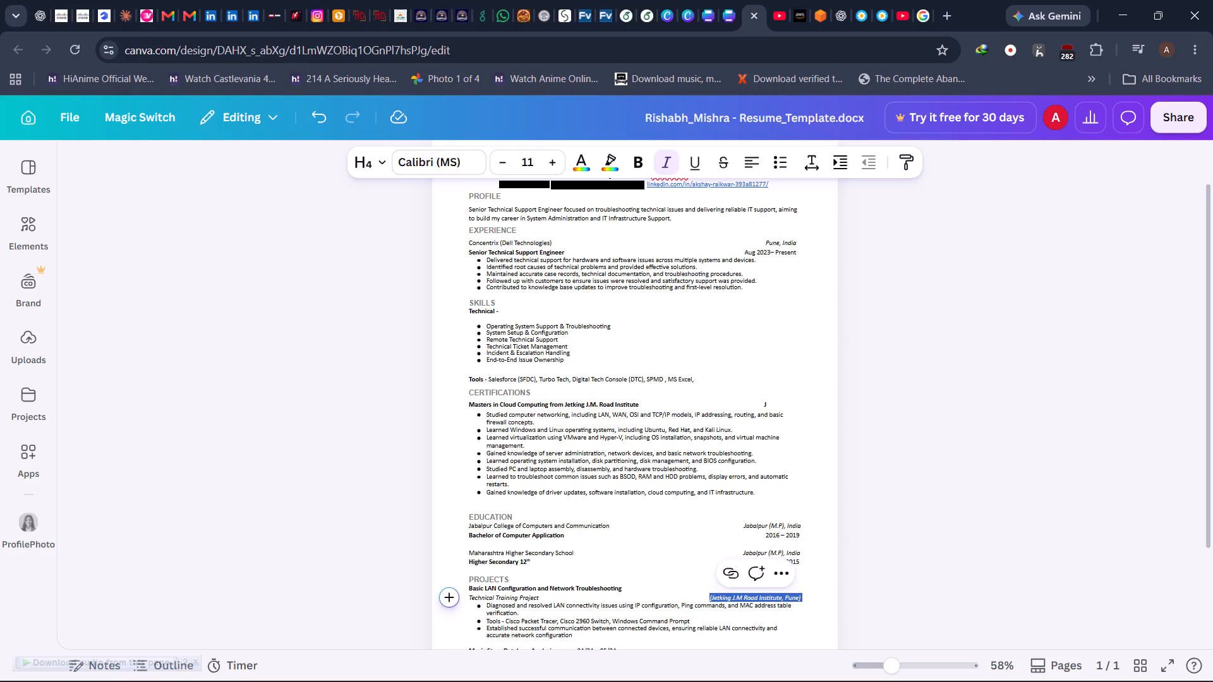
Delete "from Jetking J.M. Road Institute" from the certification heading, leaving only "Masters in Cloud Computing".
click(647, 405)
key(BackSpace)
key(BackSpace)
key(BackSpace)
key(BackSpace)
key(BackSpace)
key(BackSpace)
key(BackSpace)
key(BackSpace)
key(BackSpace)
key(BackSpace)
key(BackSpace)
key(BackSpace)
key(BackSpace)
key(BackSpace)
key(BackSpace)
key(BackSpace)
key(BackSpace)
key(BackSpace)
key(BackSpace)
key(BackSpace)
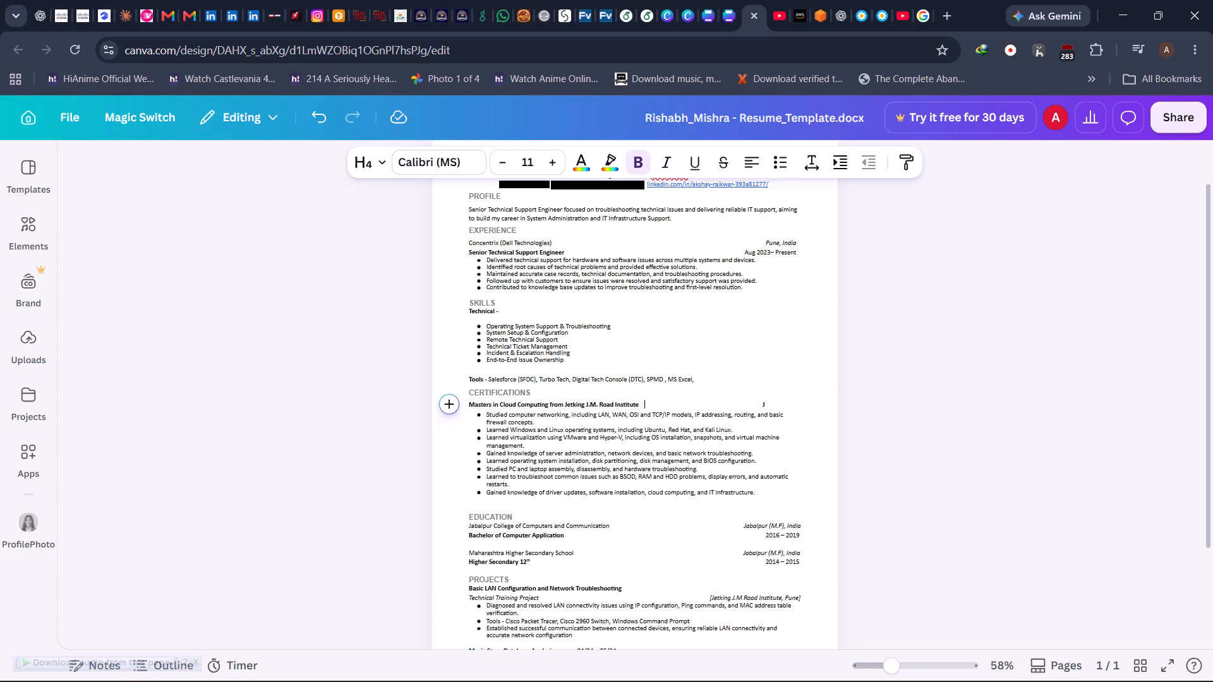
key(BackSpace)
key(BackSpace)
Delete the stray "J" after the Masters in Cloud Computing heading and paste the copied institute text on a new line beneath it.
click(674, 402)
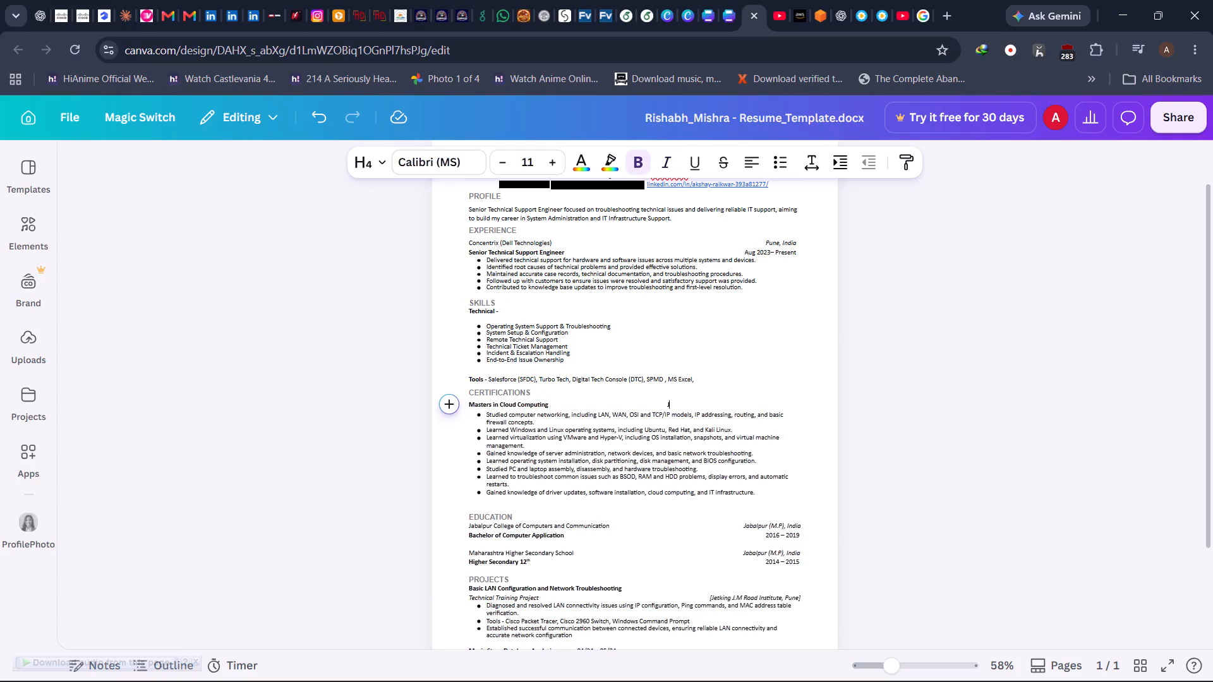
key(BackSpace)
key(Return)
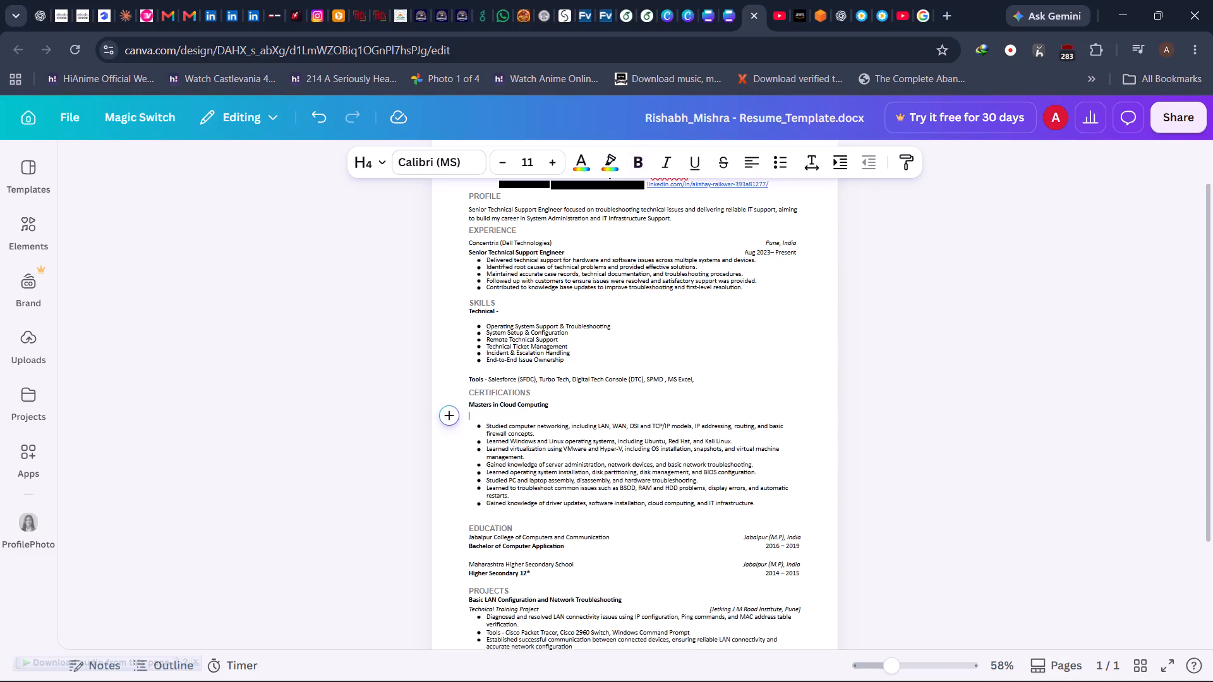
key(ctrl+v)
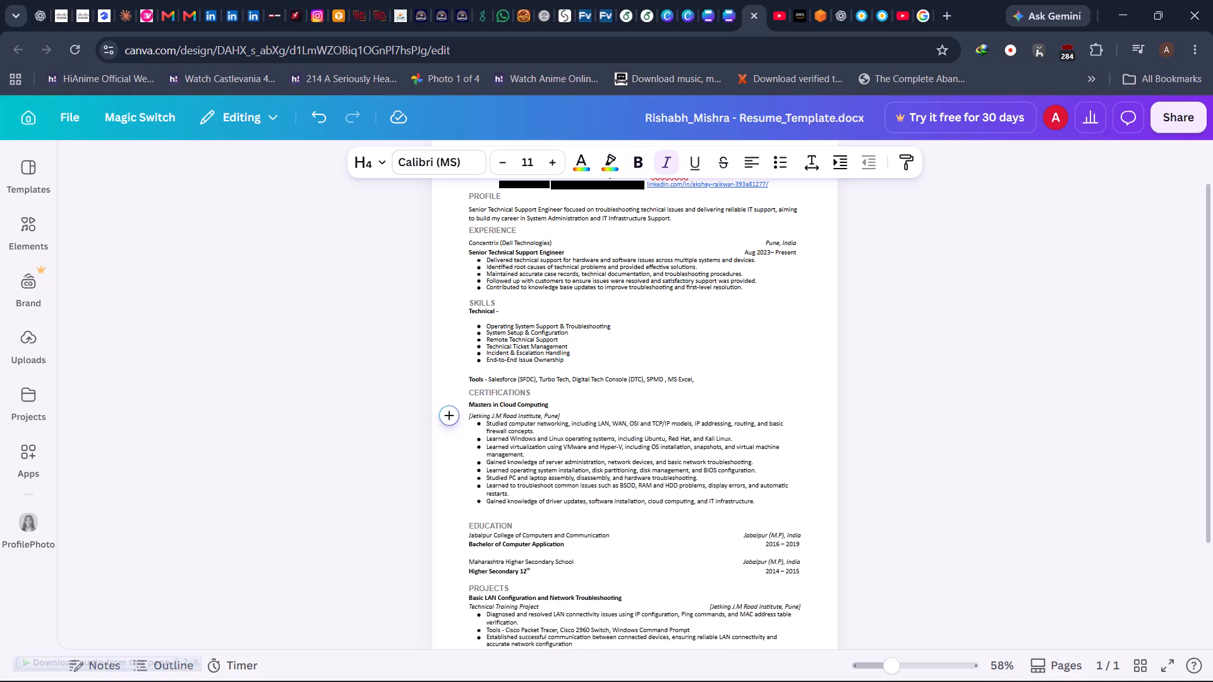
Bring the pasted "[Jetking J.M Road Institute, Pune]" text up onto the same line as the Masters in Cloud Computing heading.
click(469, 417)
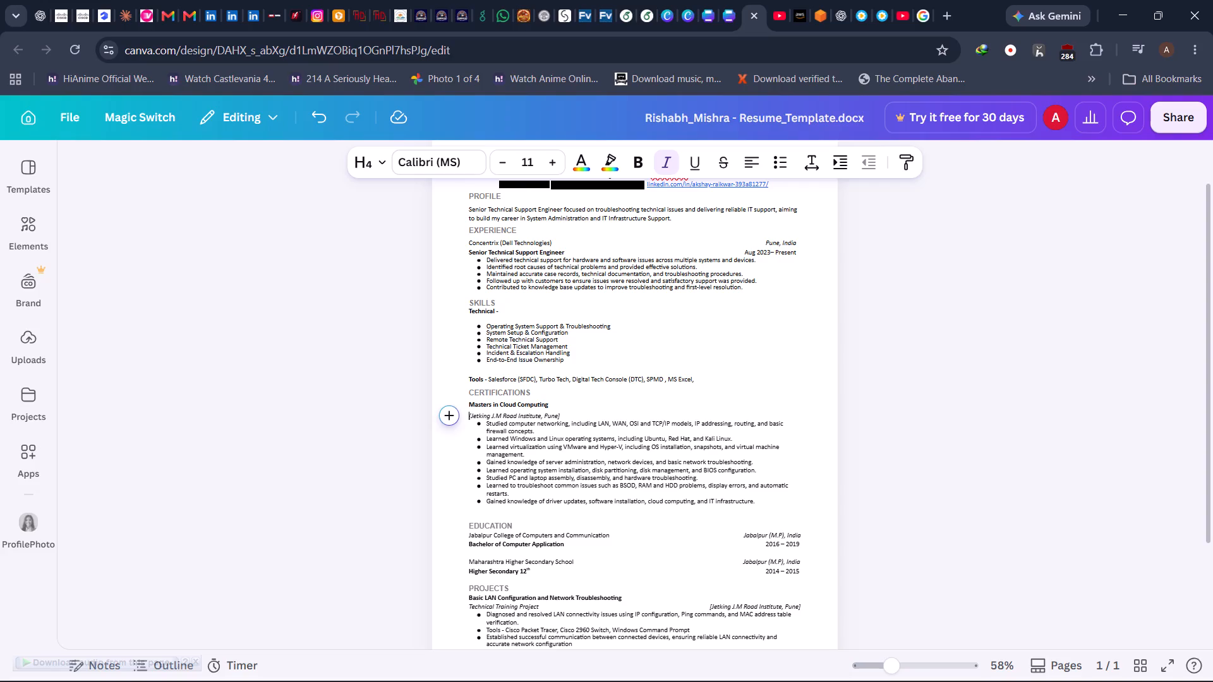
key(BackSpace)
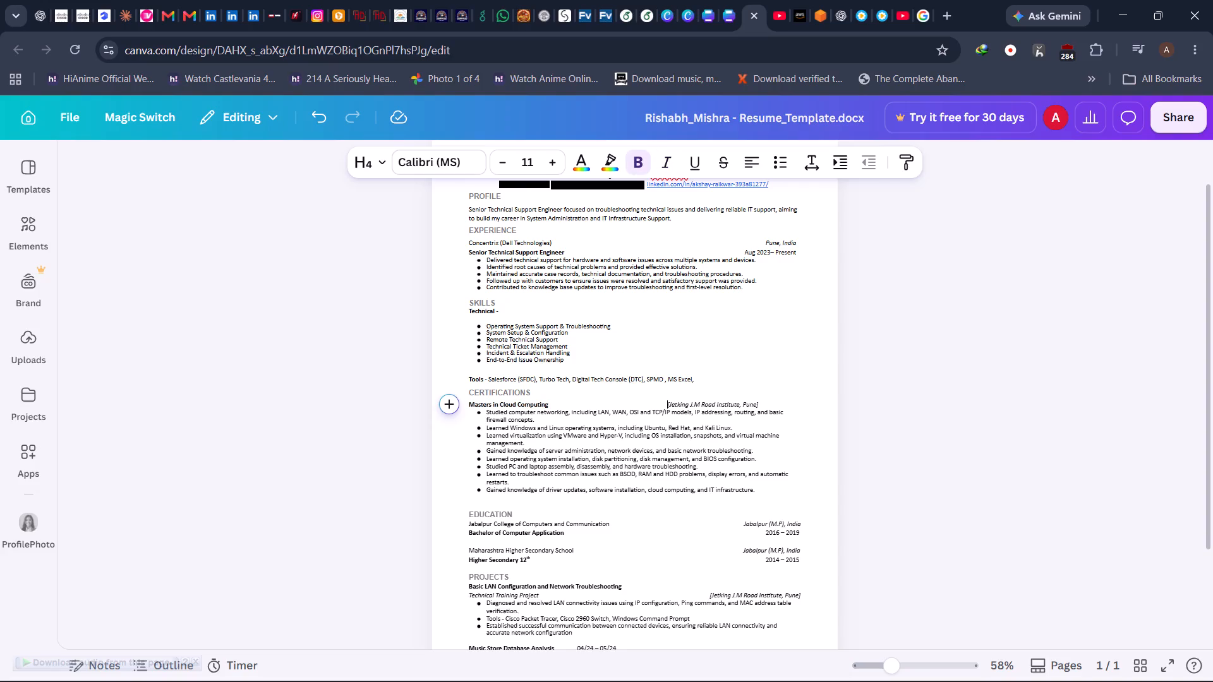
key(Return)
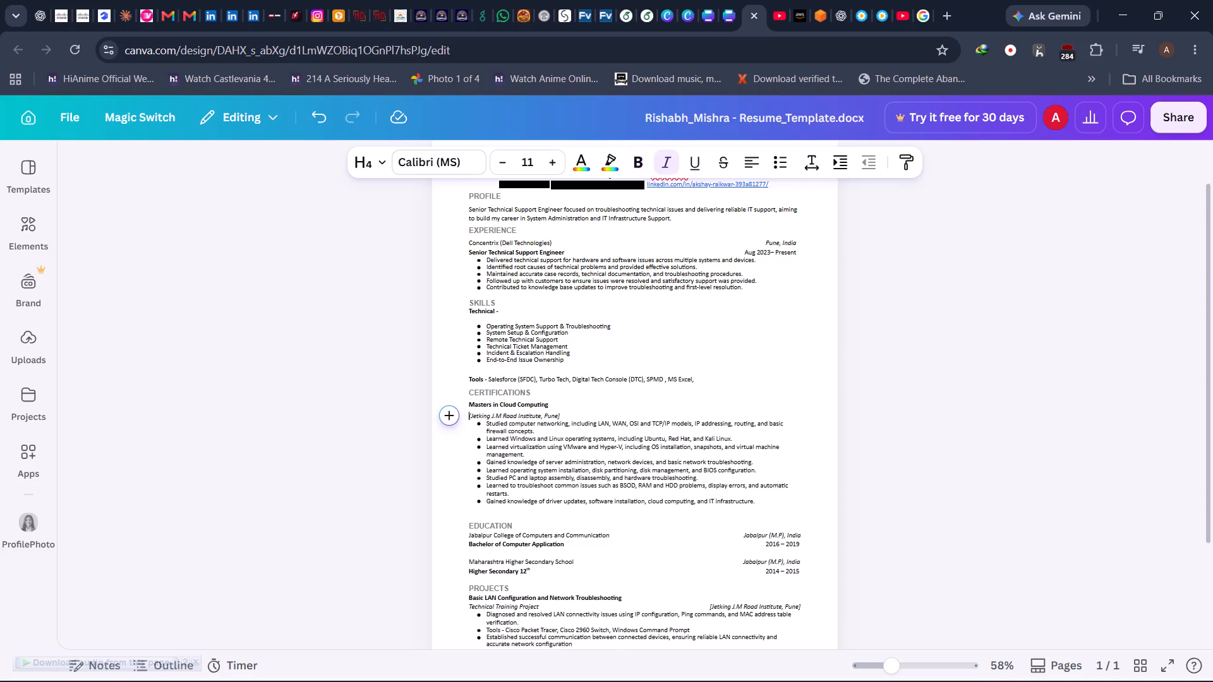
key(BackSpace)
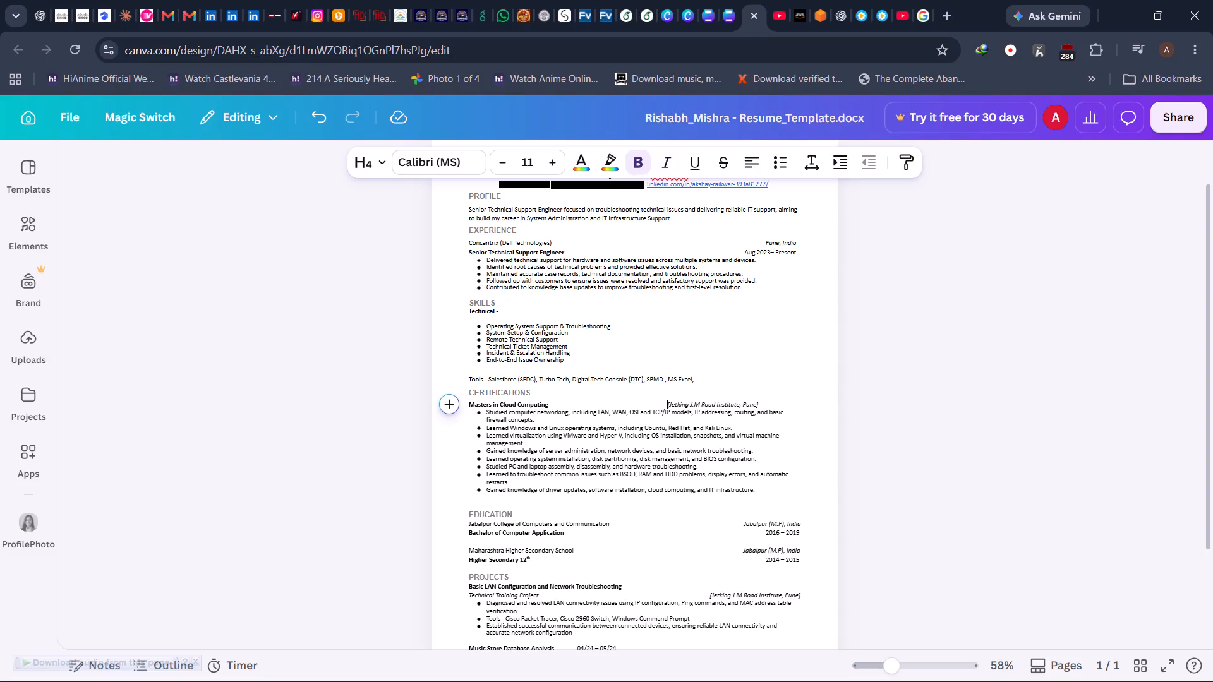
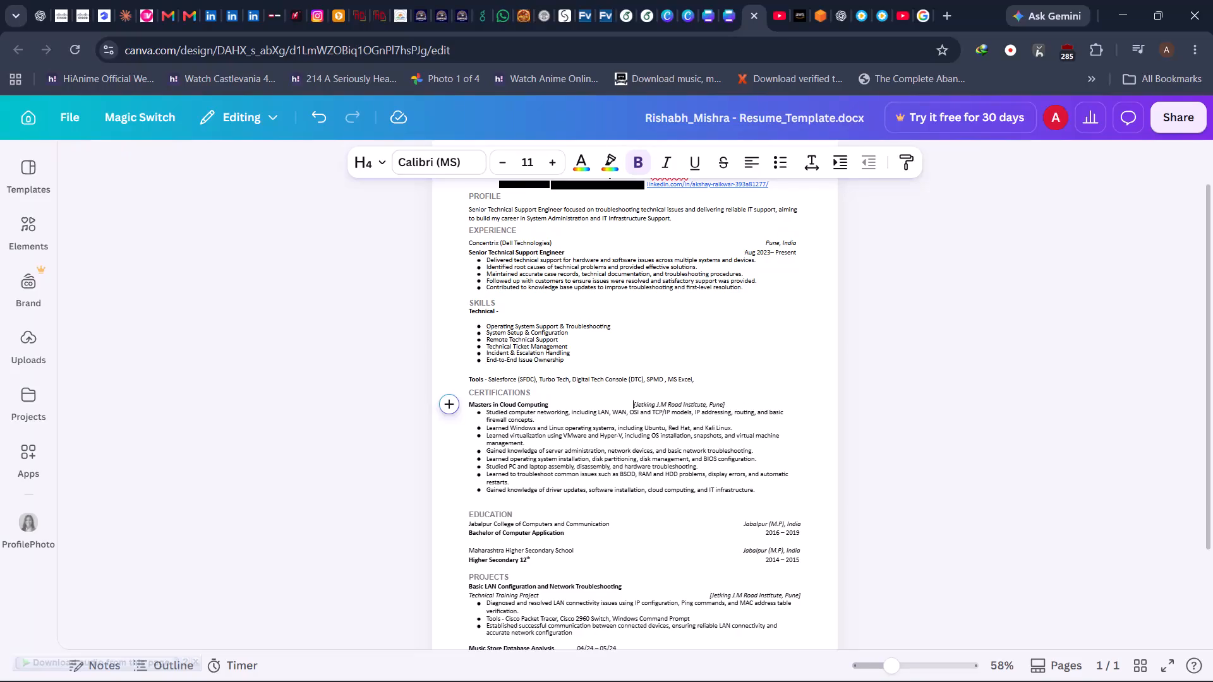
Remove the gap before "[Jetking J.M Road Institute, Pune]" and place the text on its own line beneath the Masters in Cloud Computing heading.
key(BackSpace)
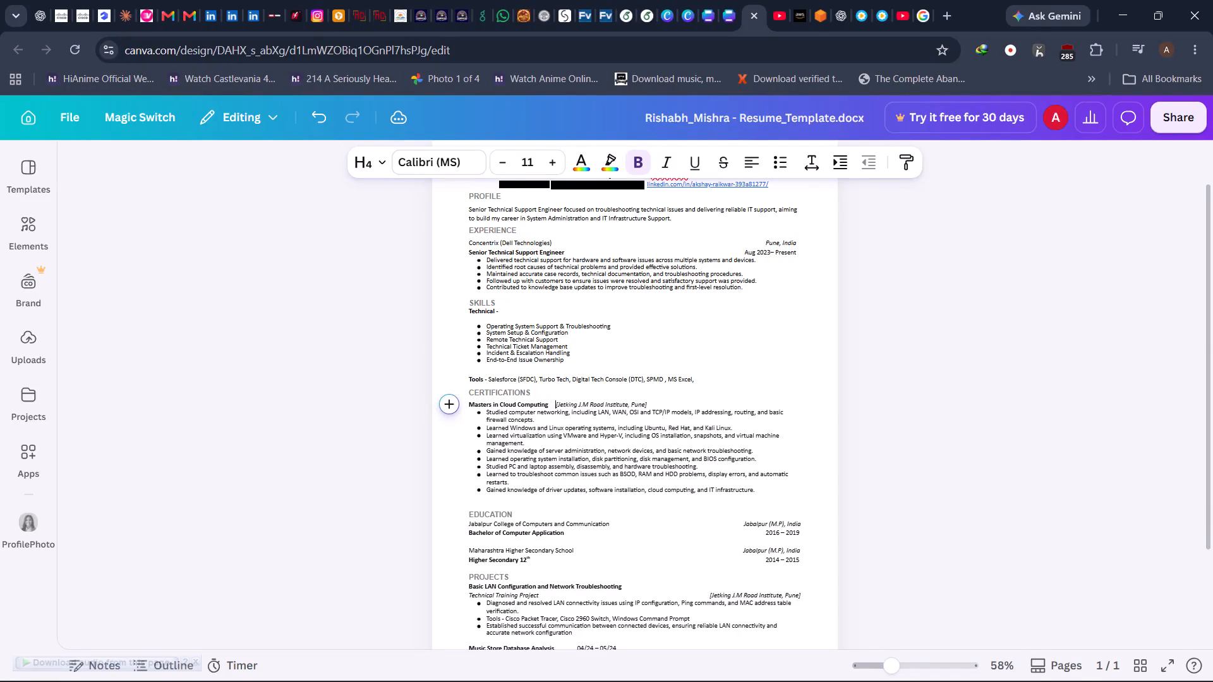
key(BackSpace)
key(BackSpace)
key(BackSpace)
key(BackSpace)
key(Return)
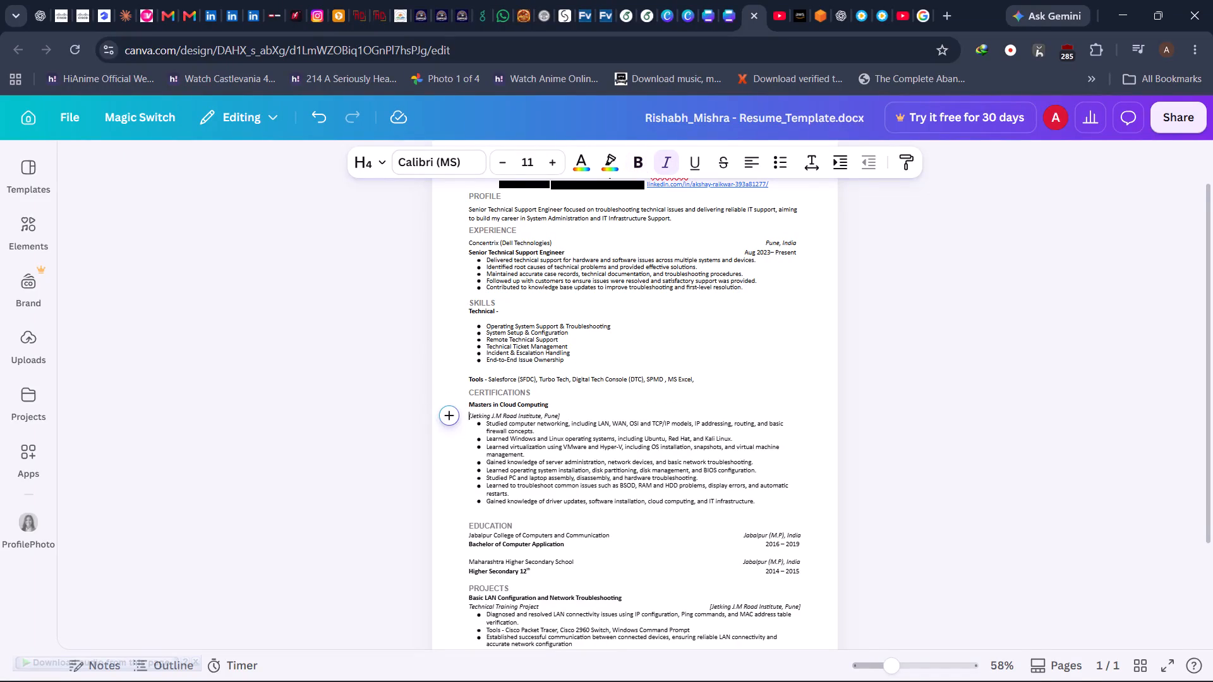
key(BackSpace)
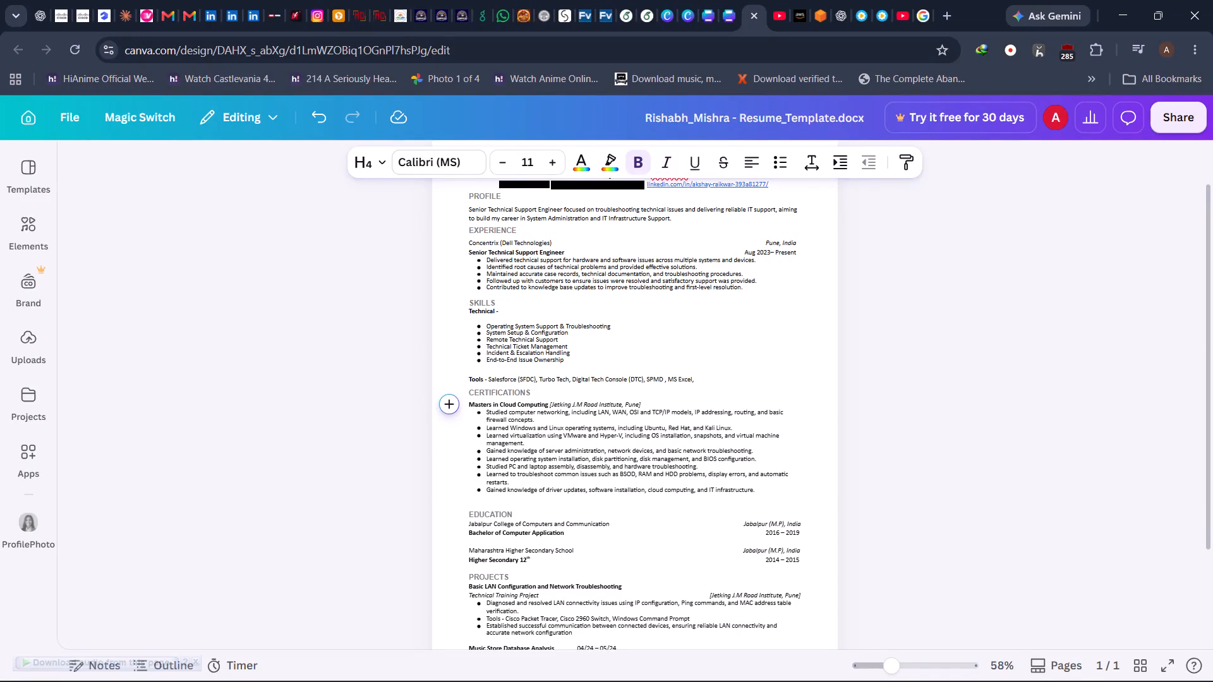
key(Return)
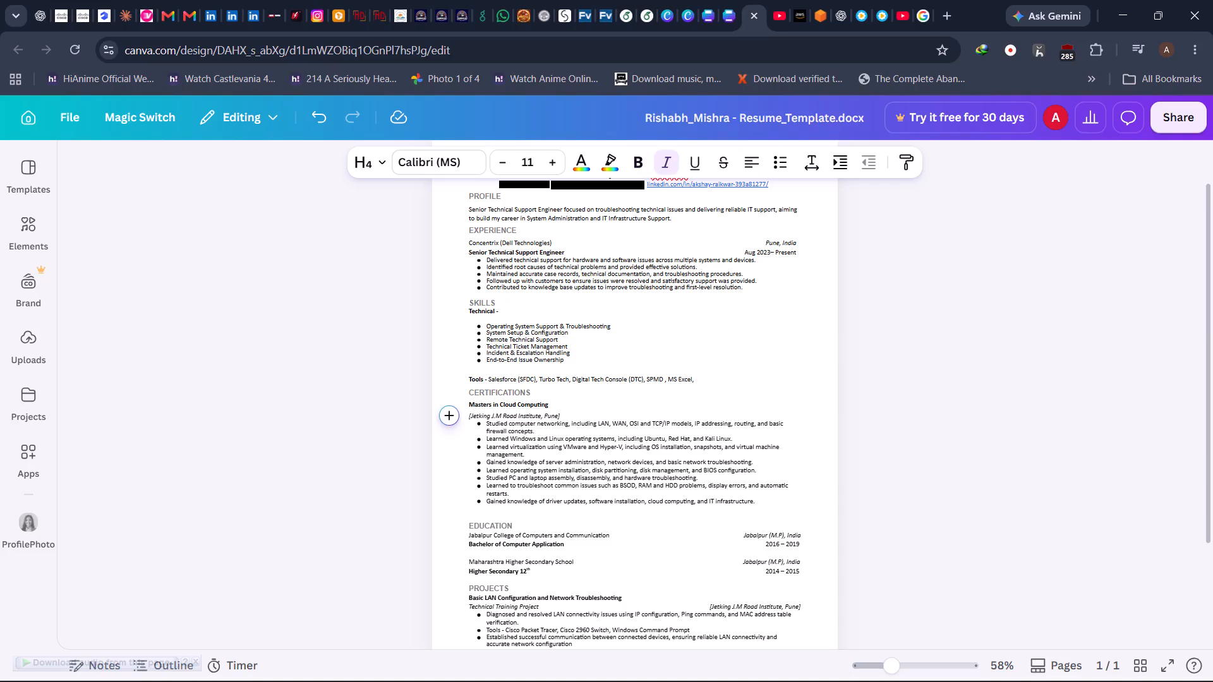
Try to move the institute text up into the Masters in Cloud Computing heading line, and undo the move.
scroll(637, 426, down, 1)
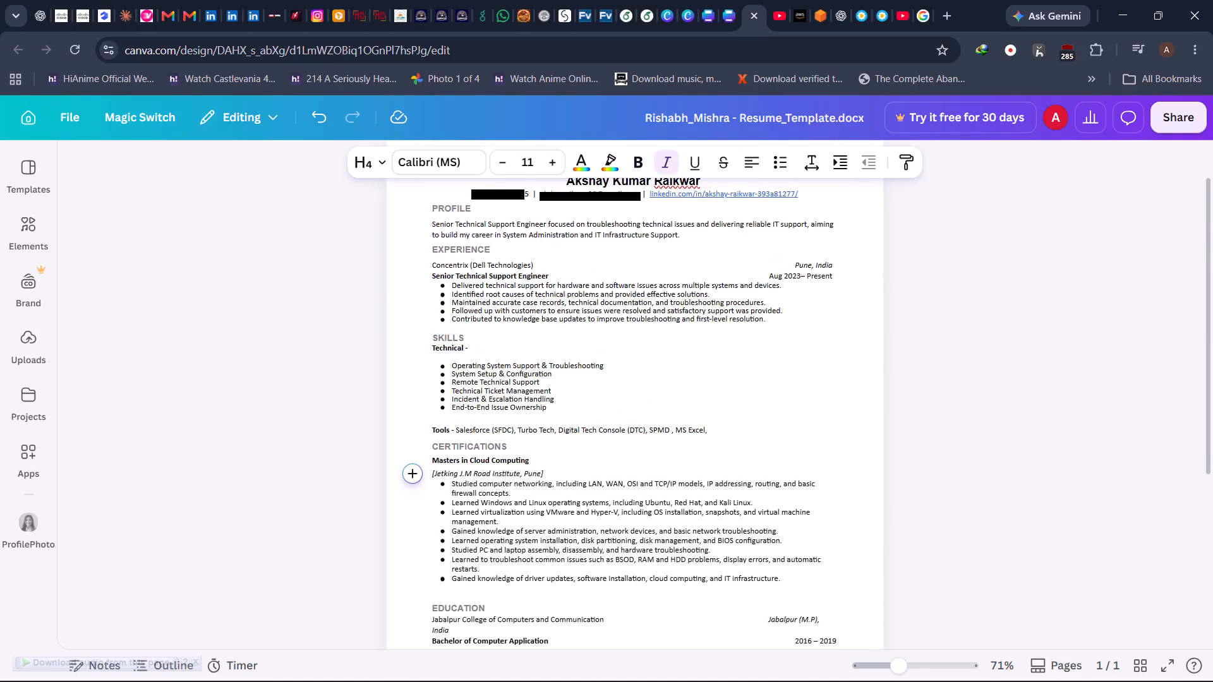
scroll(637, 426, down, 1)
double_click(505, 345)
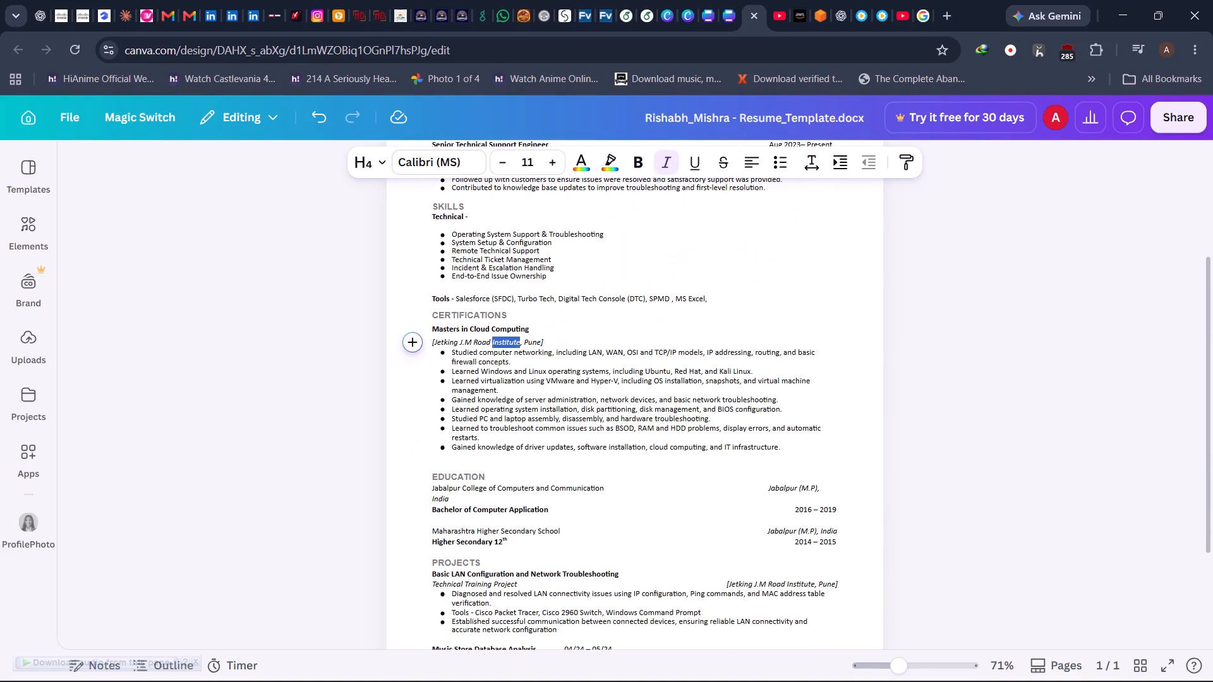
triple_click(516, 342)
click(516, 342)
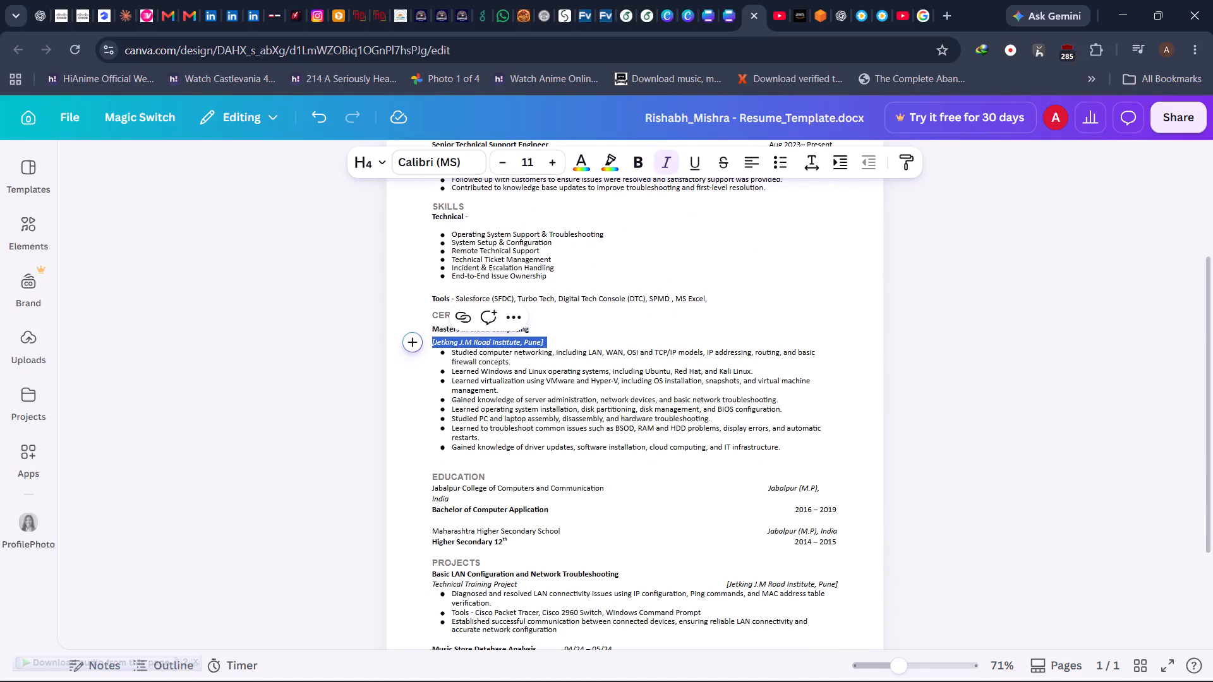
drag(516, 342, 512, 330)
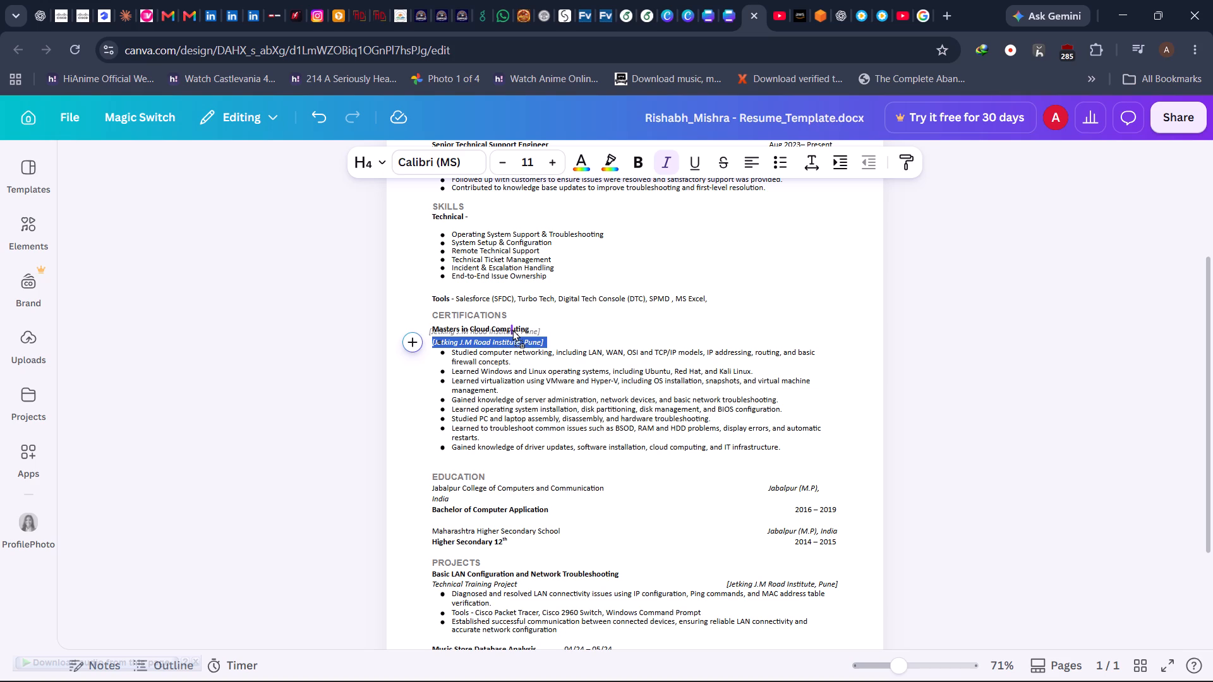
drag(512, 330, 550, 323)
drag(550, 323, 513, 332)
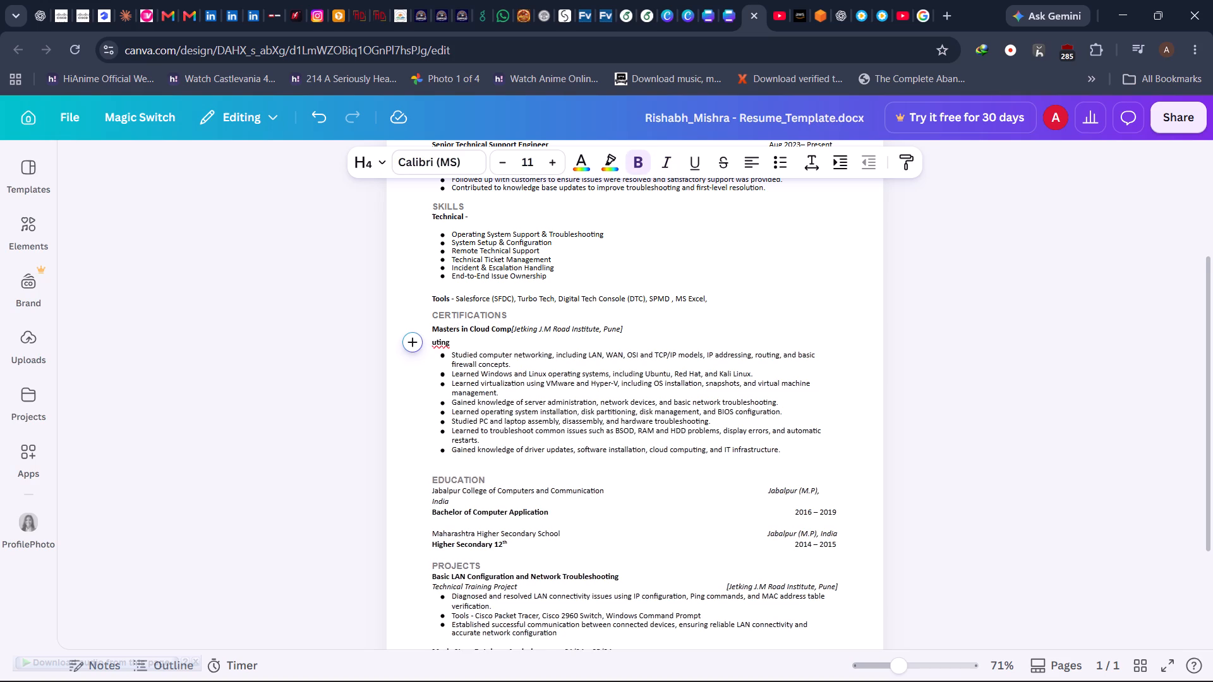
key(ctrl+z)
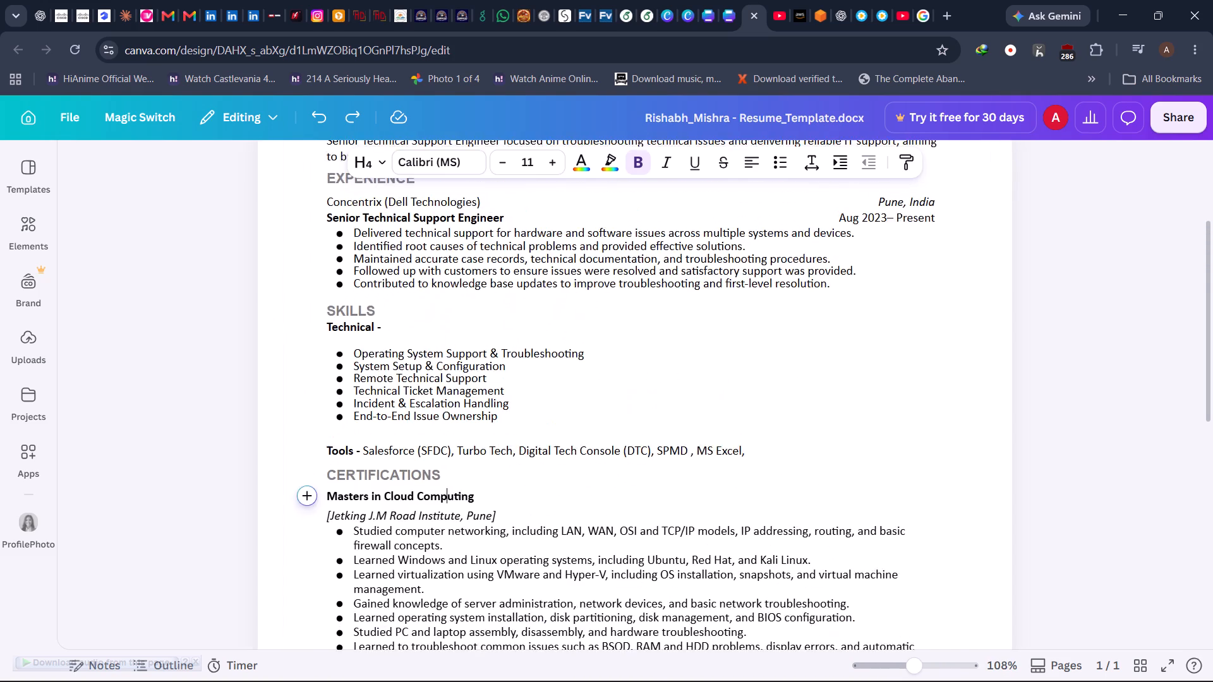
Add a placeholder line reading "ddcd" between the Masters in Cloud Computing heading and the institute text.
scroll(538, 383, down, 2)
click(324, 364)
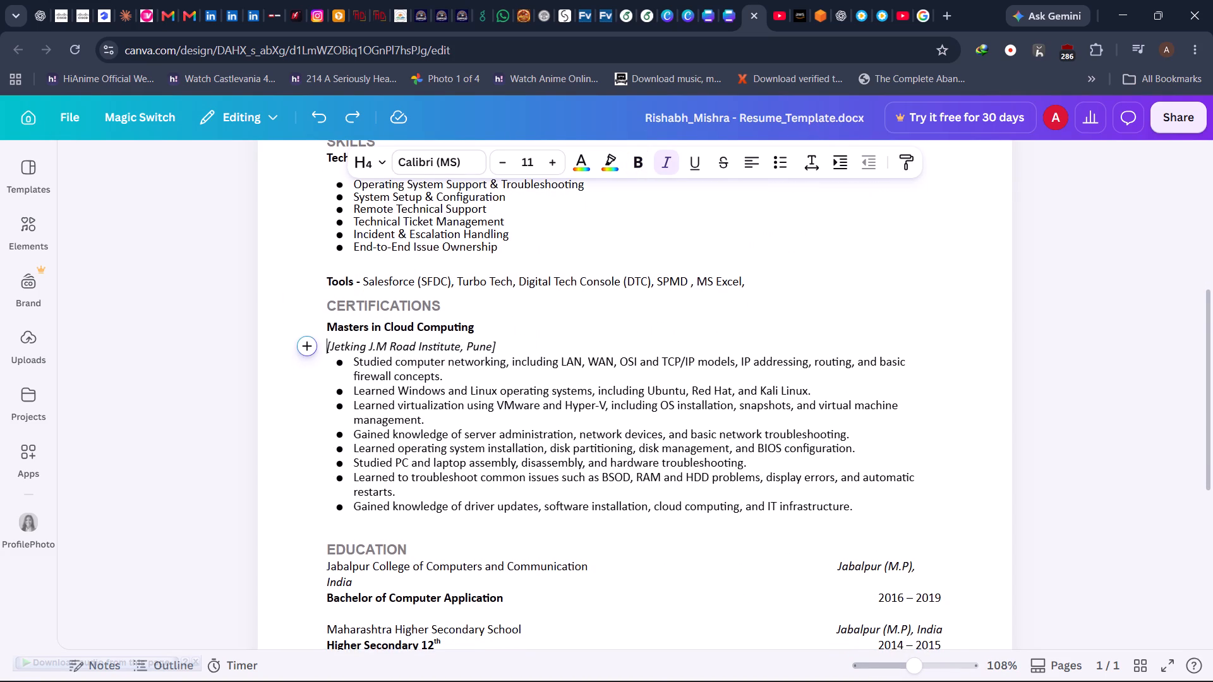
scroll(492, 285, down, 2)
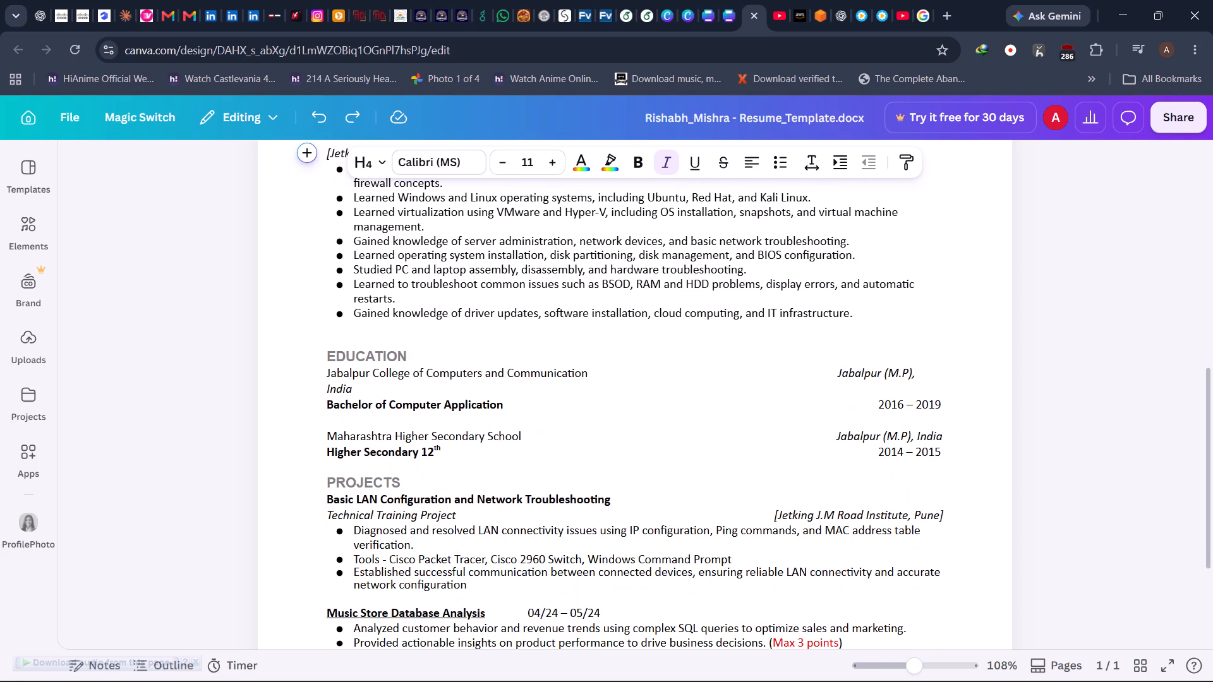
scroll(492, 285, up, 2)
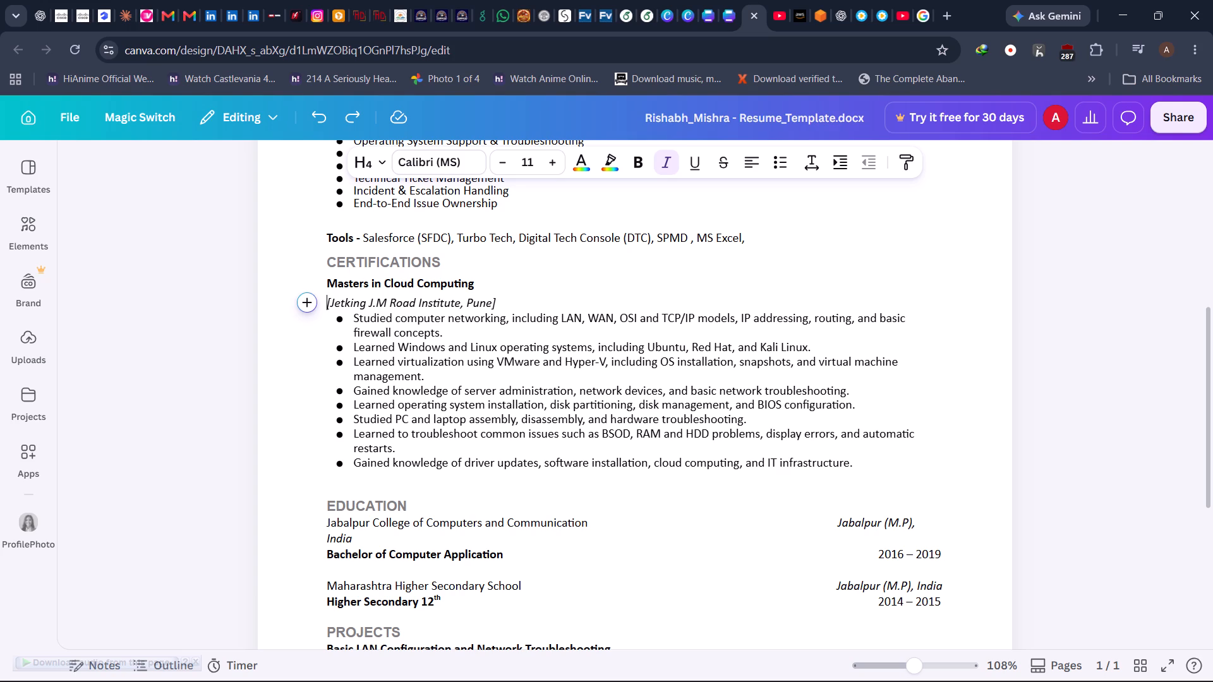
click(492, 285)
key(Return)
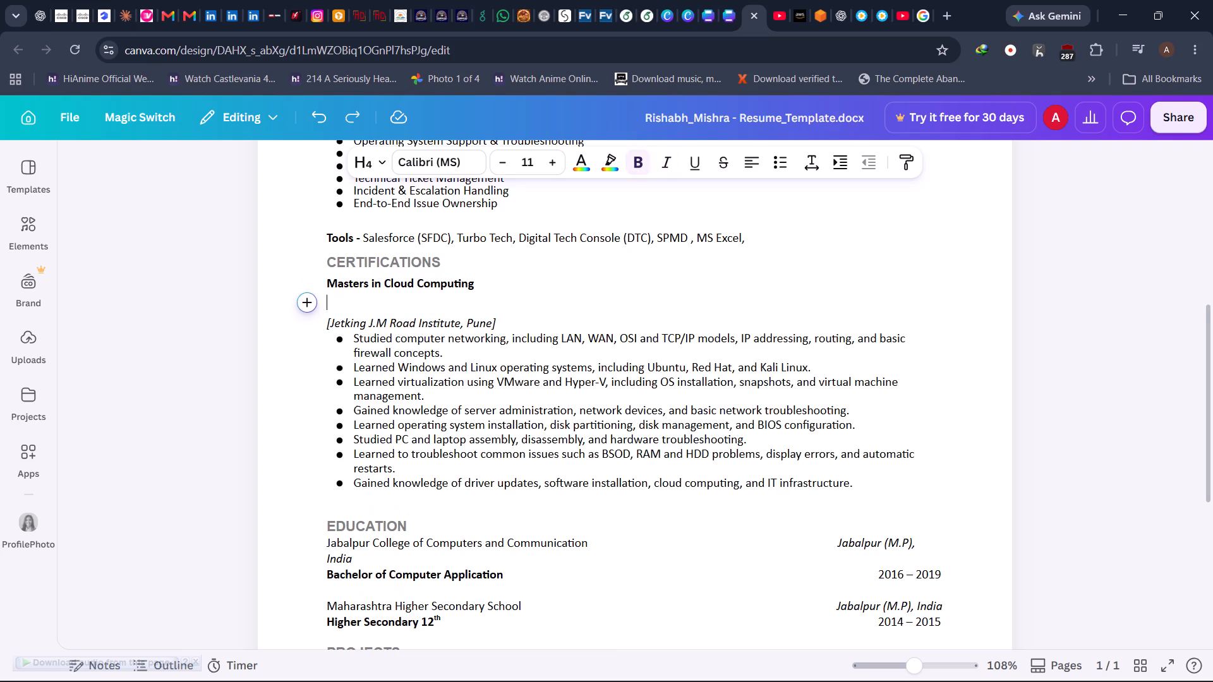
text(ddcd)
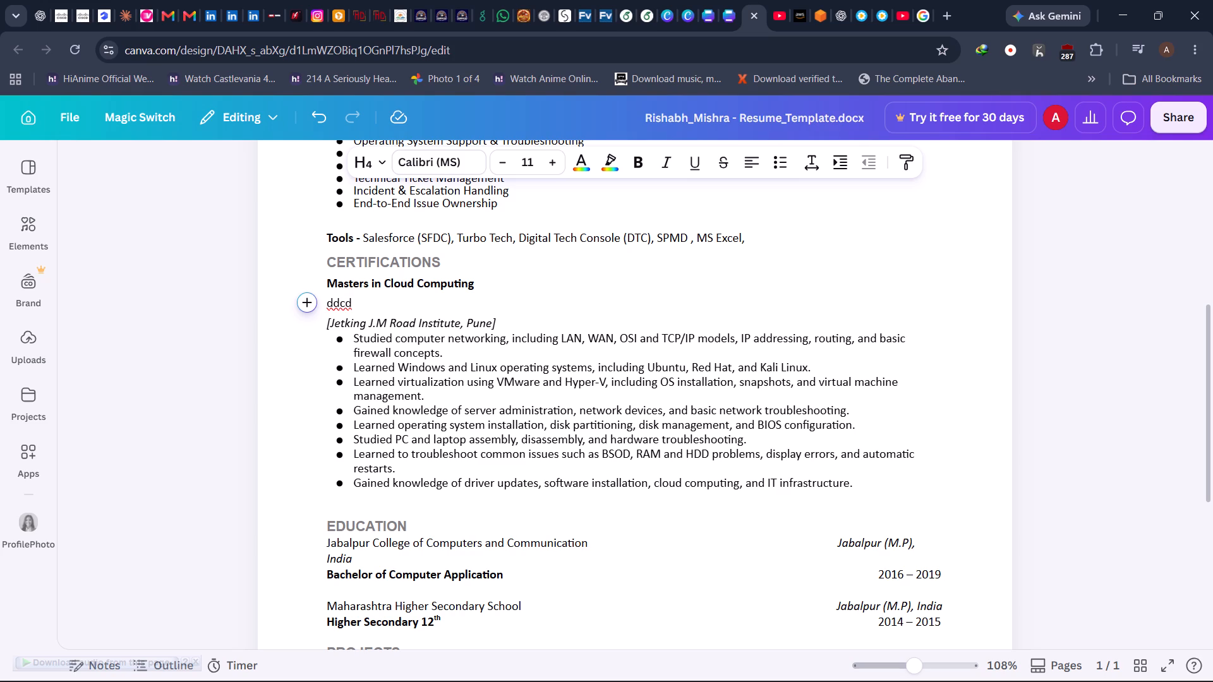
Cut "[Jetking J.M Road Institute, Pune]" from its line and paste it over the "ddcd" placeholder.
drag(500, 321, 353, 328)
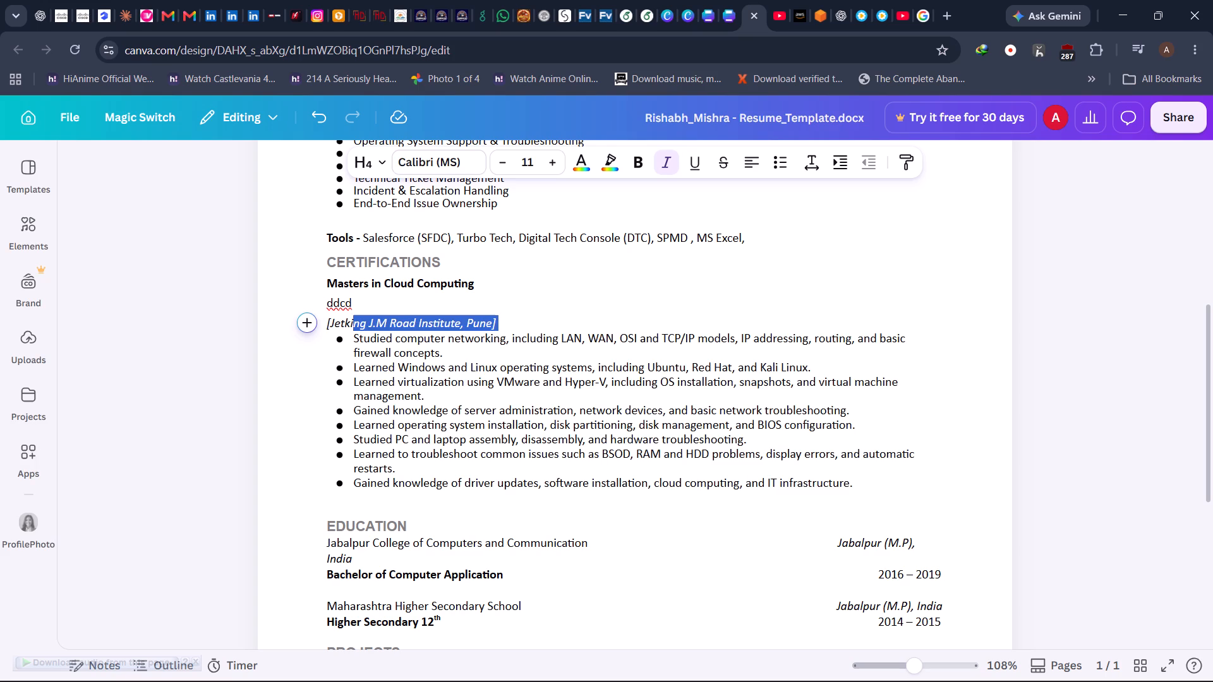
drag(353, 328, 325, 320)
key(ctrl+x)
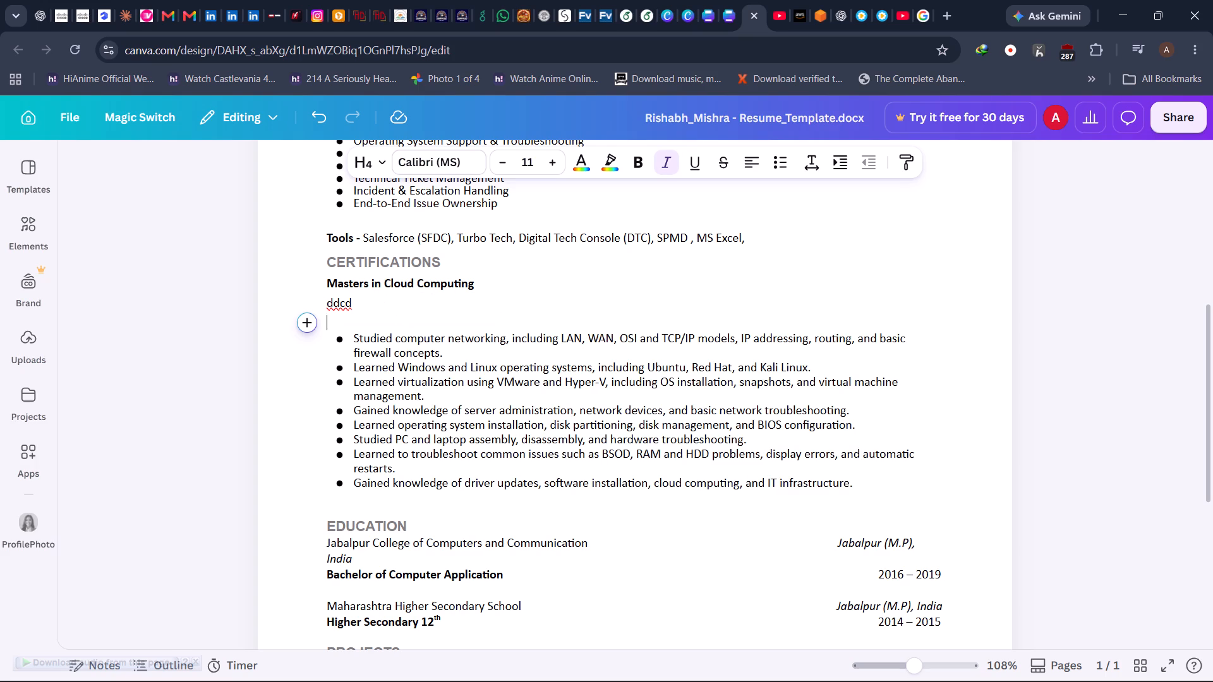
double_click(342, 301)
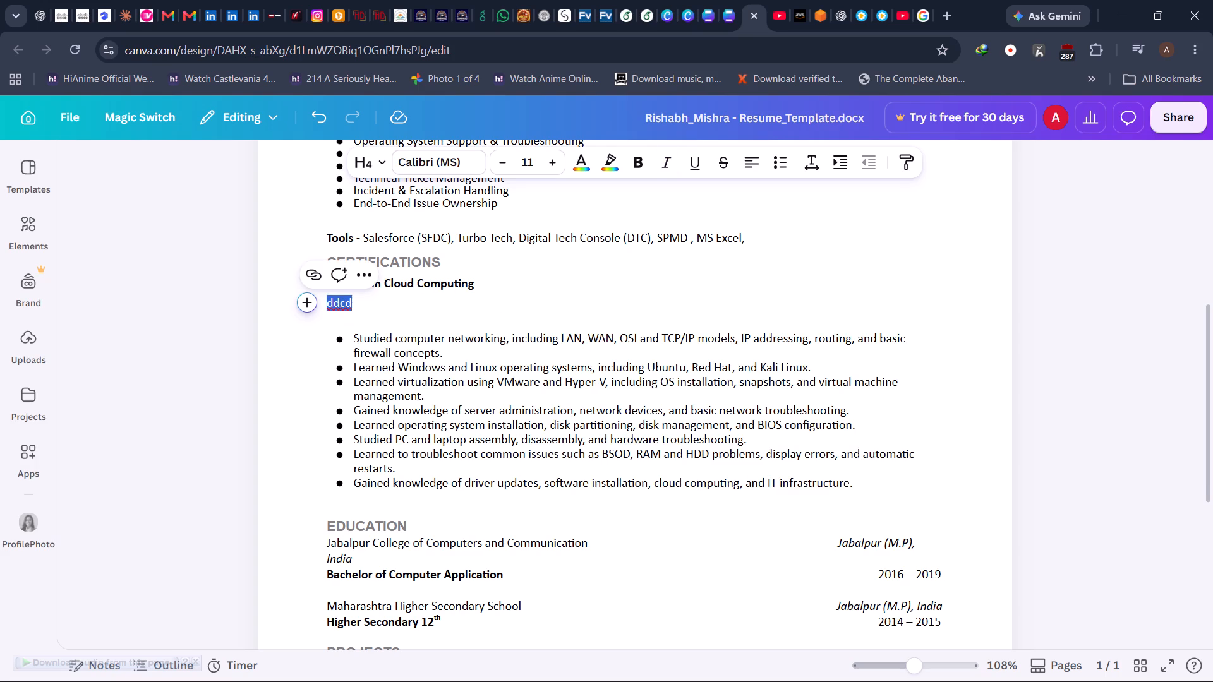
key(ctrl+v)
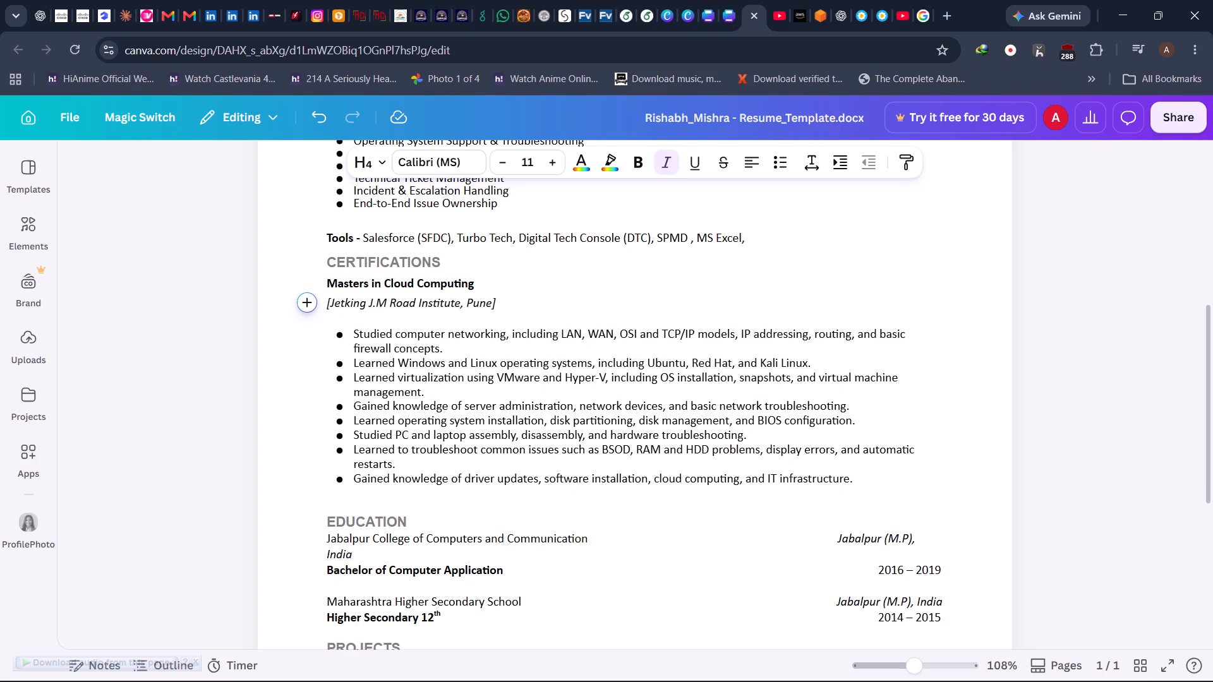
Delete the empty line between the institute text and the first certification bullet, keeping that bullet's list formatting.
scroll(338, 347, down, 1)
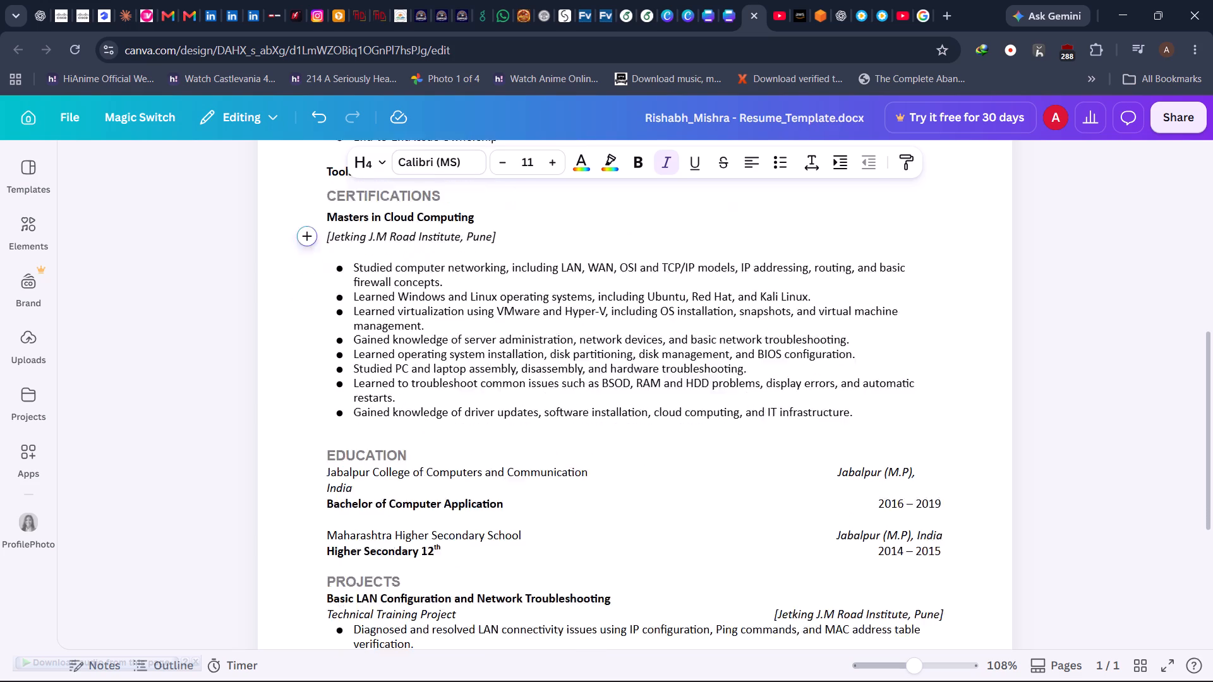
scroll(338, 347, down, 1)
scroll(338, 347, up, 2)
scroll(338, 347, down, 1)
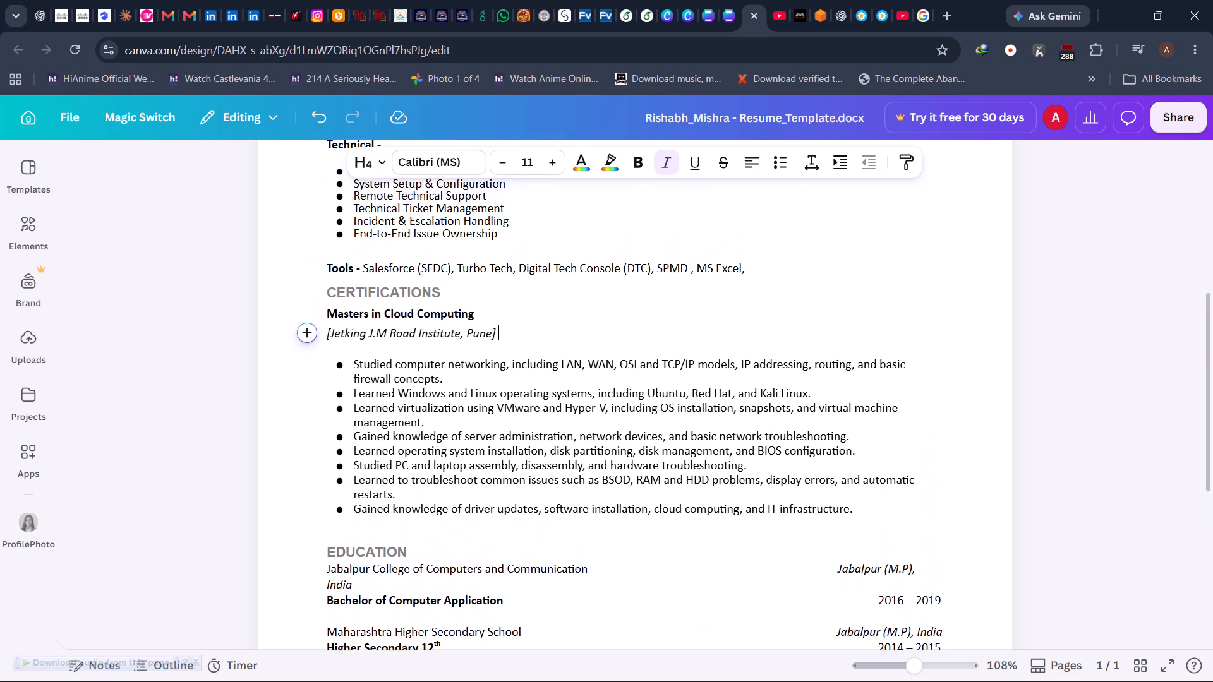
scroll(338, 347, down, 1)
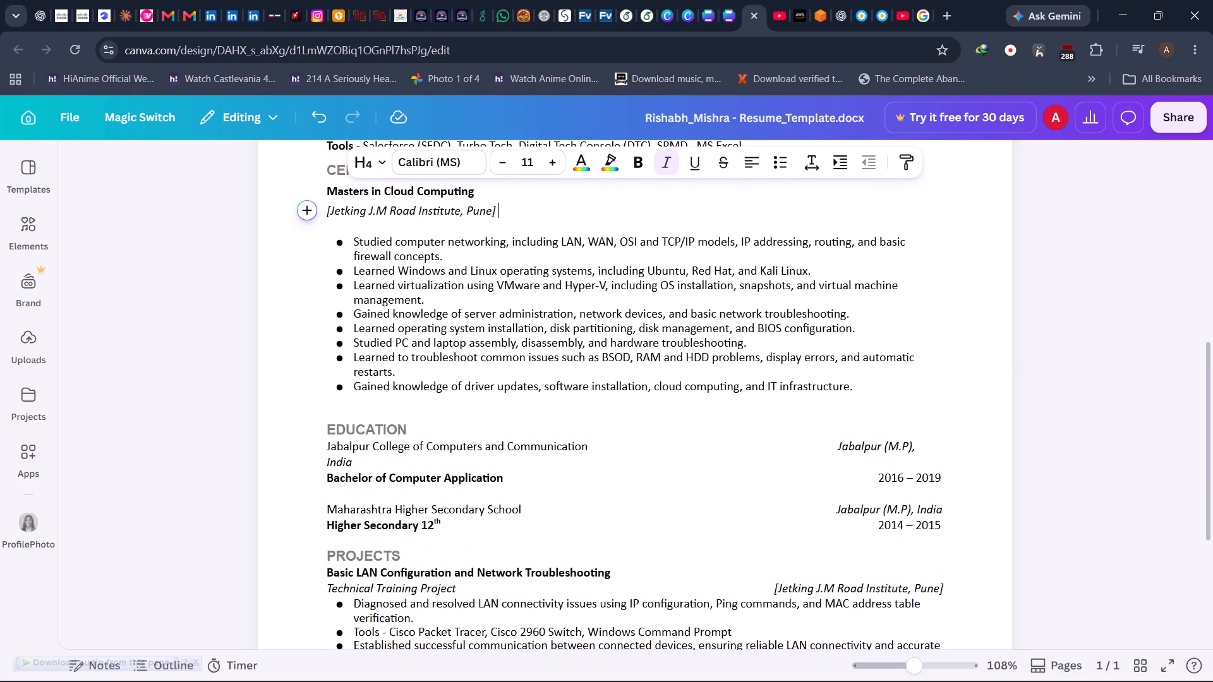
click(336, 240)
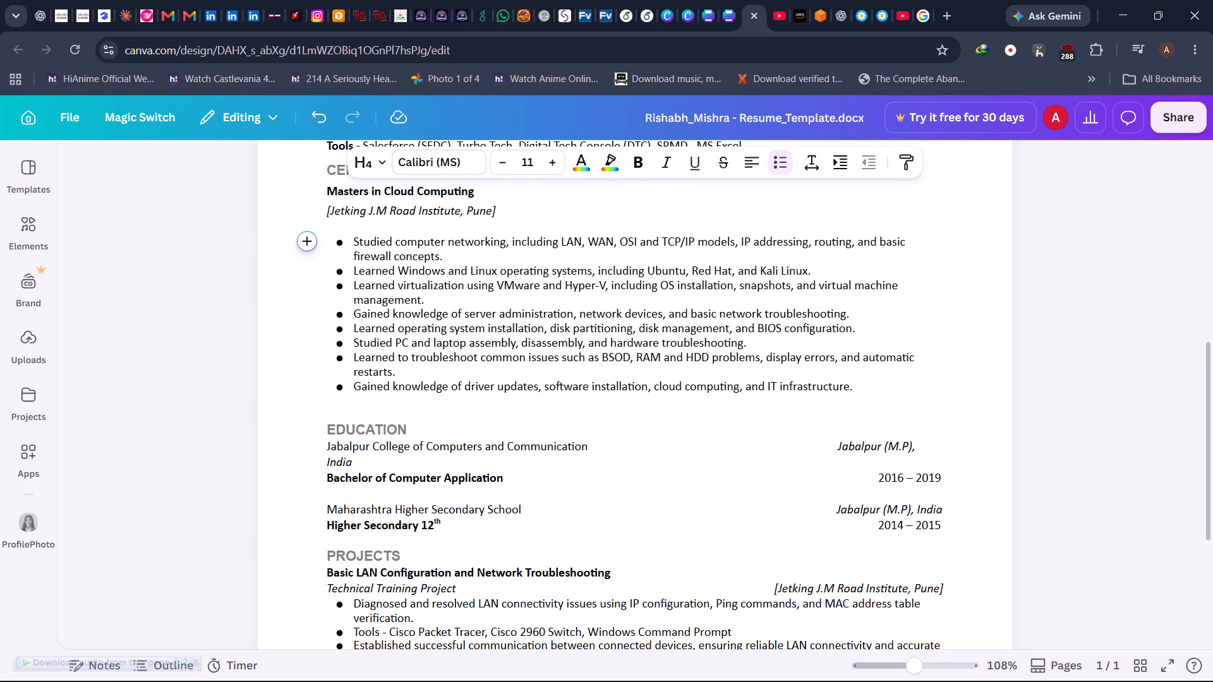
key(BackSpace)
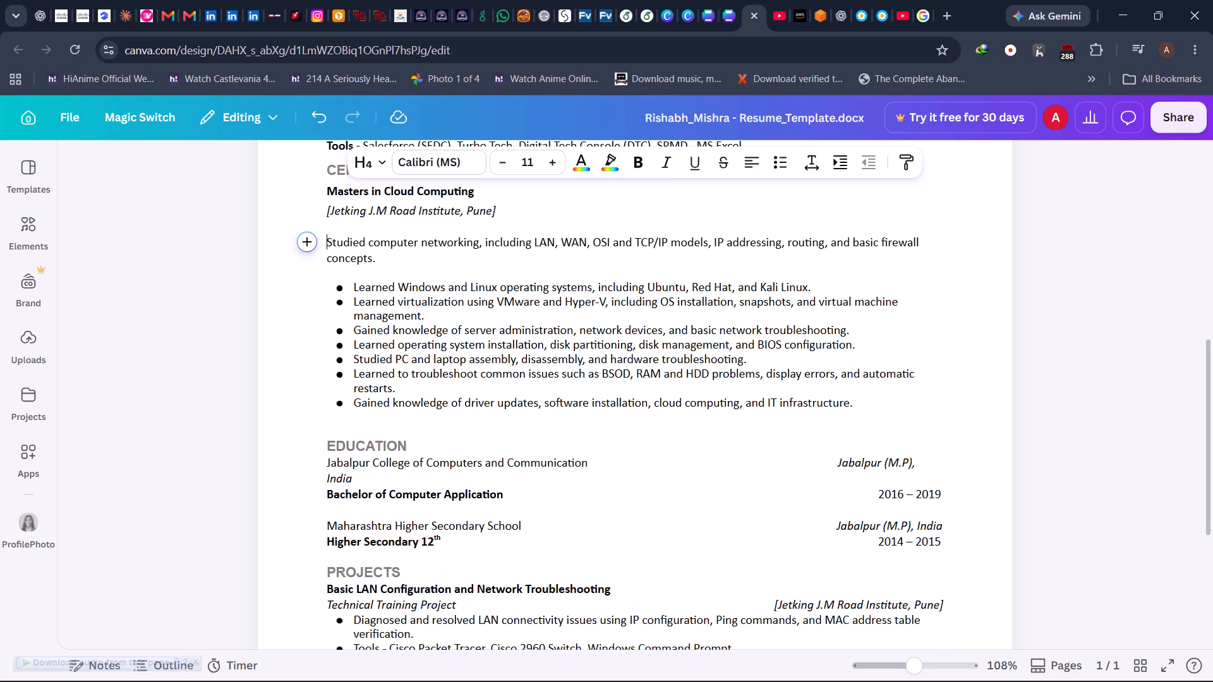
key(ctrl+z)
key(Up)
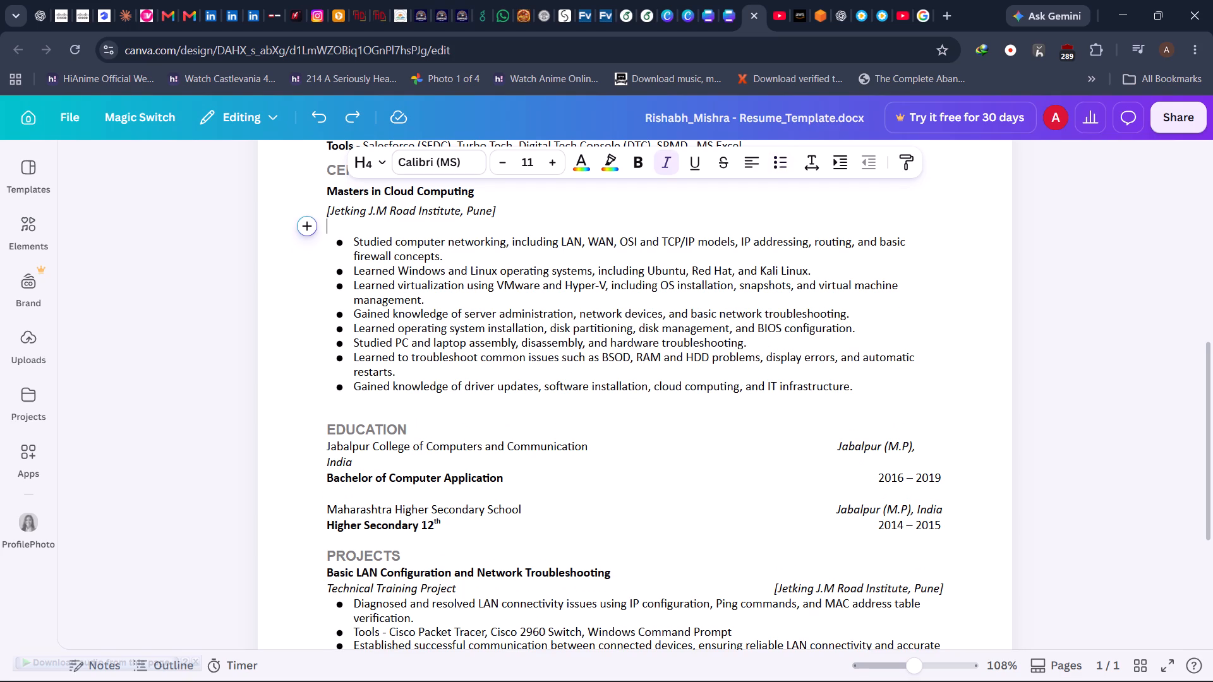
key(BackSpace)
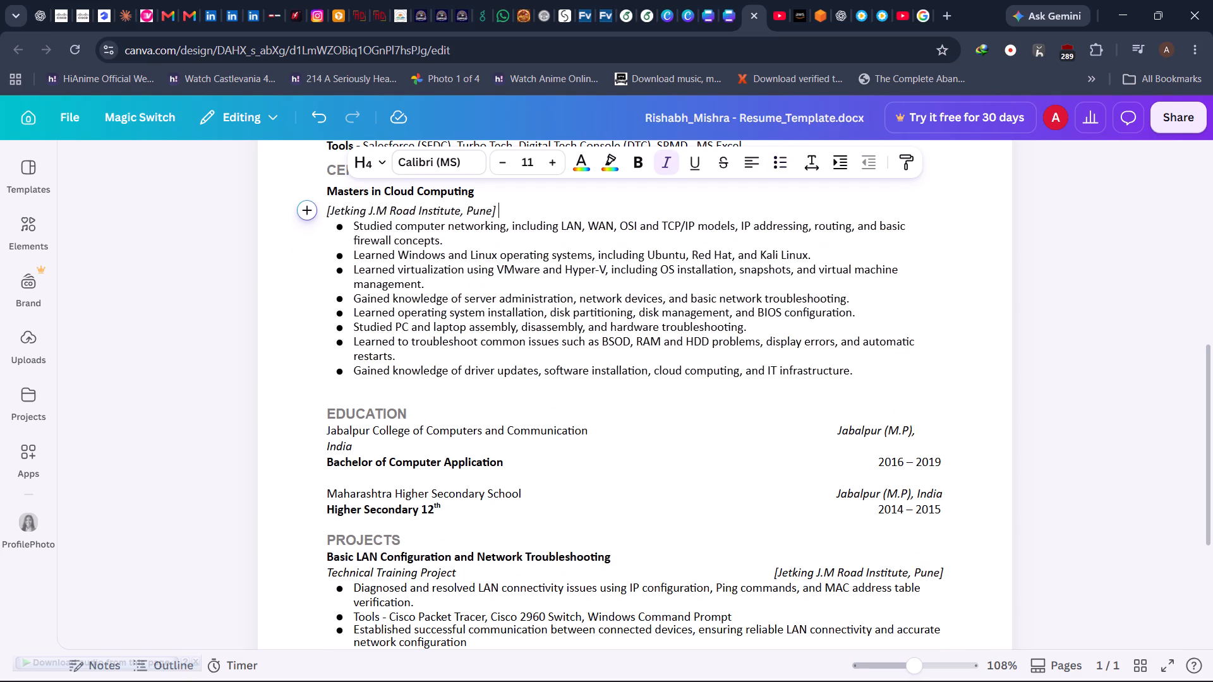
Remove ", Pune" from the institute line under Masters in Cloud Computing, leaving "[Jetking J.M Road Institute]".
scroll(430, 317, up, 1)
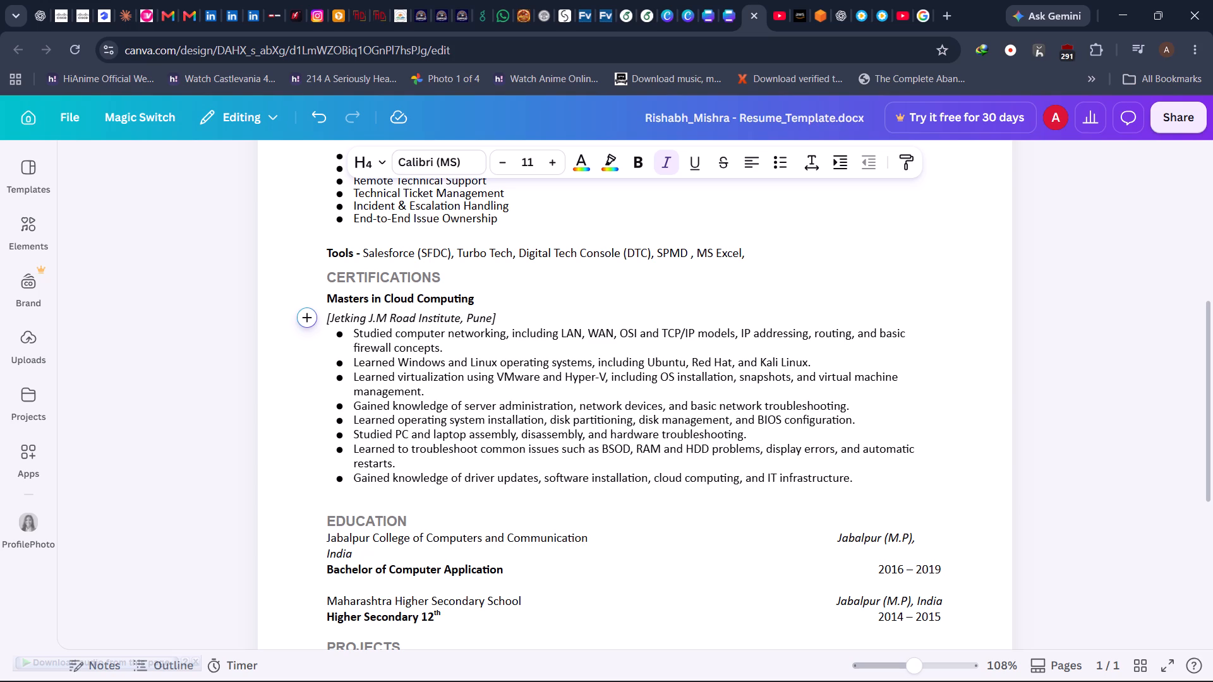
click(492, 318)
scroll(543, 314, down, 2)
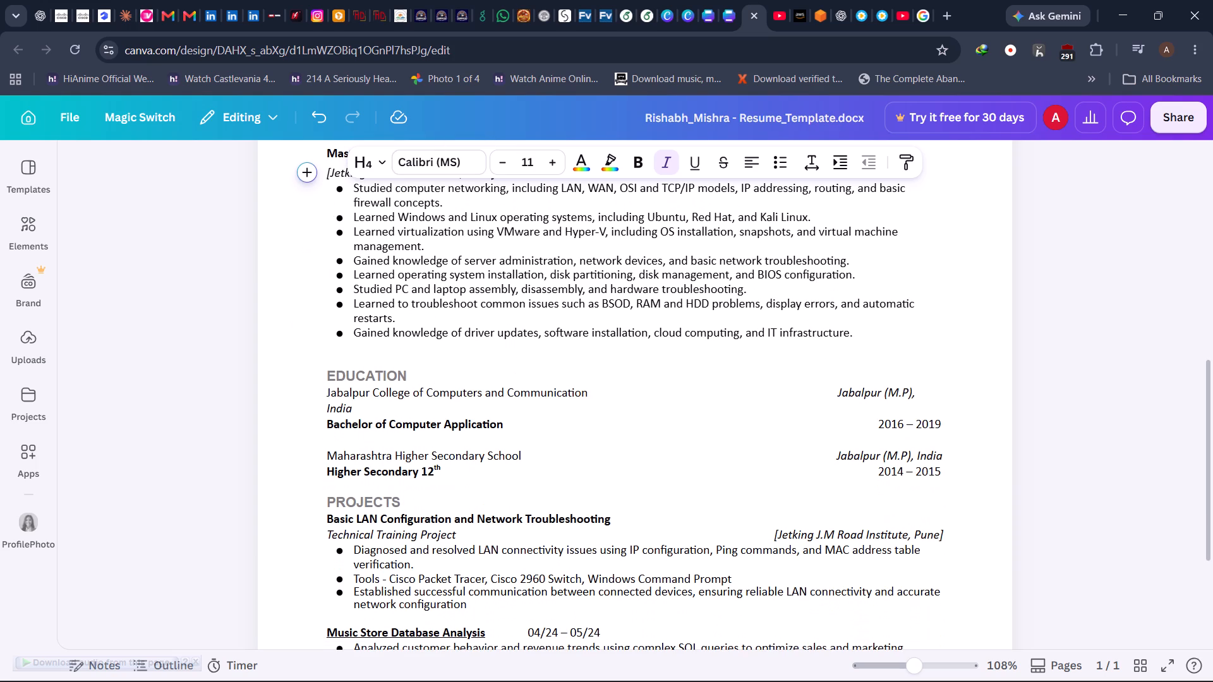
scroll(543, 314, up, 2)
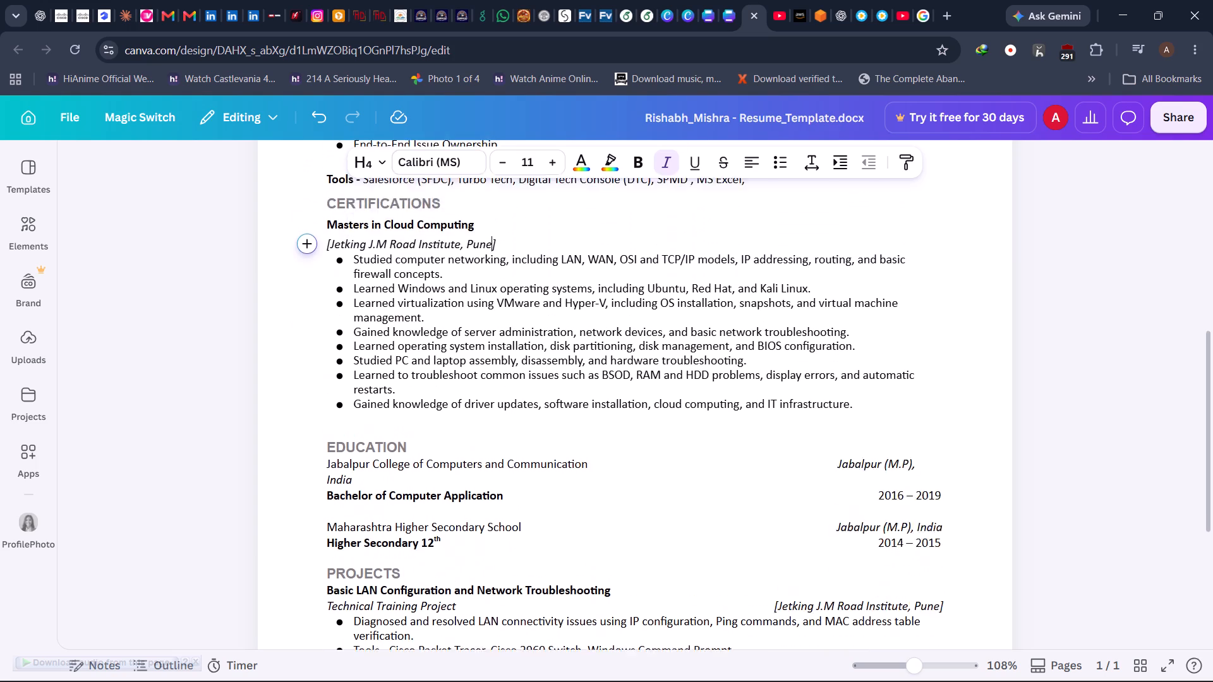
scroll(543, 314, up, 1)
scroll(543, 314, down, 2)
scroll(543, 314, up, 1)
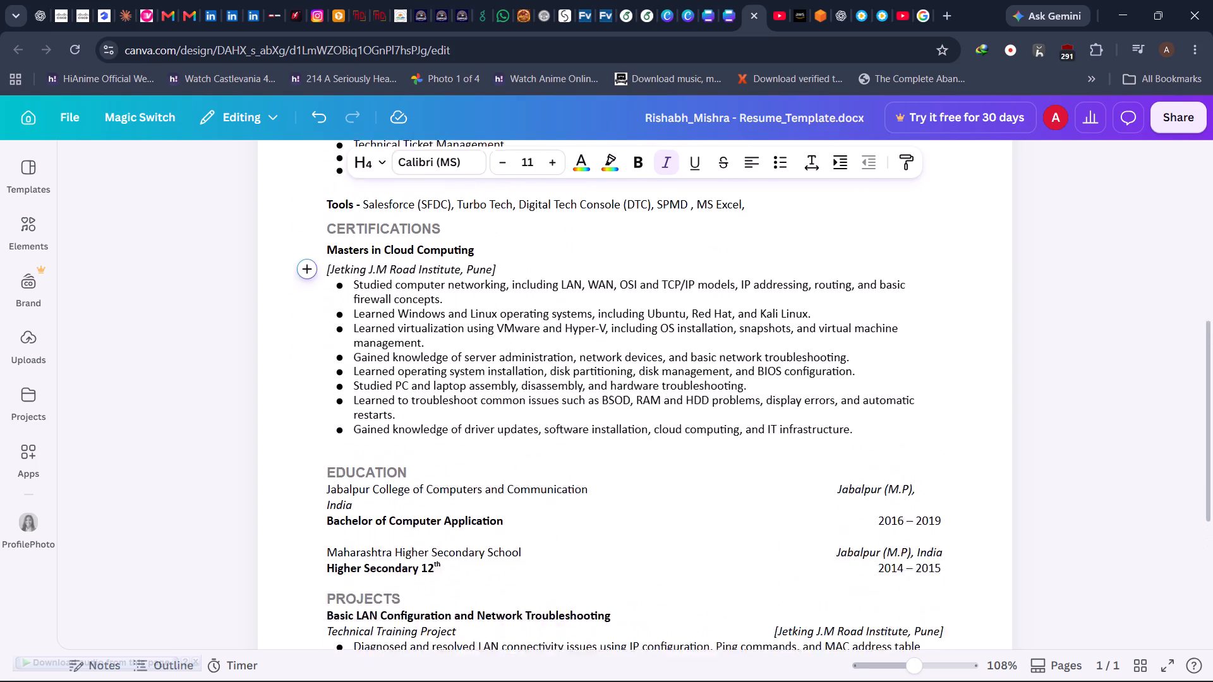
scroll(543, 314, up, 1)
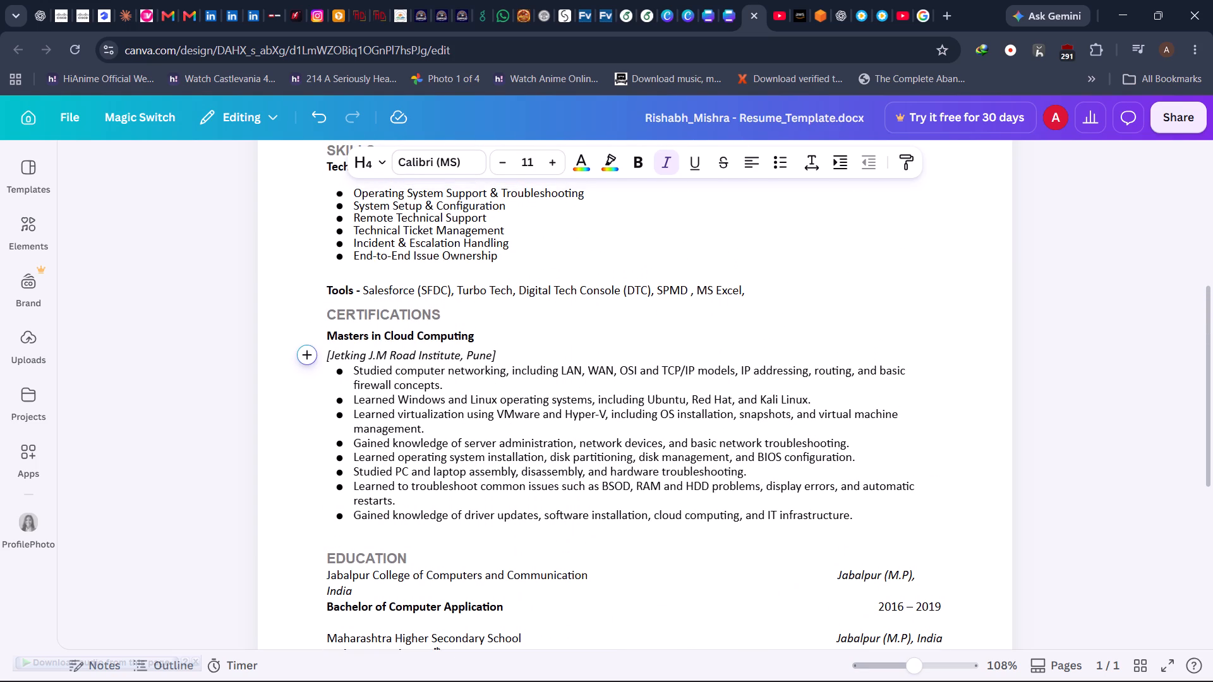
scroll(543, 314, up, 1)
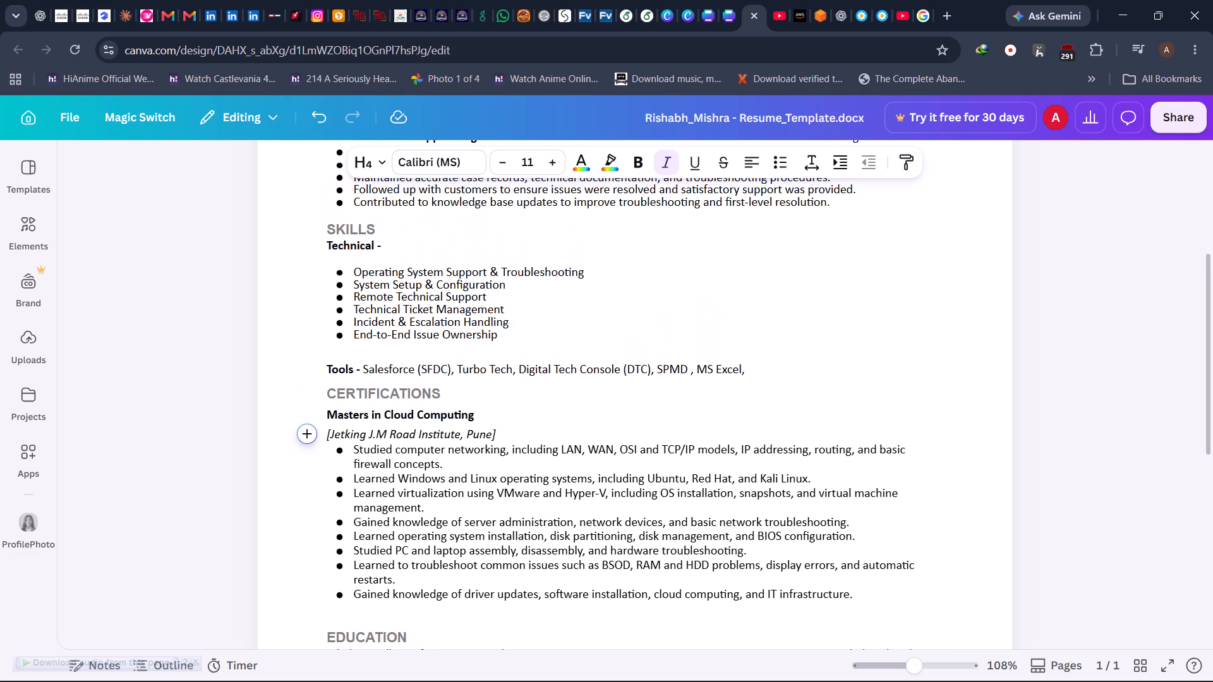
key(BackSpace)
key(BackSpace)
key(BackSpace)
key(BackSpace)
key(BackSpace)
key(BackSpace)
Add "Pune" in non-bold text after the Masters in Cloud Computing heading, on the same line.
scroll(619, 349, down, 2)
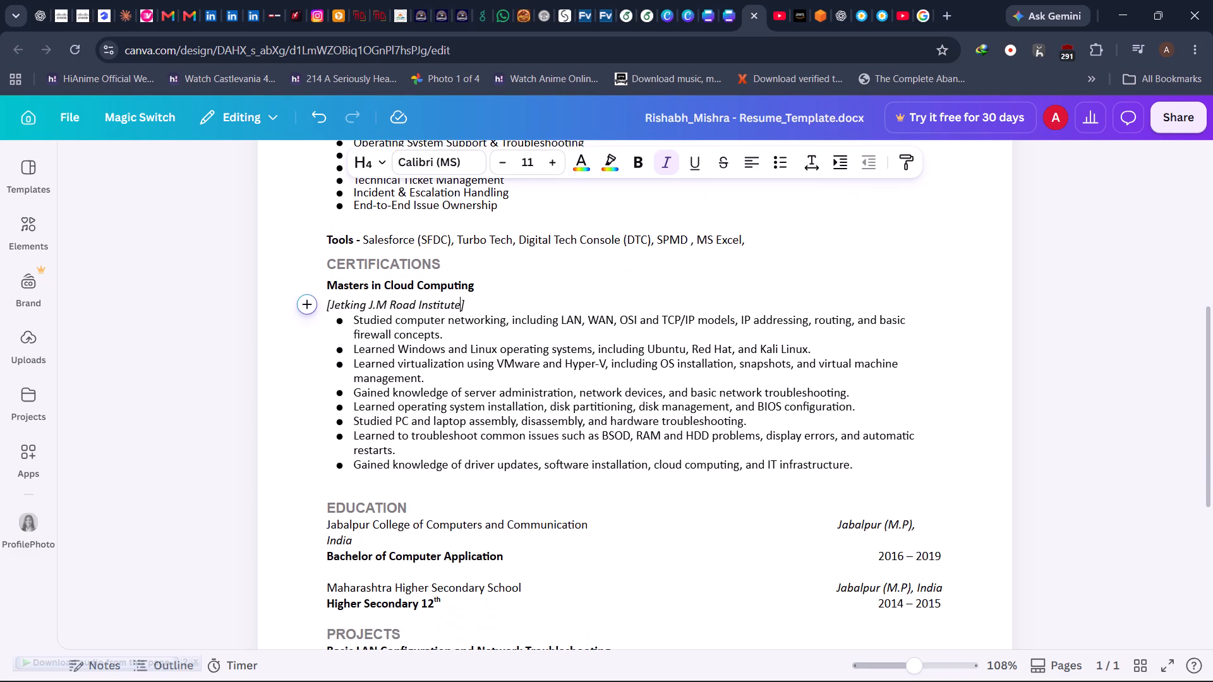
click(874, 284)
key(space)
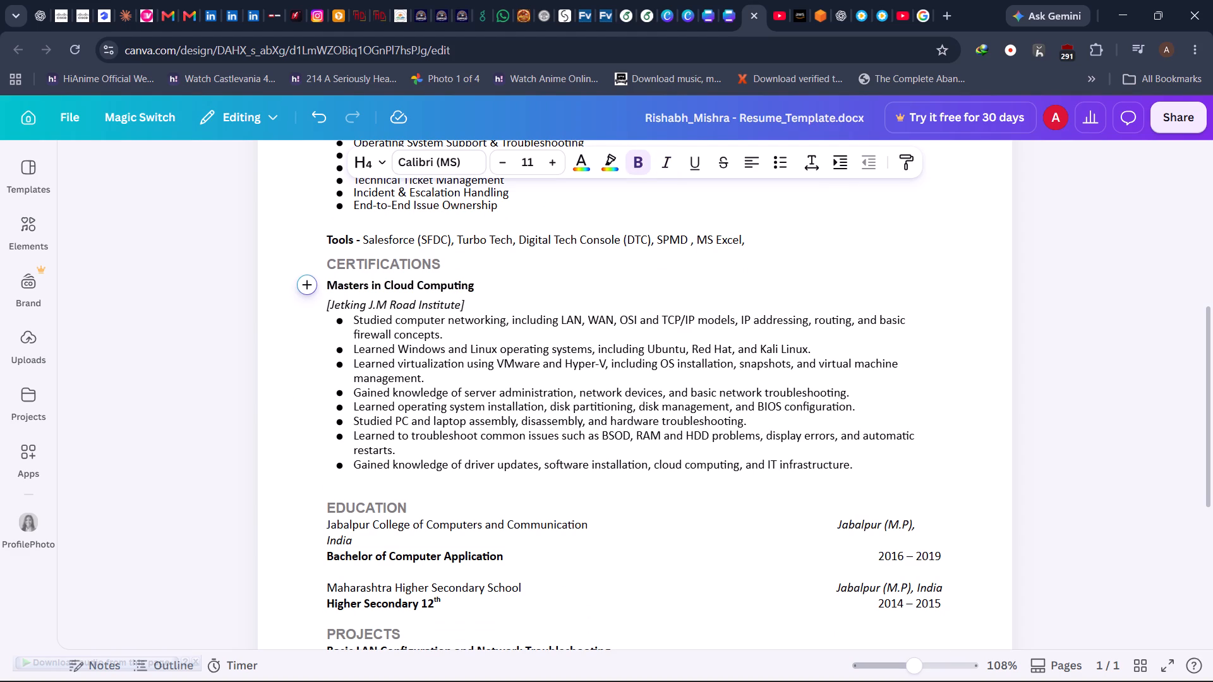
click(735, 293)
click(696, 285)
click(636, 165)
key(shift+p)
text(une)
Copy the italic "Pune, India" from the Concentrix entry and paste it over "Pune" beside the Masters in Cloud Computing heading.
scroll(645, 248, up, 2)
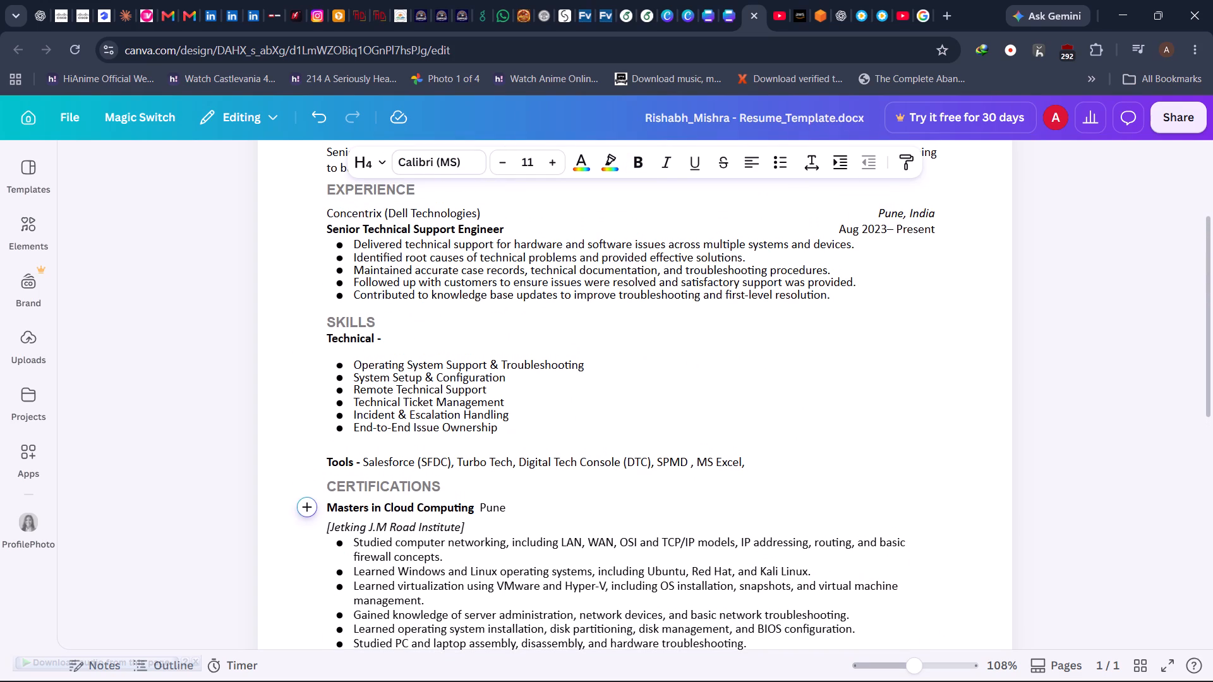
drag(879, 212, 938, 213)
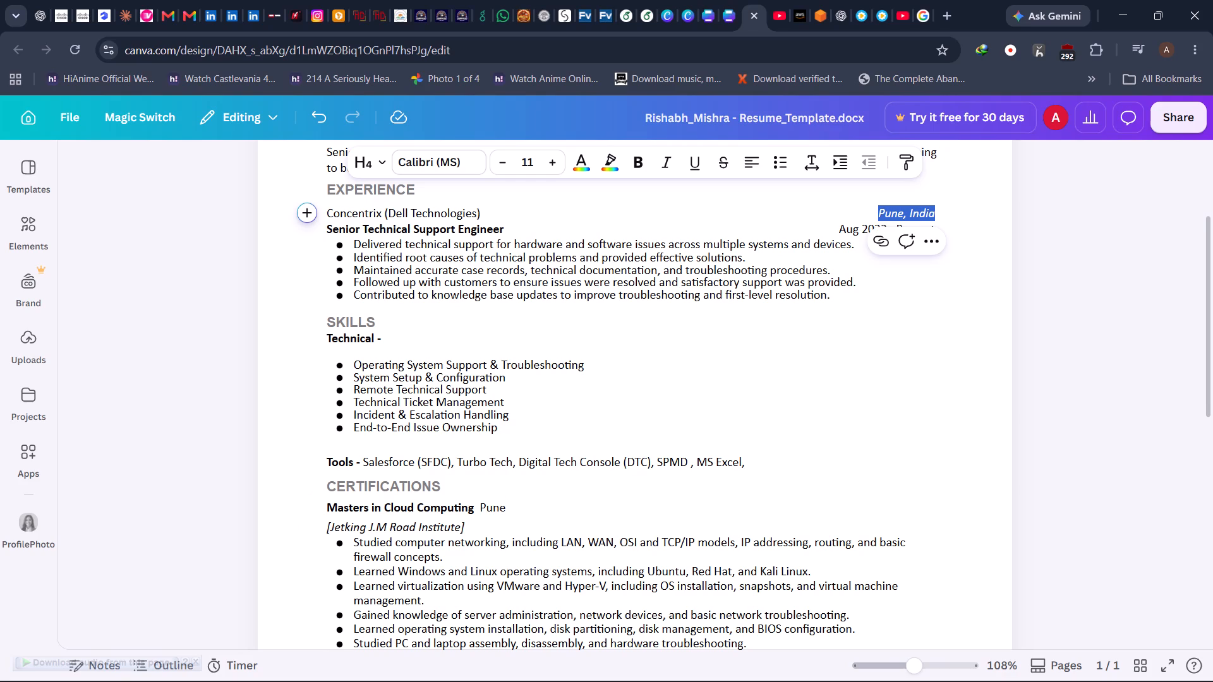
key(ctrl+c)
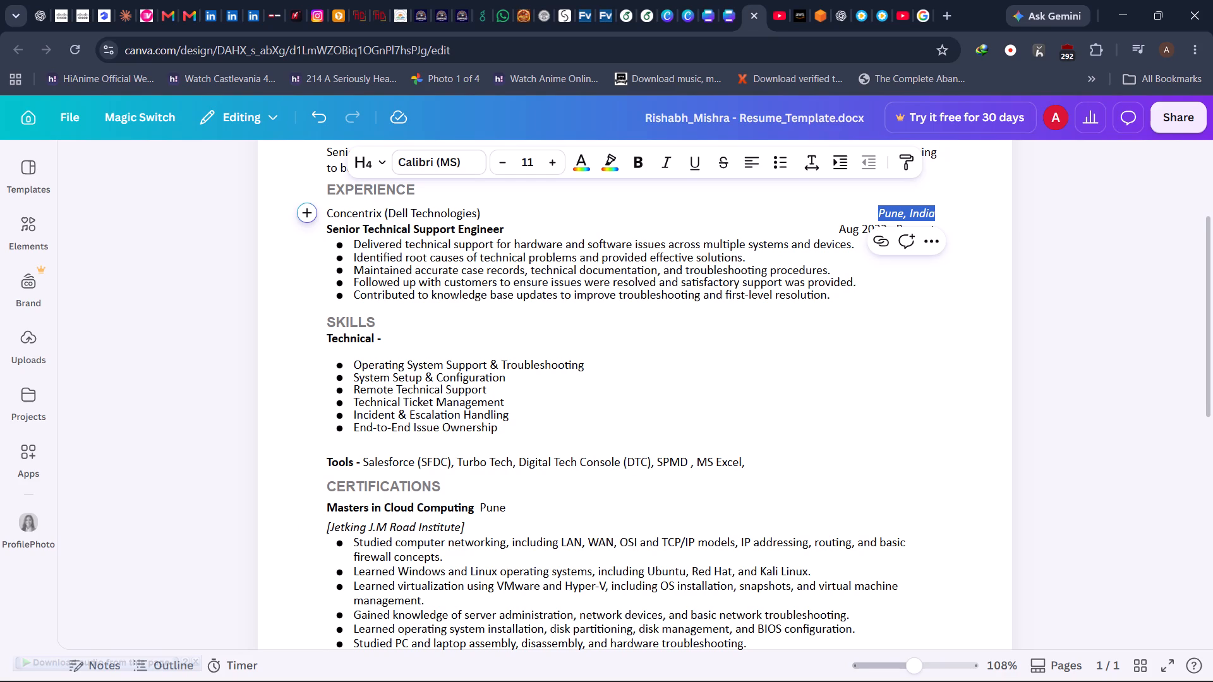
double_click(492, 511)
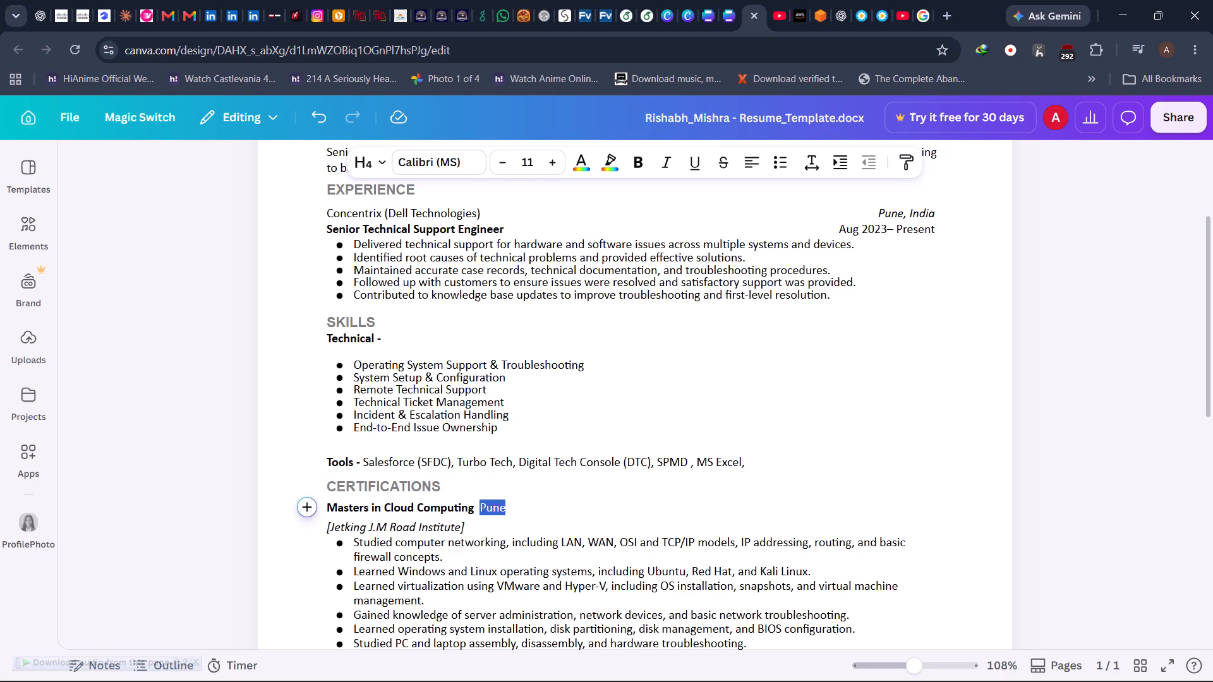
key(ctrl+v)
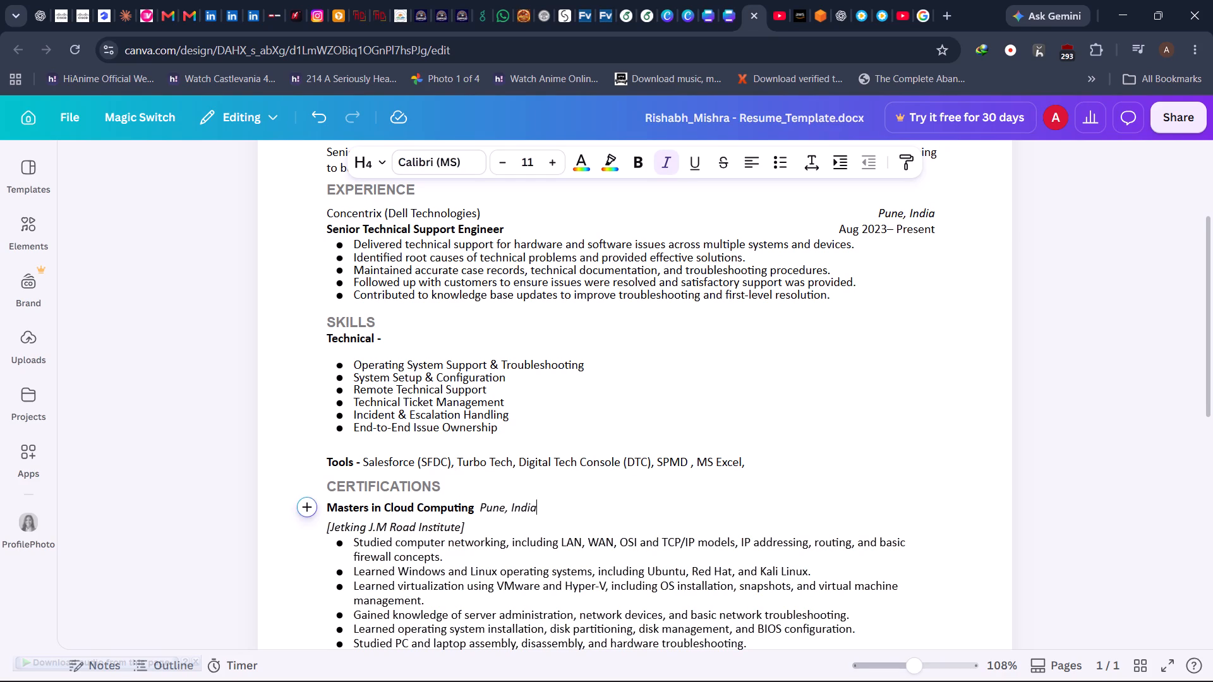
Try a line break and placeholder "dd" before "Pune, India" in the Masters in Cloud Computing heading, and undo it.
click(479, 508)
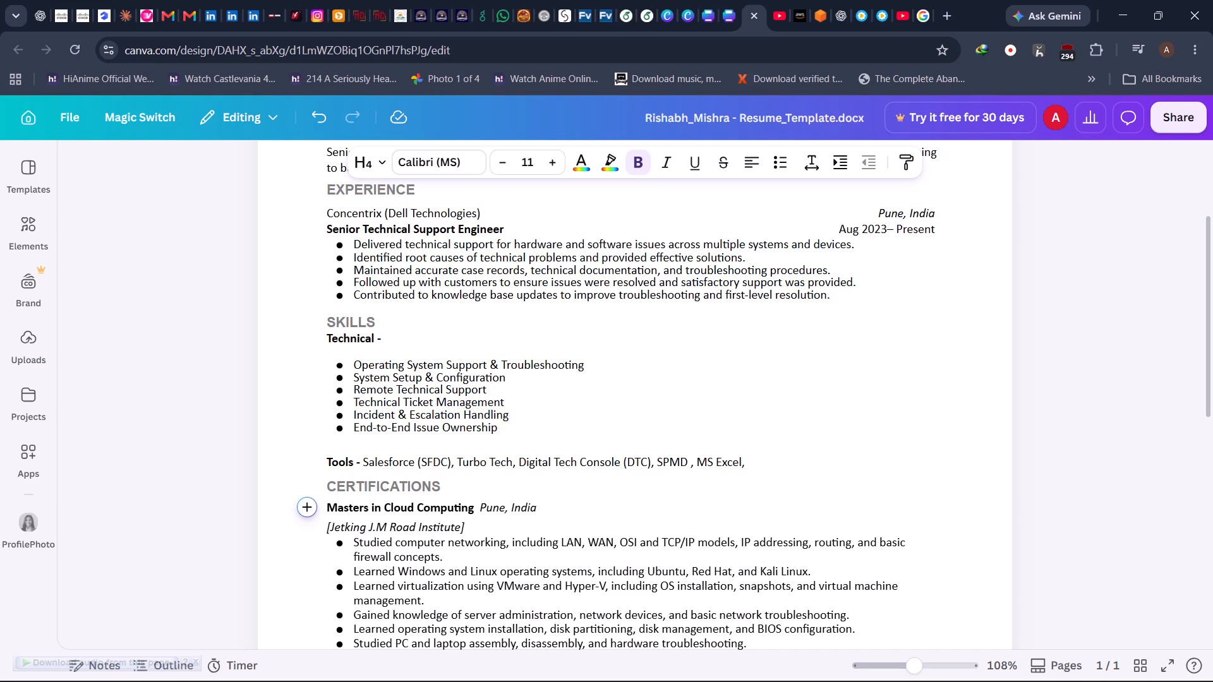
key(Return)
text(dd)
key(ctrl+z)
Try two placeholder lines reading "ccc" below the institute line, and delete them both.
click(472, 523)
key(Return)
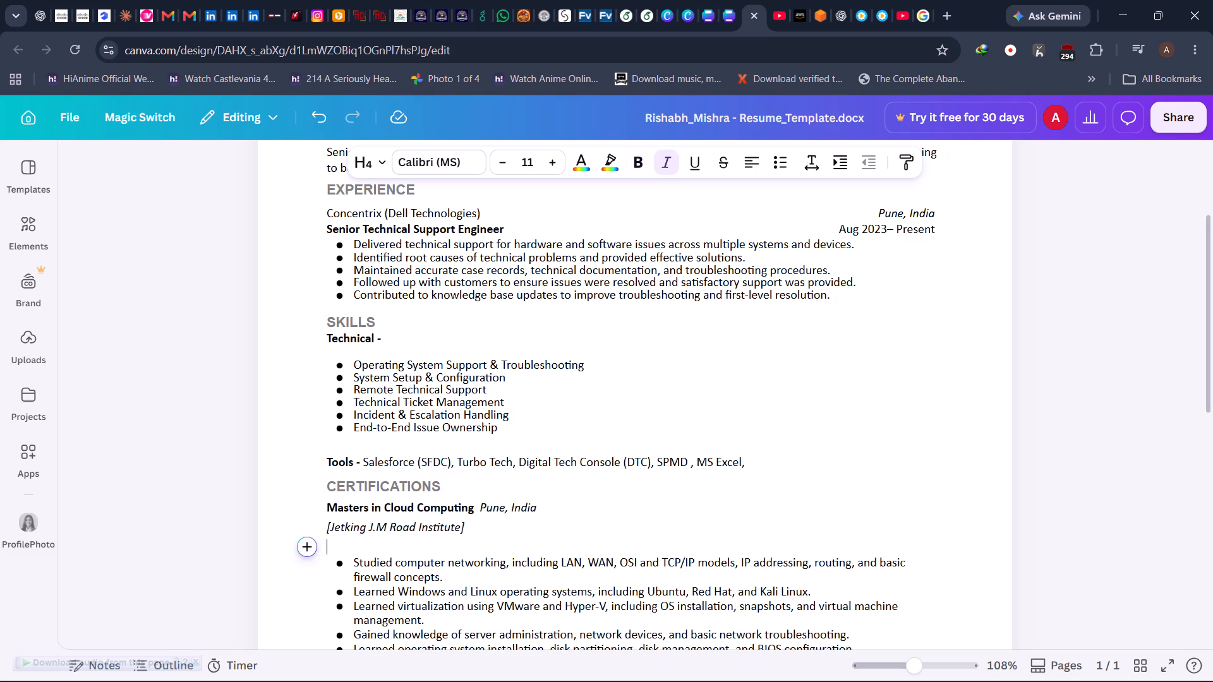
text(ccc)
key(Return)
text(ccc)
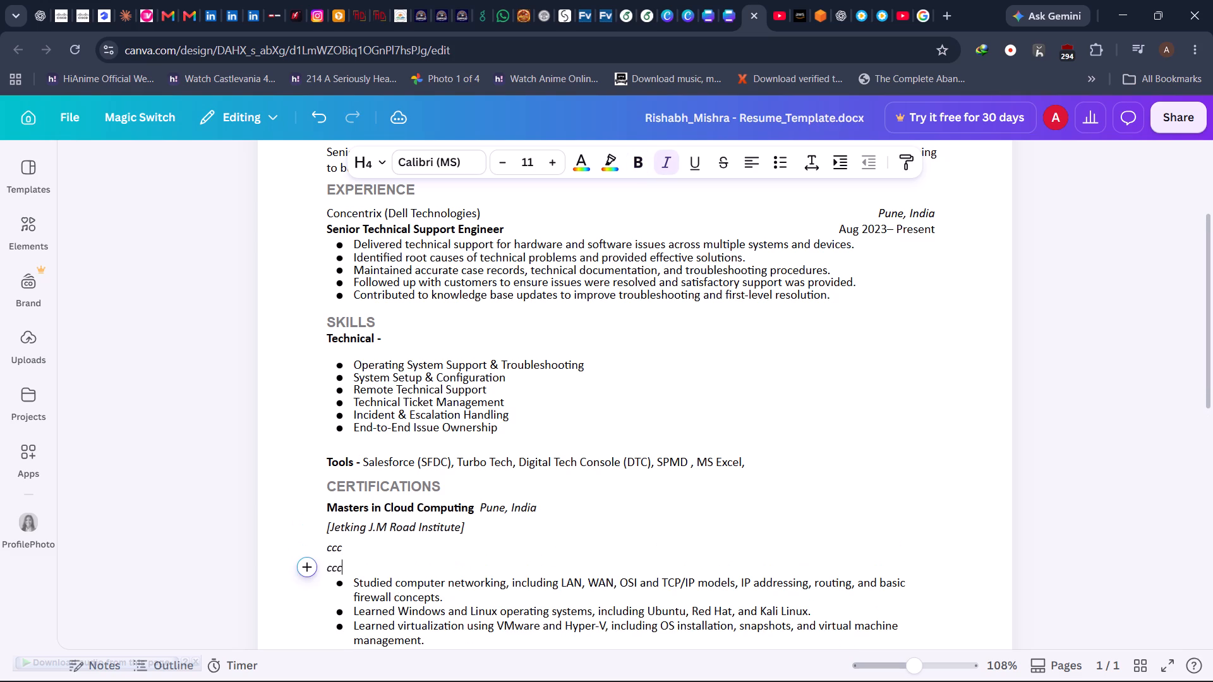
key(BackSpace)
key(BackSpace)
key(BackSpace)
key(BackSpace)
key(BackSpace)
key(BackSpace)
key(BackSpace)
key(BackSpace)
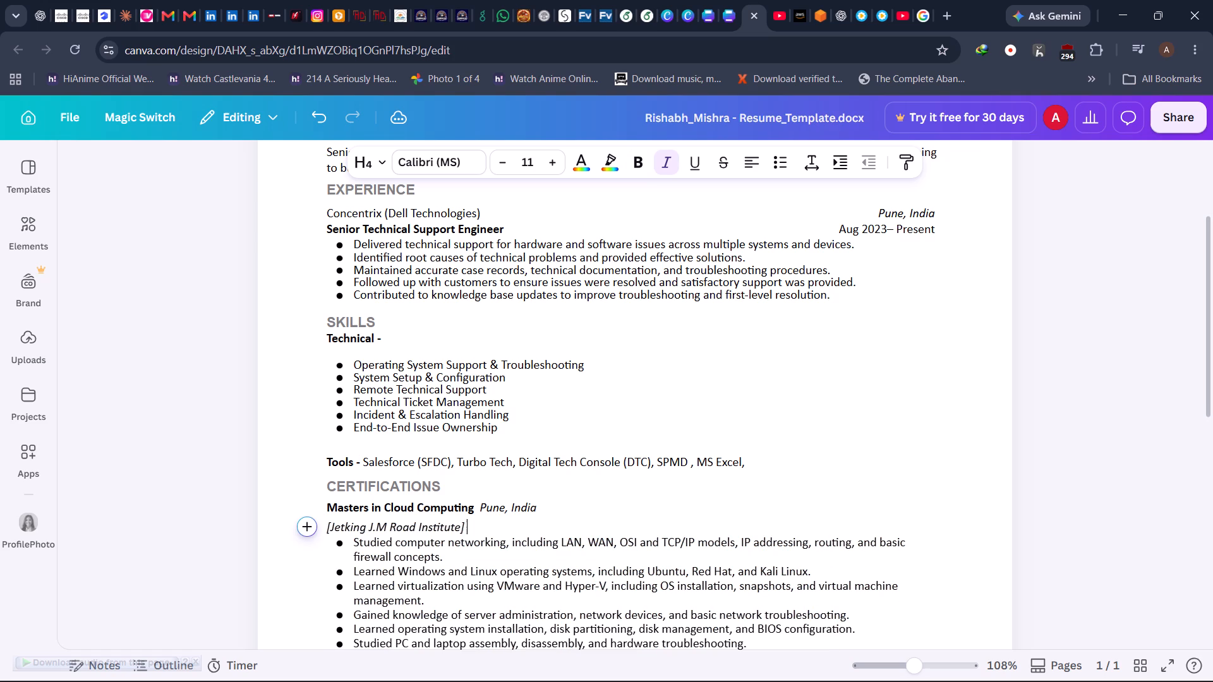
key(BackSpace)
Examine how the Education and Projects entries lay out their titles, institutes and locations compared with the certification entry.
scroll(472, 523, down, 3)
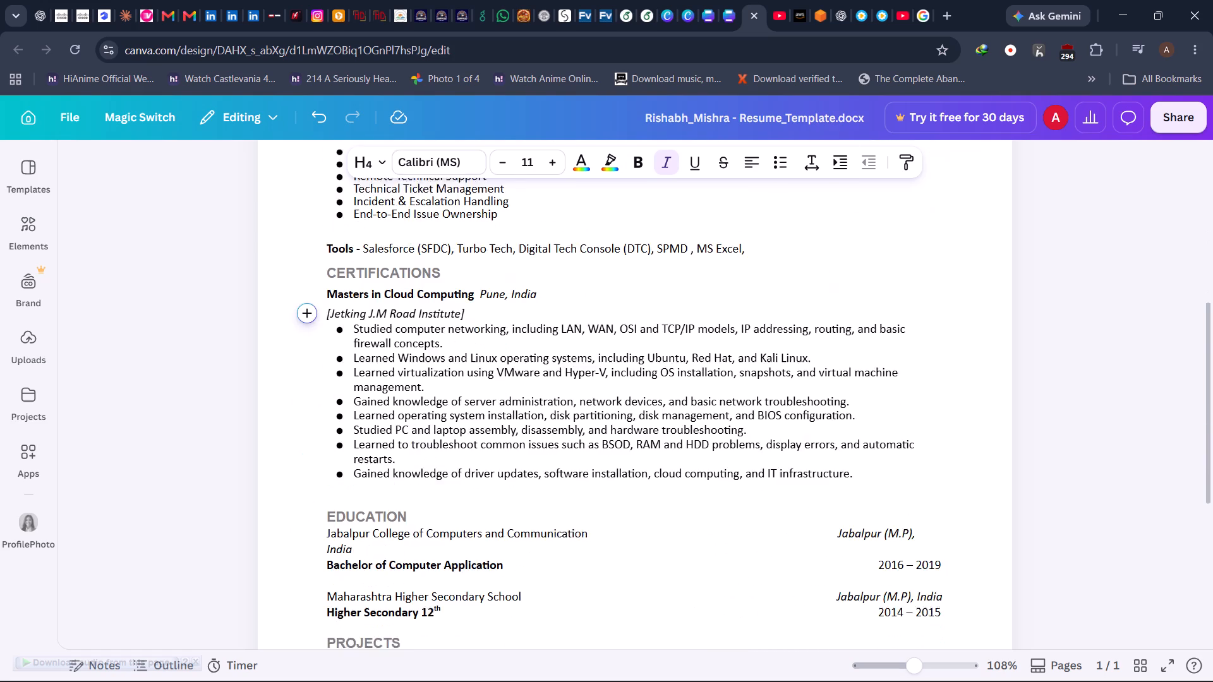
scroll(472, 523, down, 3)
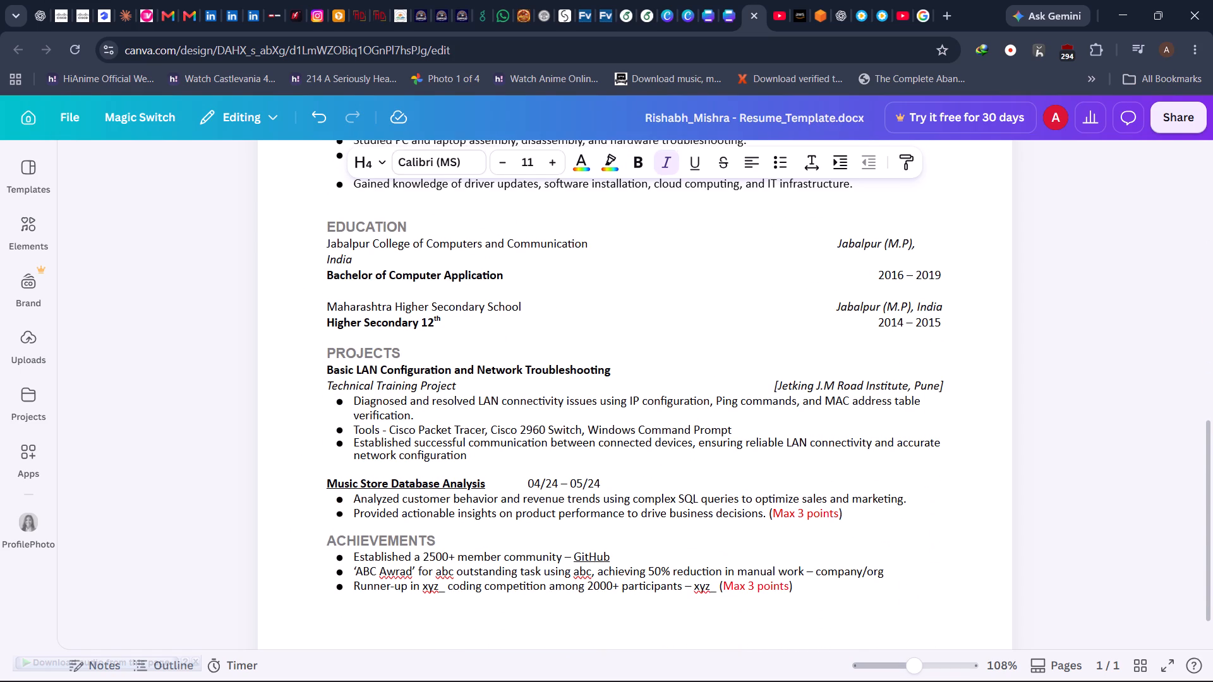
click(358, 386)
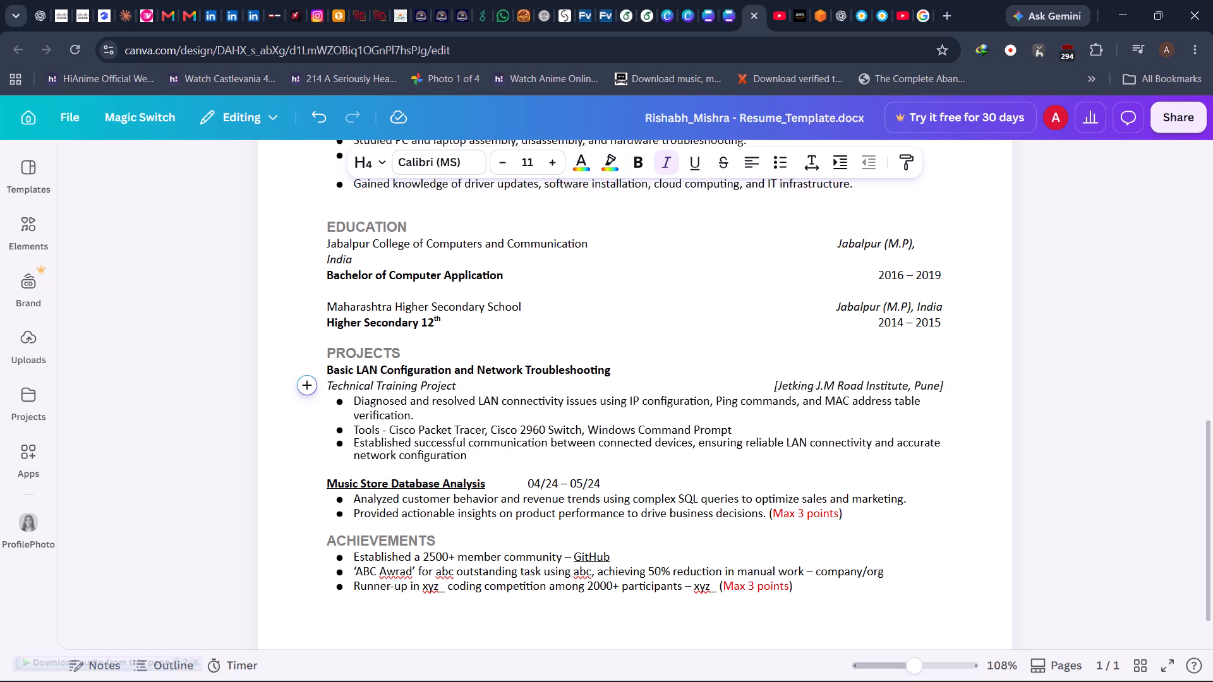
click(306, 385)
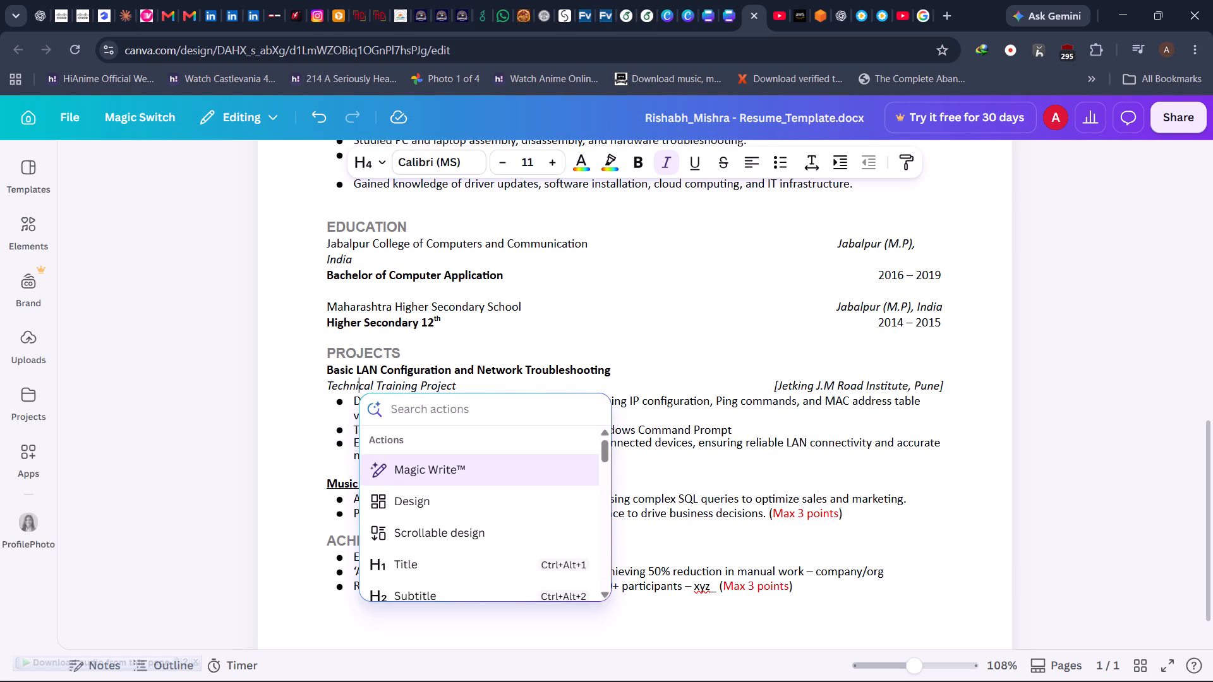
click(308, 445)
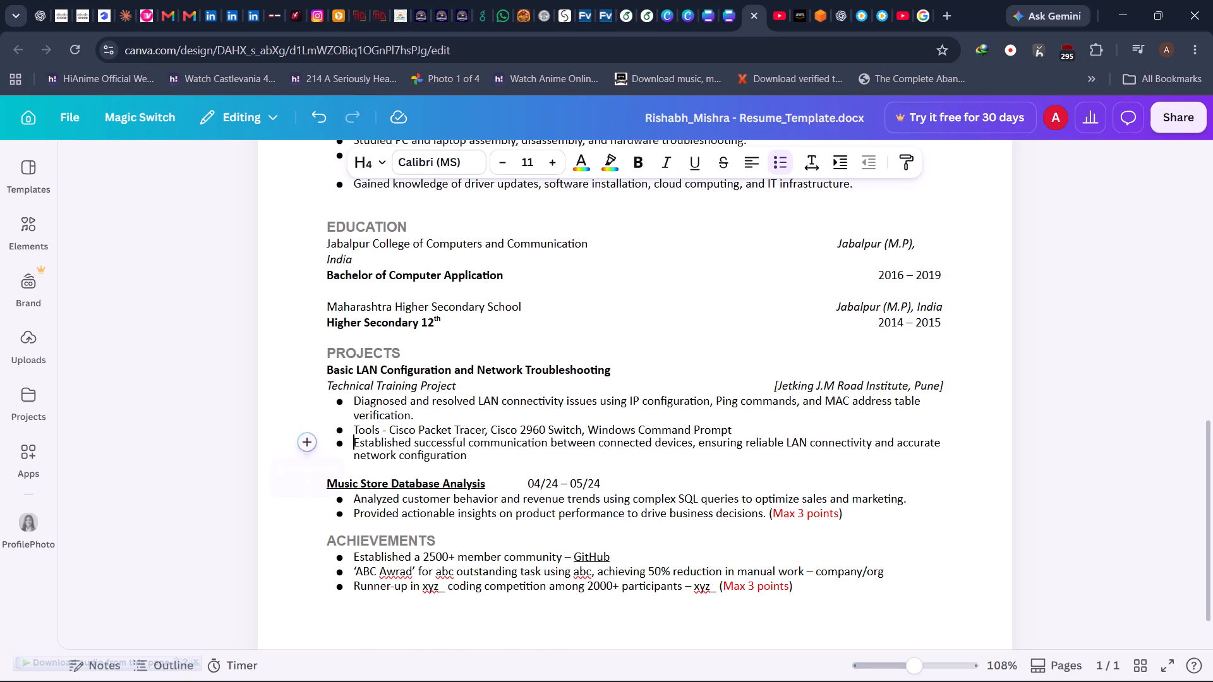
click(586, 284)
scroll(586, 284, up, 5)
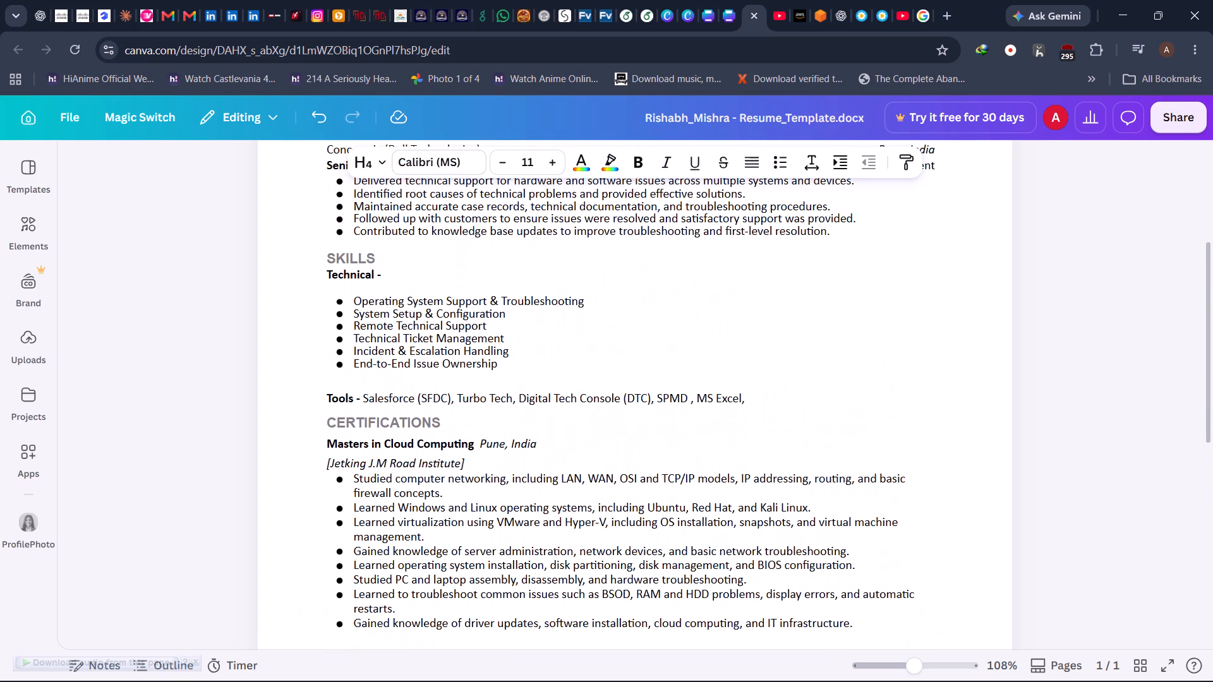
scroll(586, 284, down, 1)
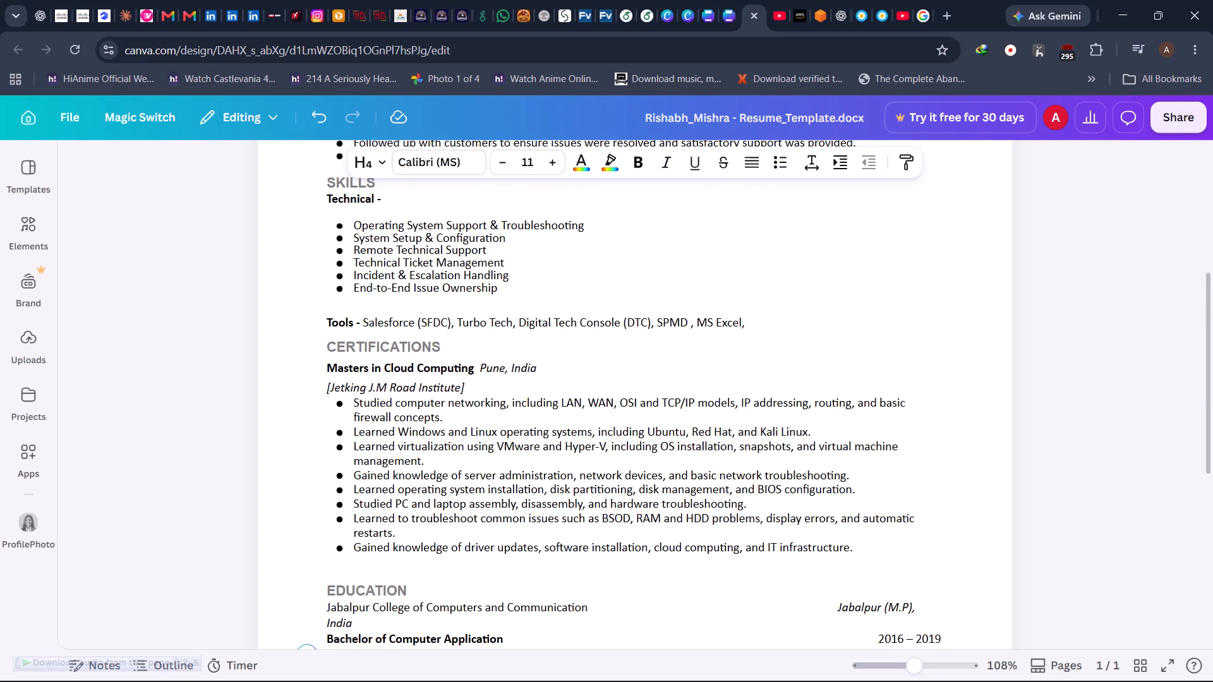
Space "Pune, India" in the Masters in Cloud Computing heading across to the page's right margin, level with the Education locations' right edge.
click(481, 368)
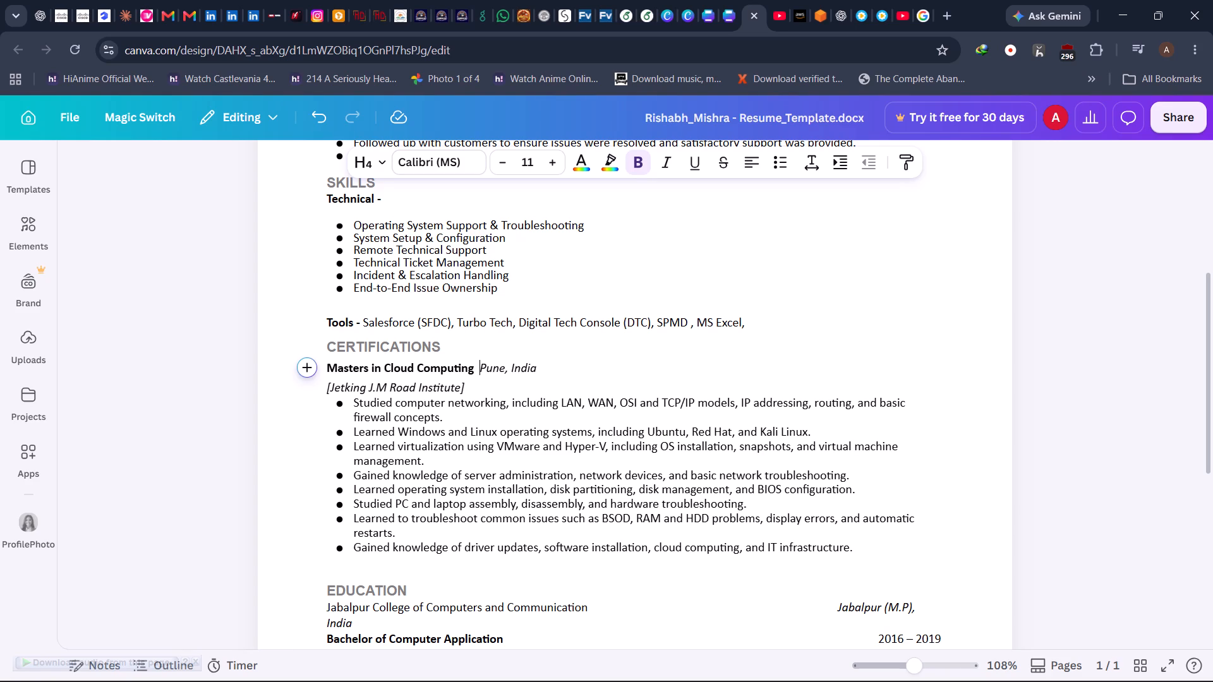
key(space)
key(space)
key(space)
key(space)
key(space)
key(space)
key(space)
key(space)
key(space)
key(space)
key(space)
key(space)
key(space)
key(space)
key(space)
key(space)
key(space)
key(space)
key(space)
key(space)
key(BackSpace)
scroll(481, 368, up, 2)
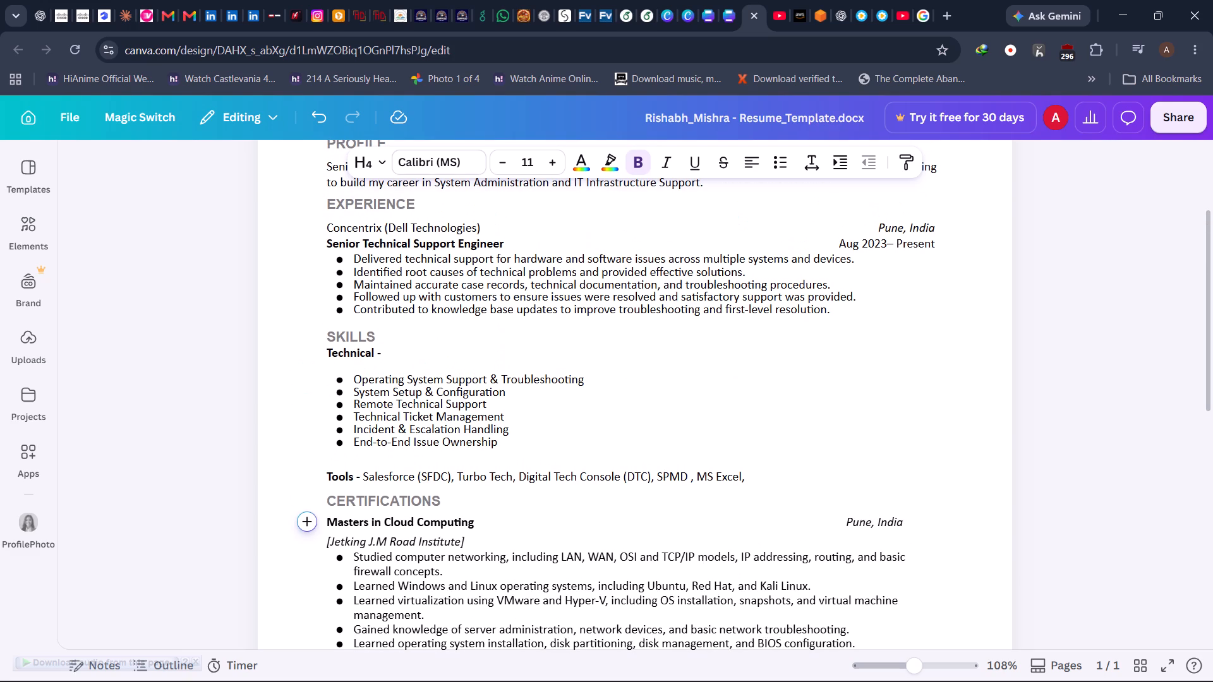
key(space)
key(space)
key(space)
key(space)
key(space)
key(space)
key(space)
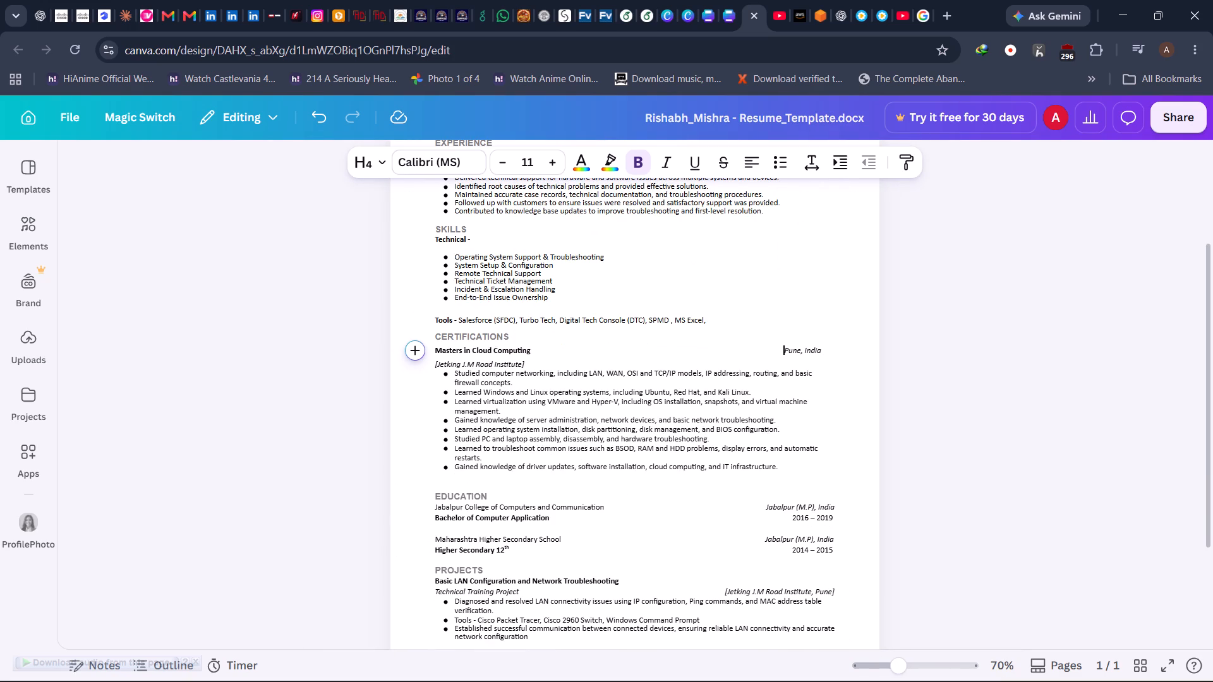
scroll(481, 368, up, 1)
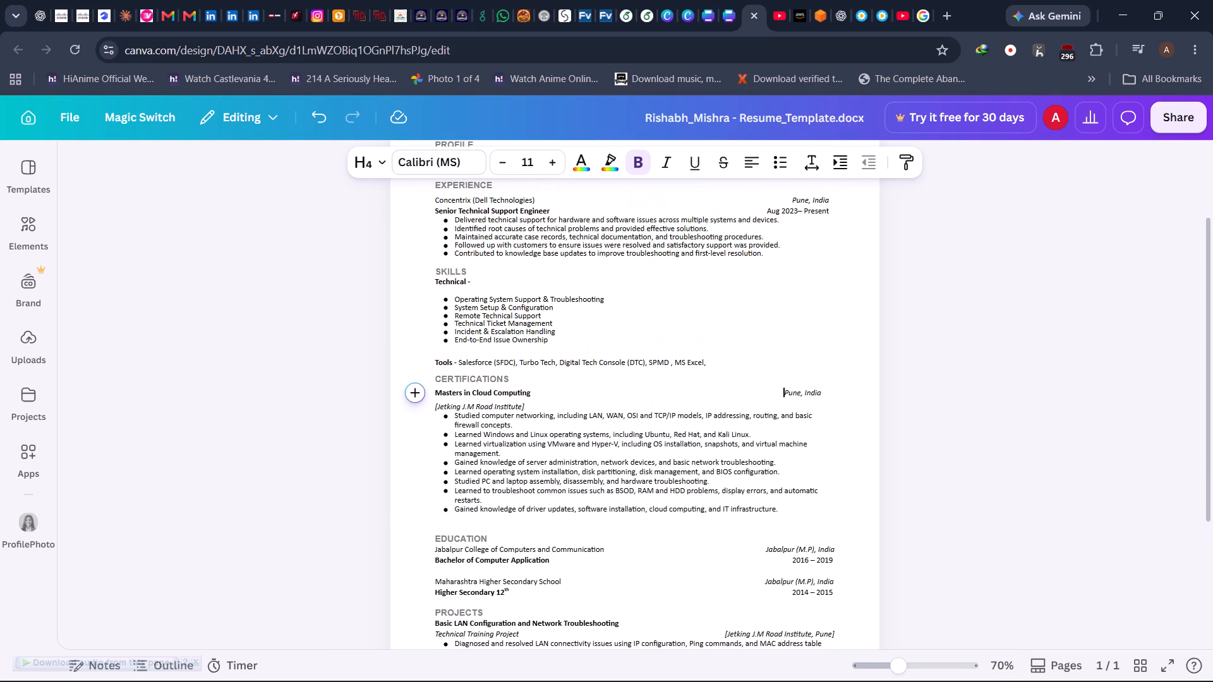
key(space)
key(space)
key(space)
key(space)
key(space)
key(space)
key(space)
key(space)
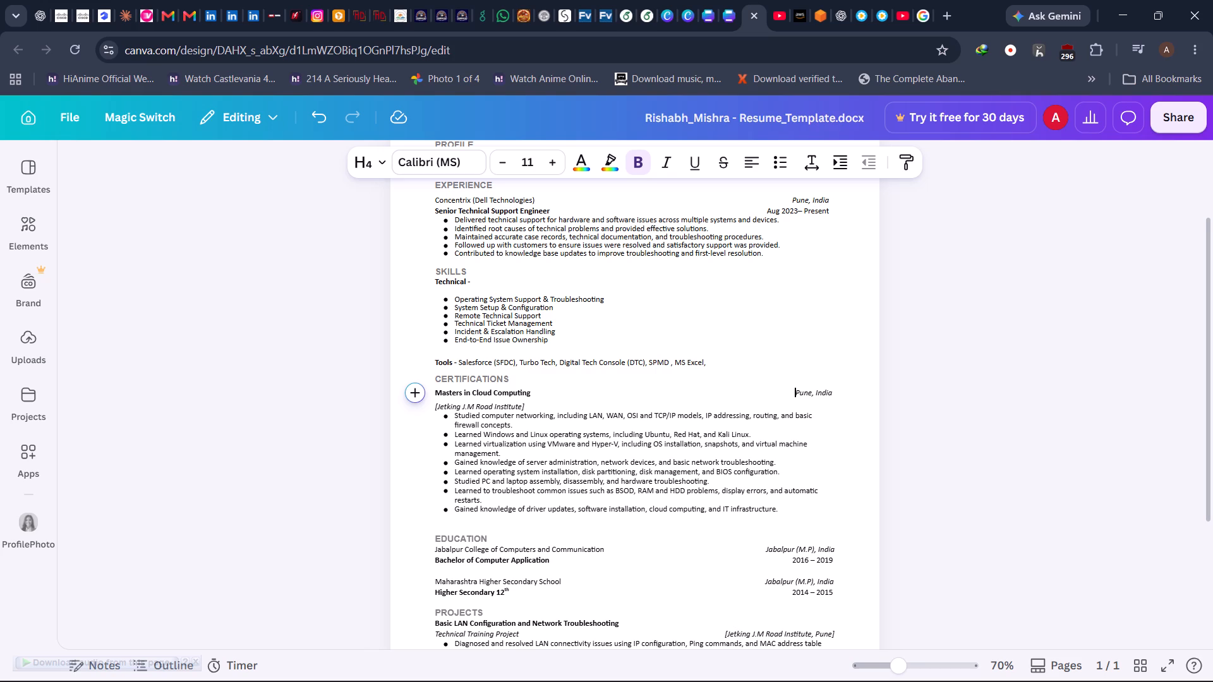
key(BackSpace)
Shift "Pune, India" in the Concentrix entry slightly right with extra spaces to align with the certification entry's location.
click(787, 199)
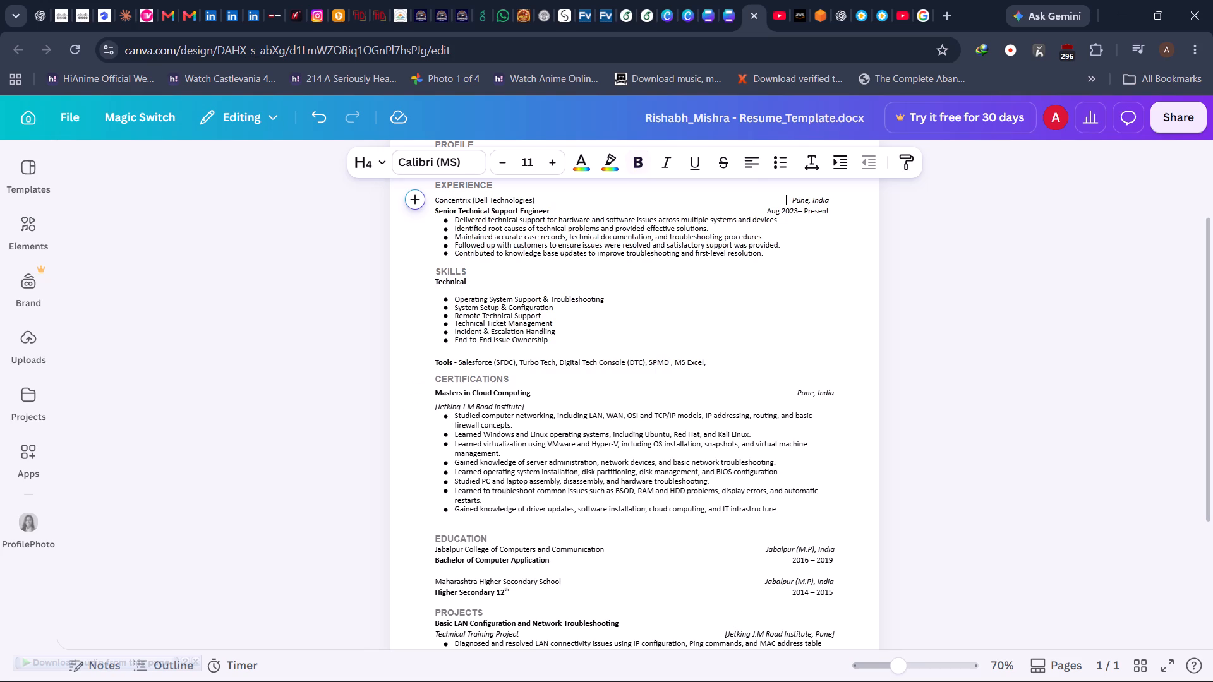
click(790, 200)
key(space)
key(space)
key(space)
key(space)
key(BackSpace)
Shift "Aug 2023– Present" on the Senior Technical Support Engineer line right with spaces until it ends level with "Pune, India" above.
click(766, 210)
key(space)
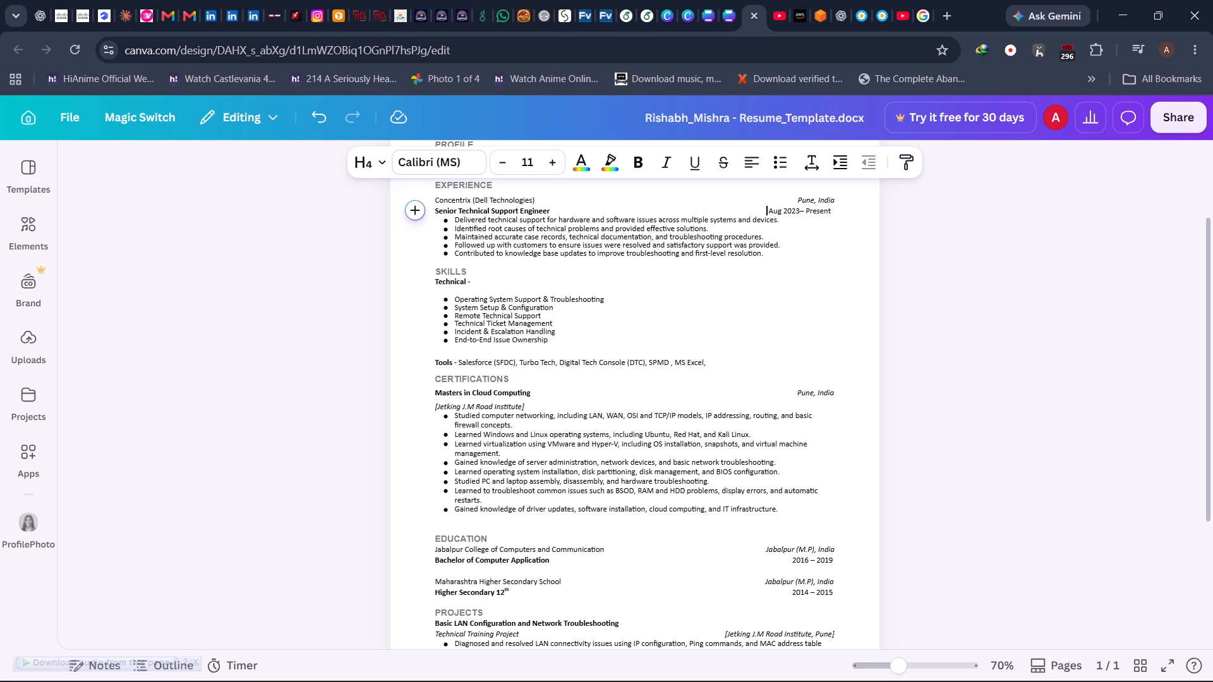
key(space)
key(space)
key(space)
key(BackSpace)
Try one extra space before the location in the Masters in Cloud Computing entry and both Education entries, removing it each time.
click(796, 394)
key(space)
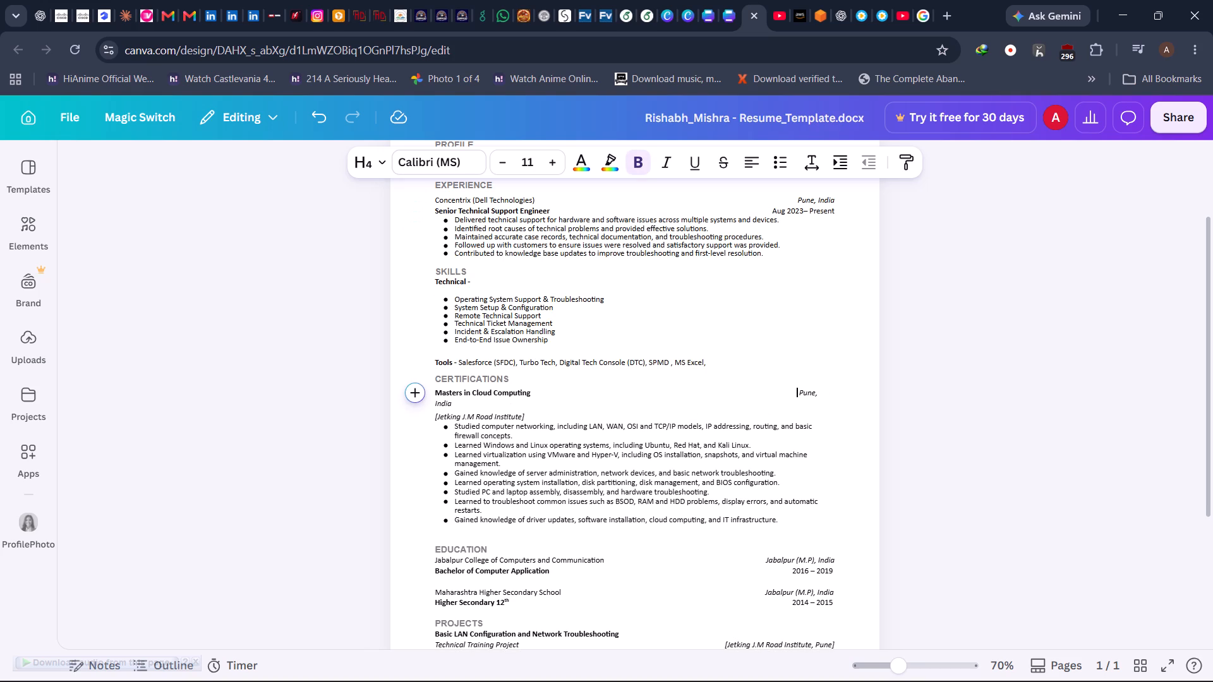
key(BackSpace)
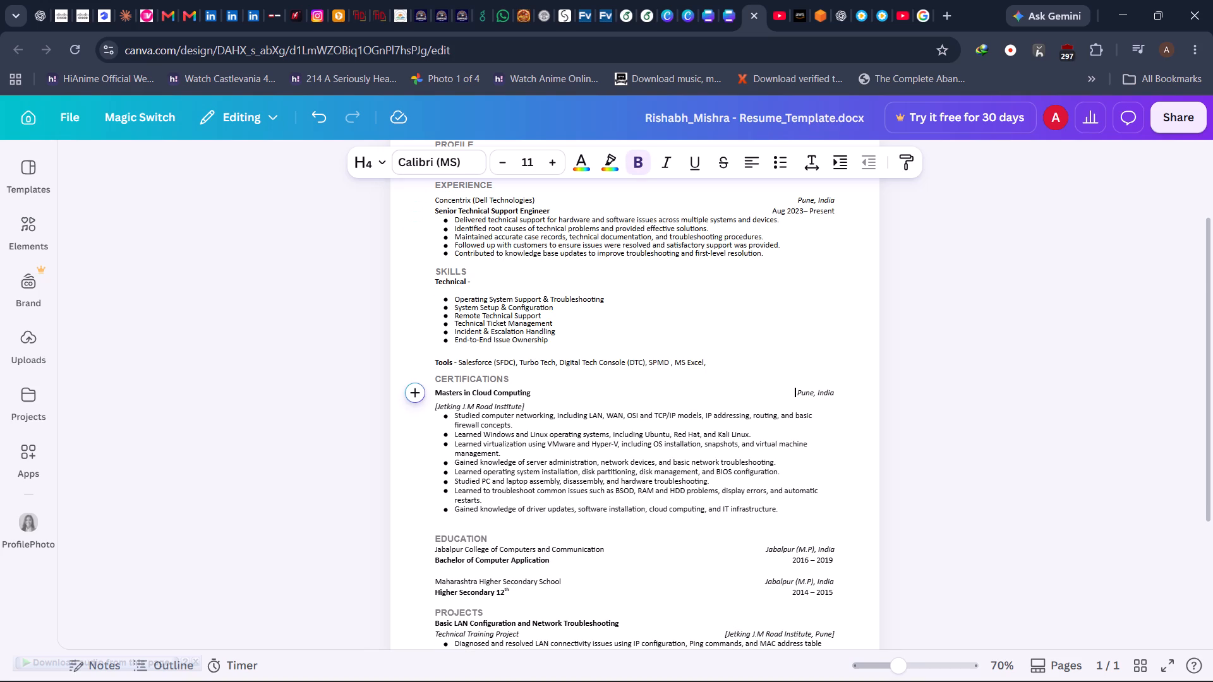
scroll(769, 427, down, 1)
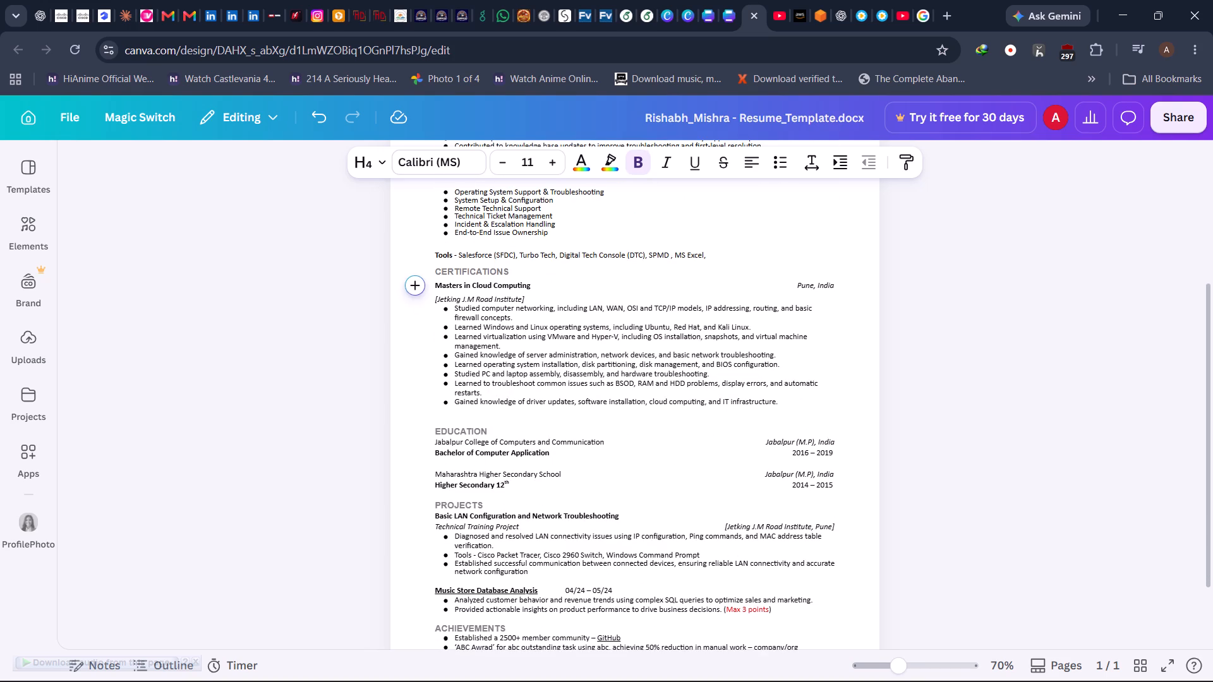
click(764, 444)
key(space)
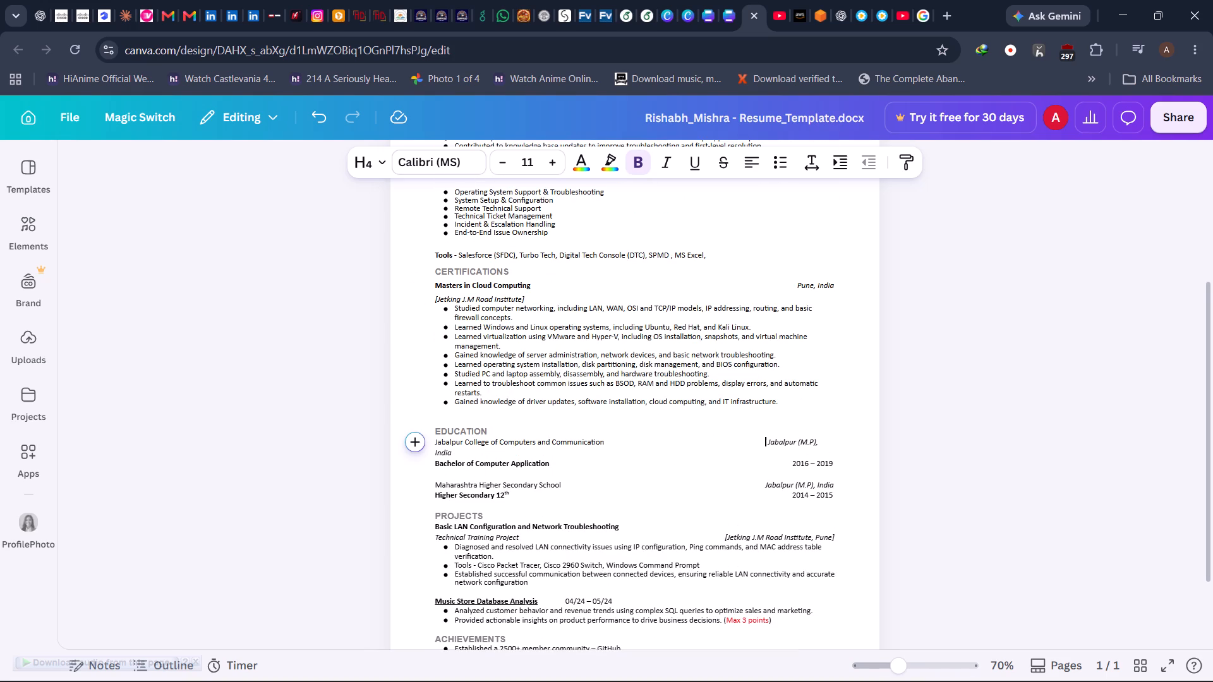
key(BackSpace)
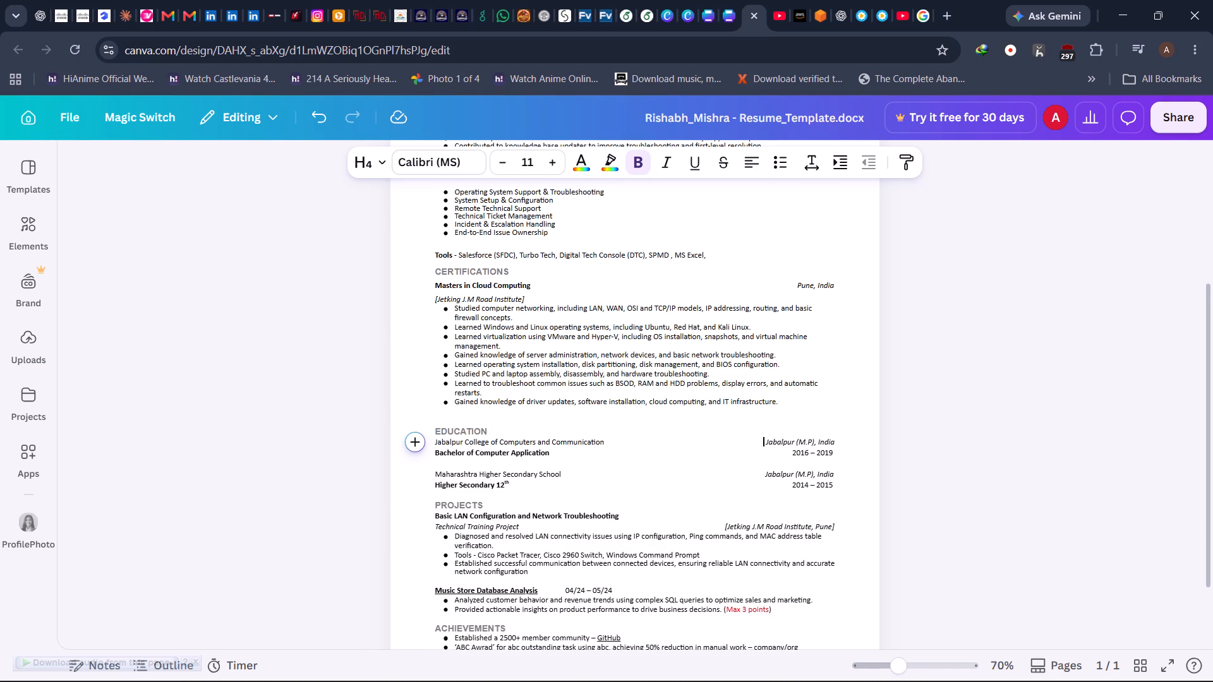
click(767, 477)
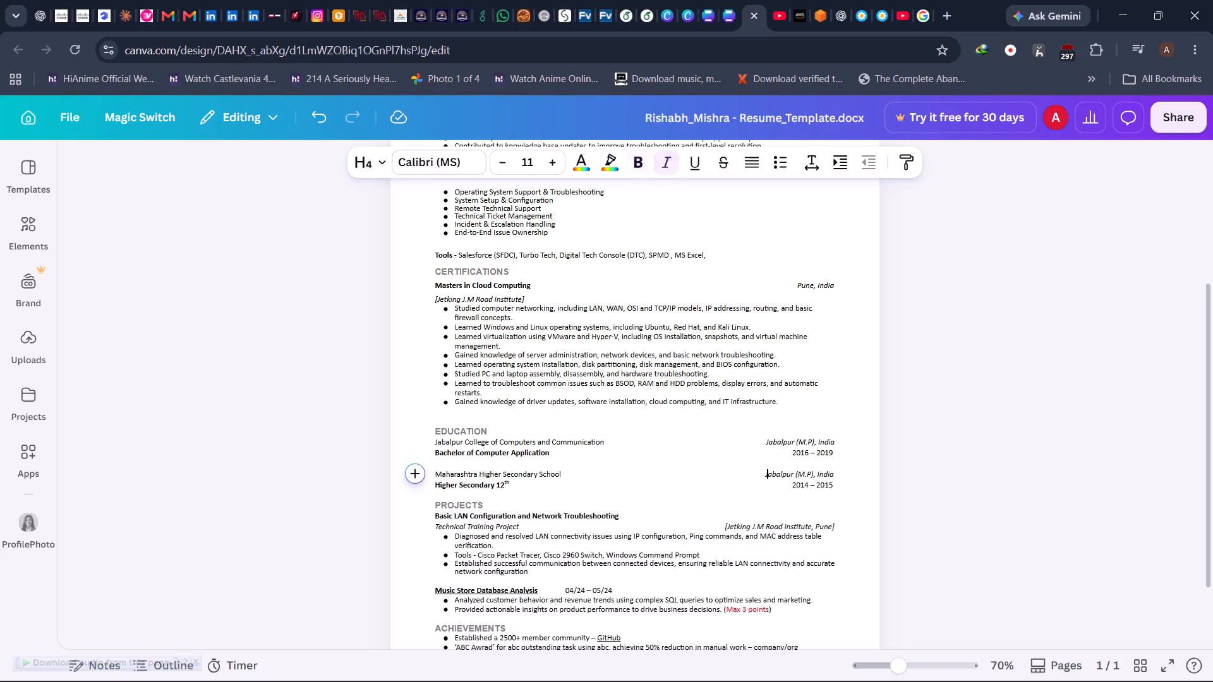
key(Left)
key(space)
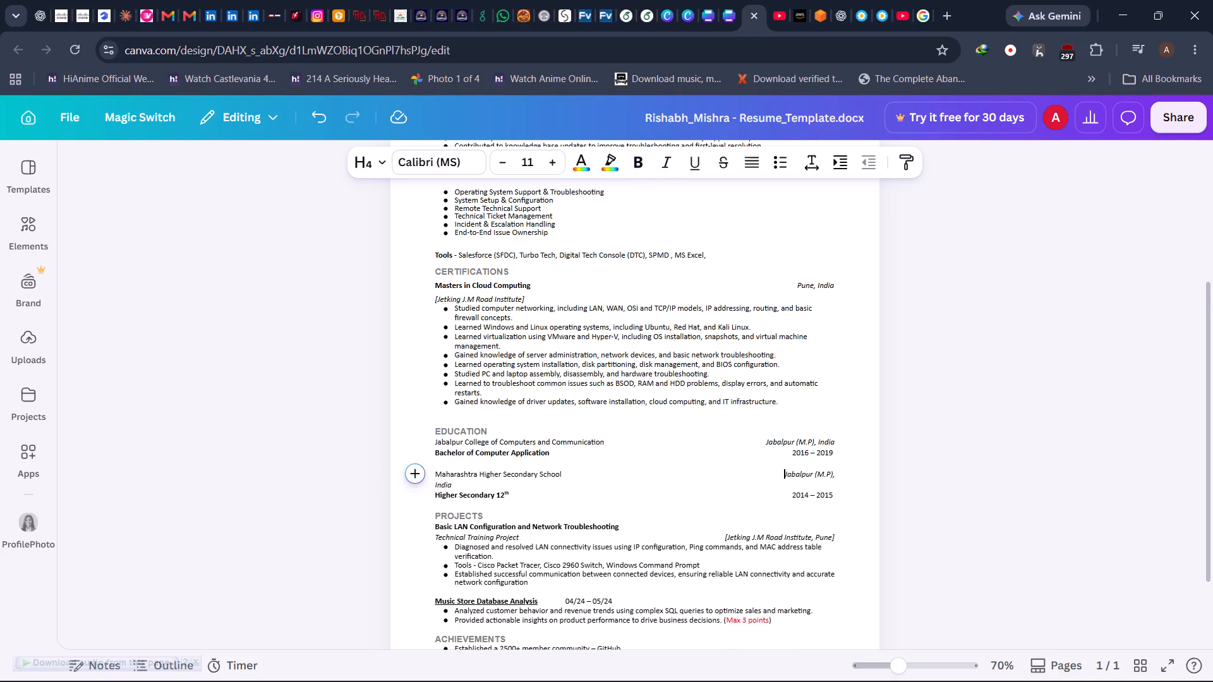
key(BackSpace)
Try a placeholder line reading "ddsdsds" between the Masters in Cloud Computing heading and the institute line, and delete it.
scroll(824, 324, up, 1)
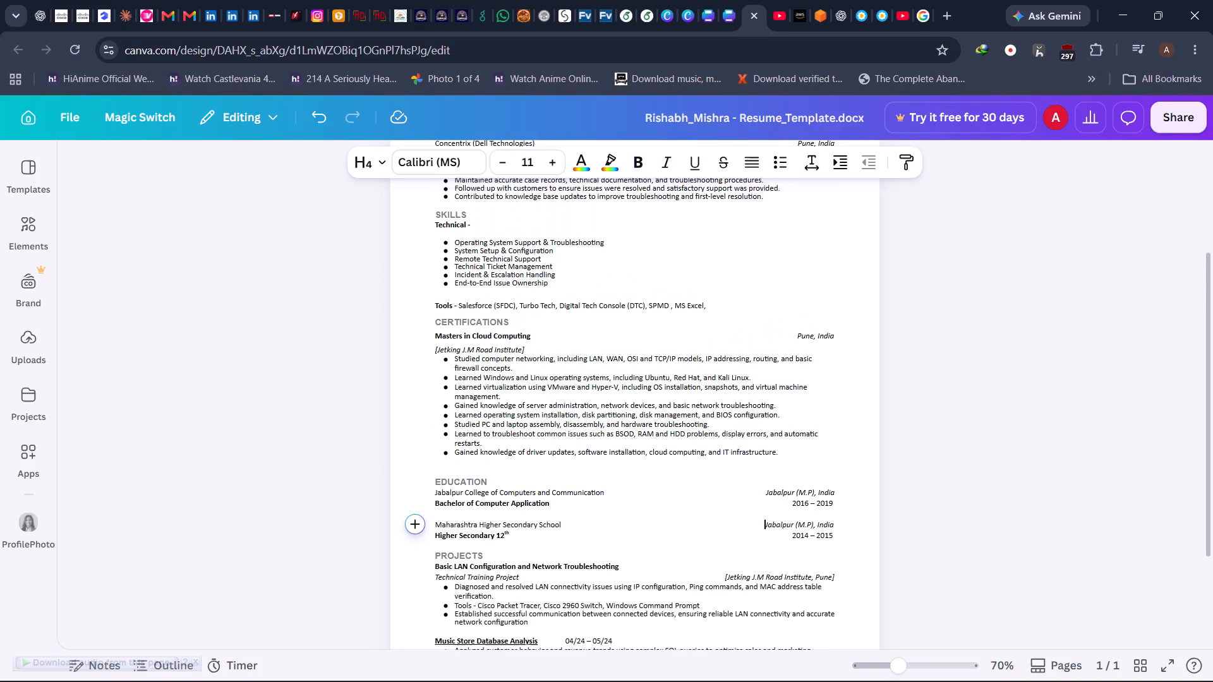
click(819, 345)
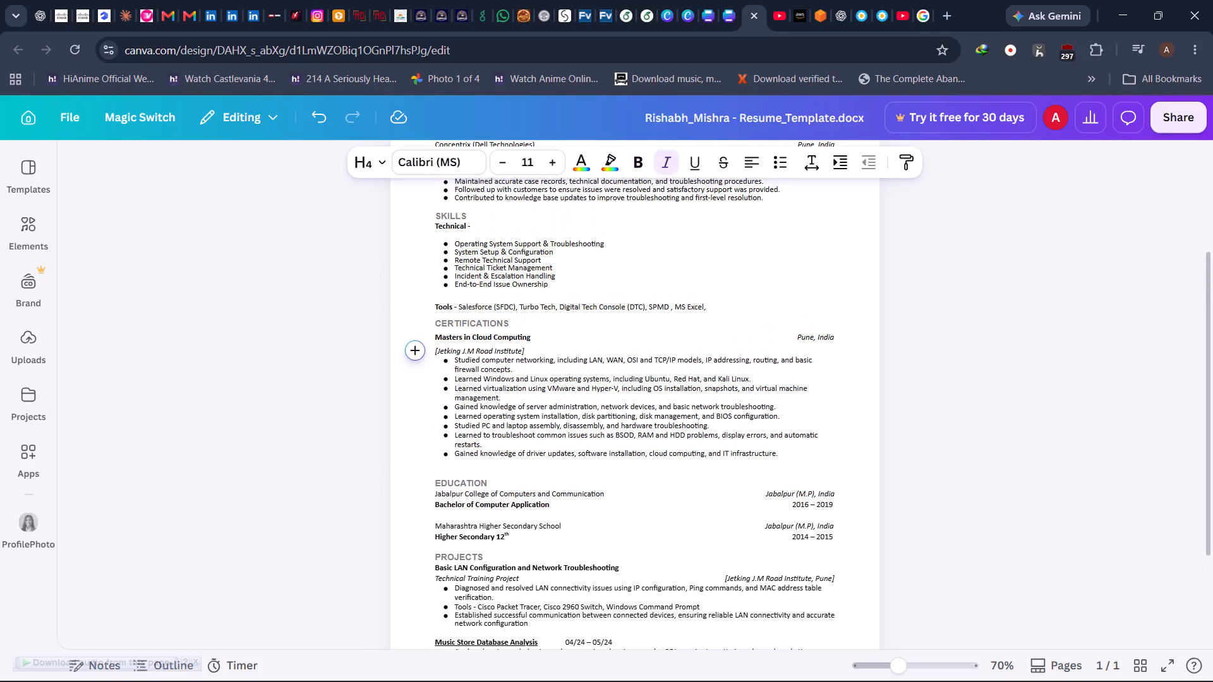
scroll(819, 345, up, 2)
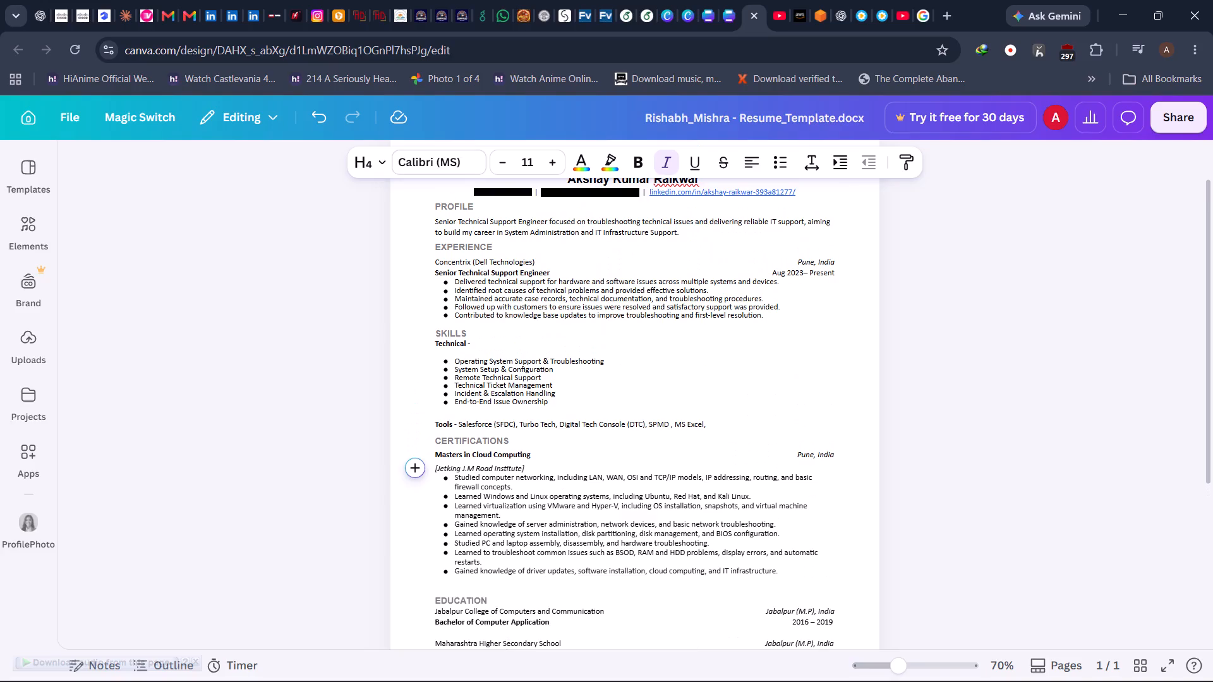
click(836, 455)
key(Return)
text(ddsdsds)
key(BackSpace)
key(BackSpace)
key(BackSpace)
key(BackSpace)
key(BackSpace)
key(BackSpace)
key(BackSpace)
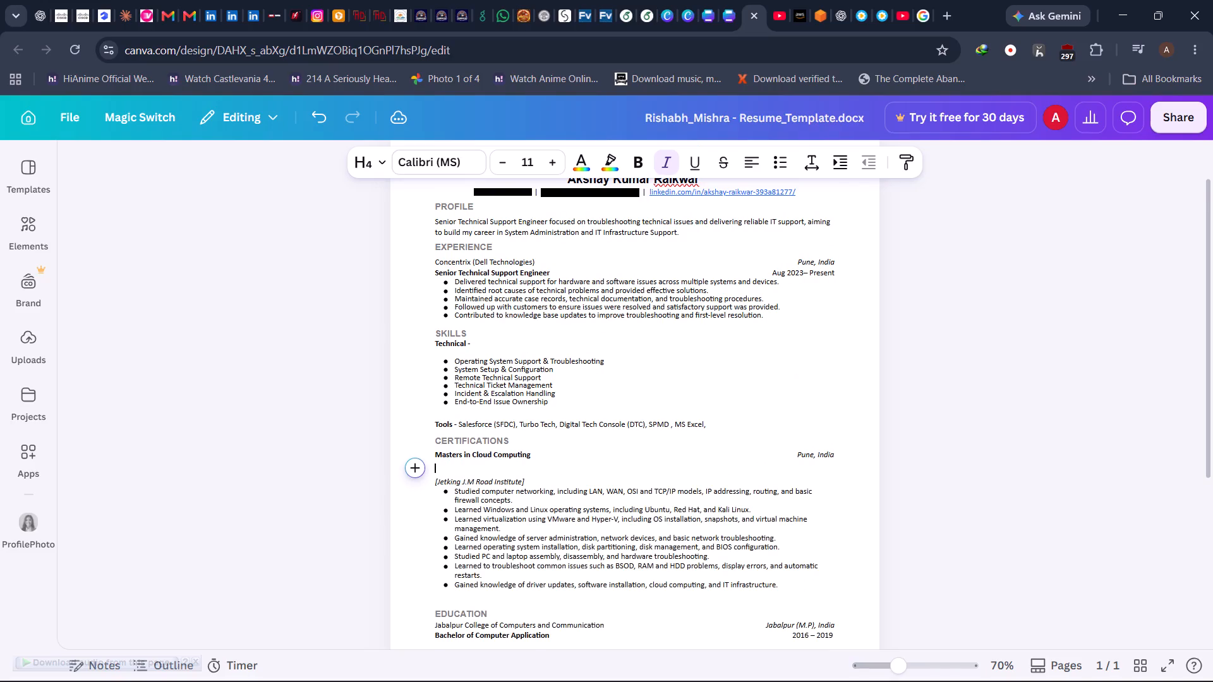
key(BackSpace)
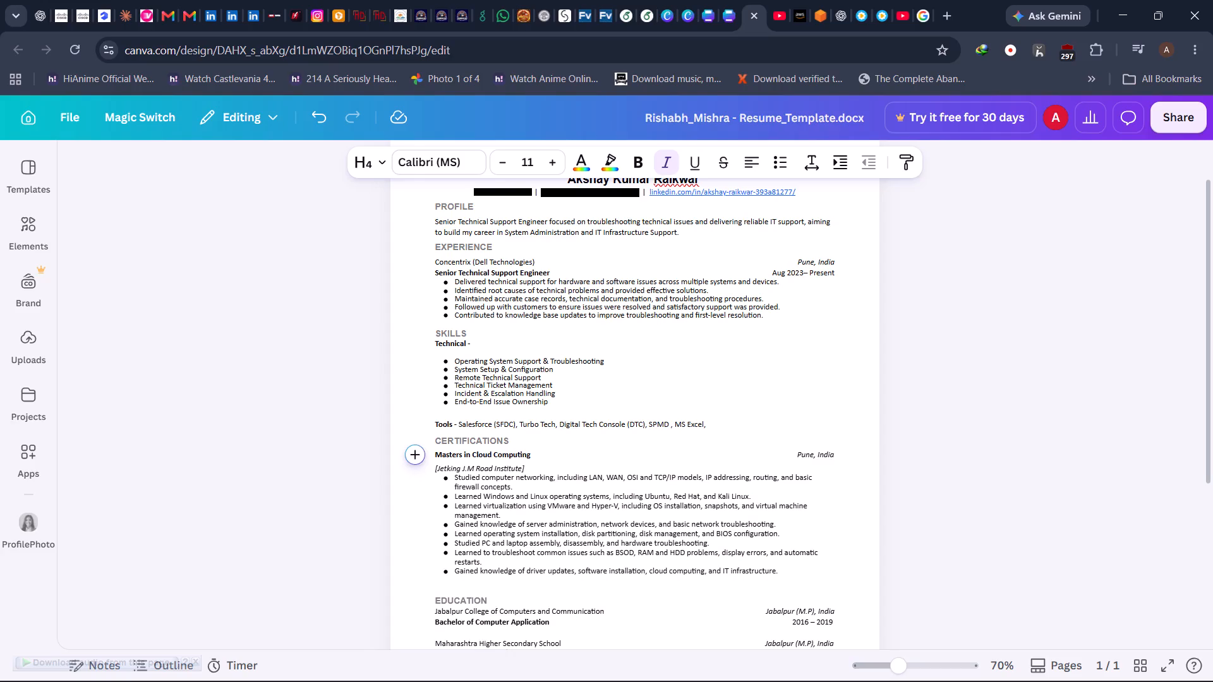
Add the date range "Jan 2023- Aug 2023" after the Jetking J.M Road Institute text, spaced toward the right margin under "Pune, India".
click(788, 465)
key(space)
key(space)
key(space)
key(space)
key(space)
key(space)
key(space)
key(space)
key(space)
key(space)
key(space)
key(space)
key(space)
key(space)
key(space)
key(space)
key(space)
key(space)
key(space)
key(space)
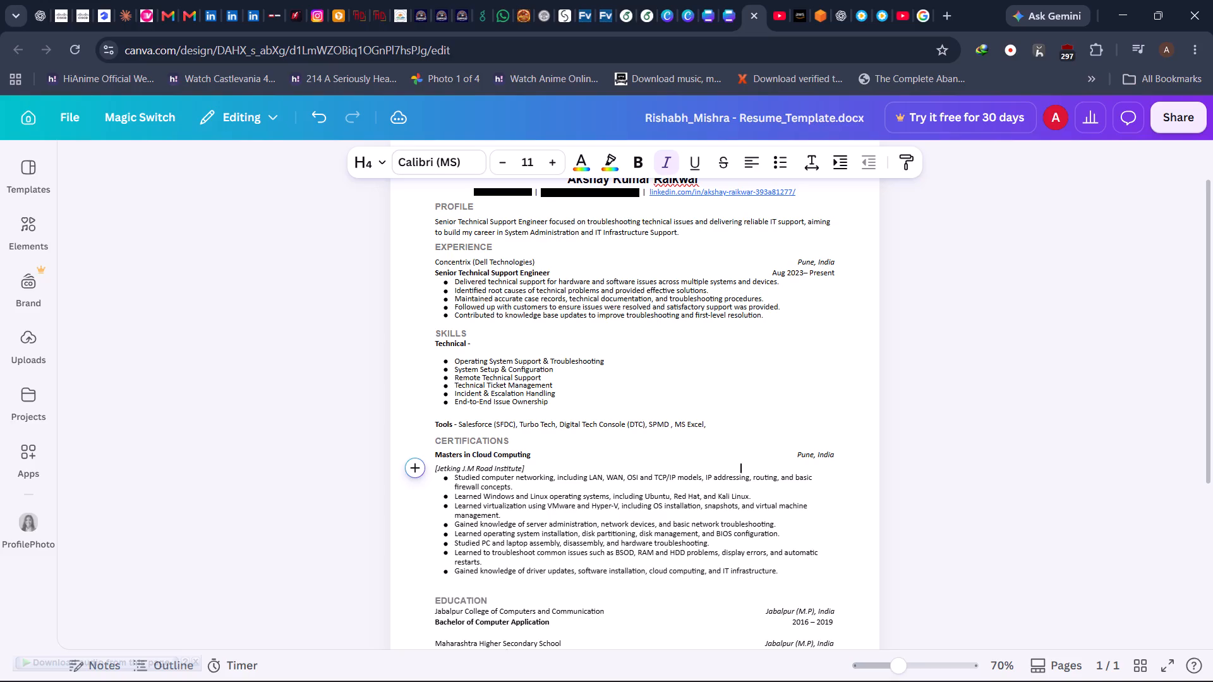
key(shift+a)
key(BackSpace)
text(Jan)
key(space)
text(202)
key(3)
text(-)
key(space)
text(Aug)
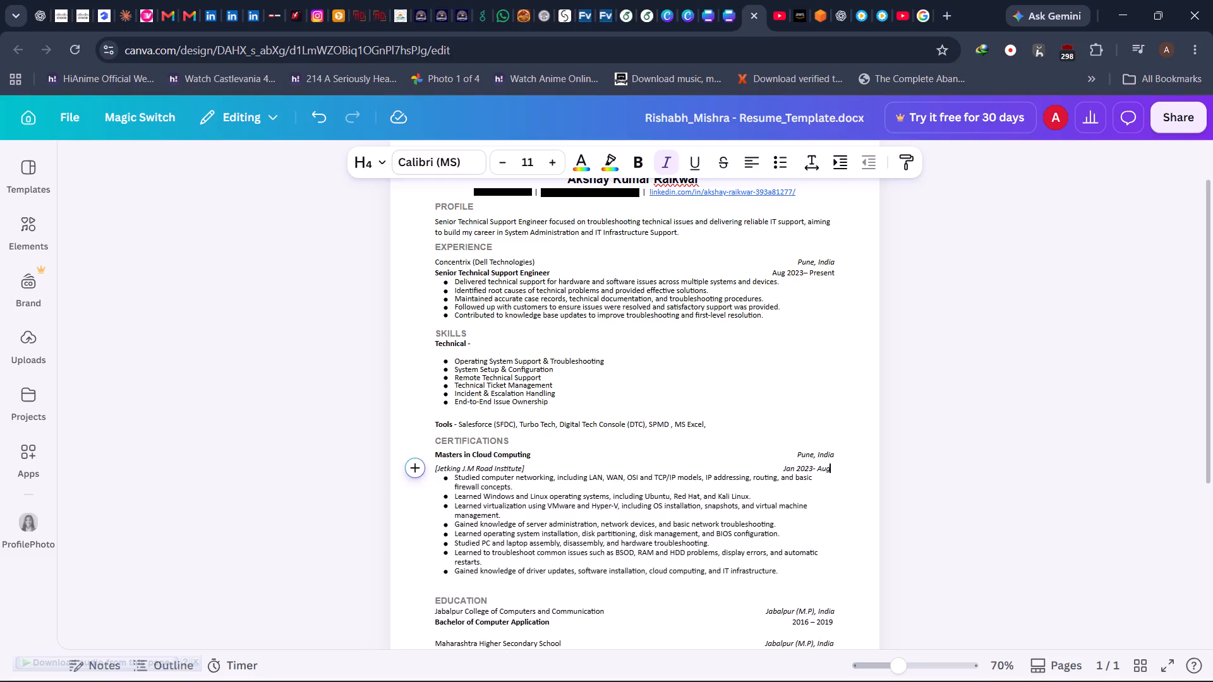
key(space)
text(202)
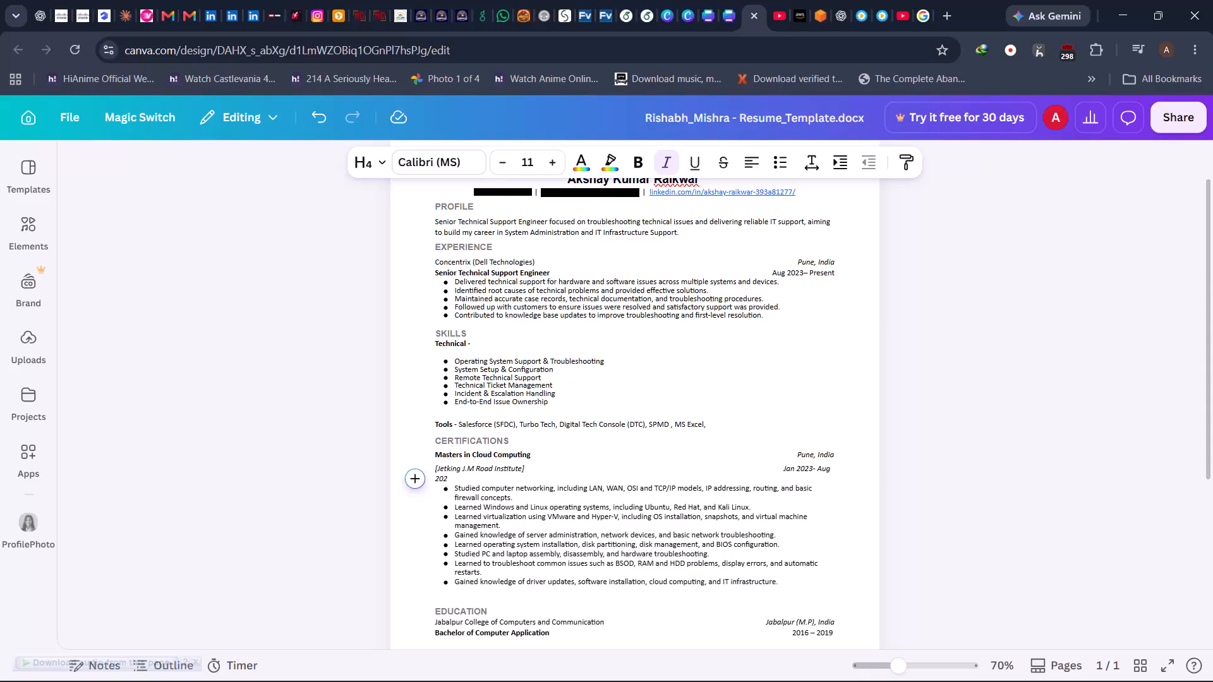
key(3)
Adjust the spaces before "Jan 2023- Aug 2023" so the range fits on the institute line and ends level with "Pune, India" above.
click(786, 470)
key(Left)
key(BackSpace)
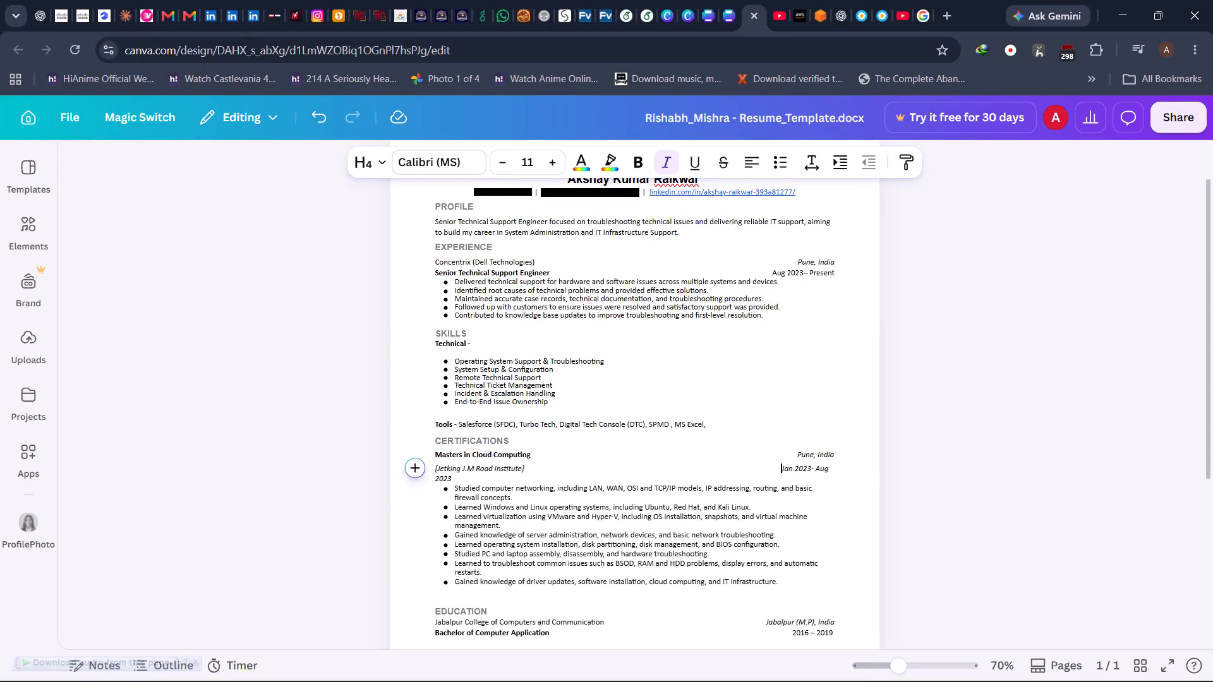
key(BackSpace)
key(BackSpace)
key(BackSpace)
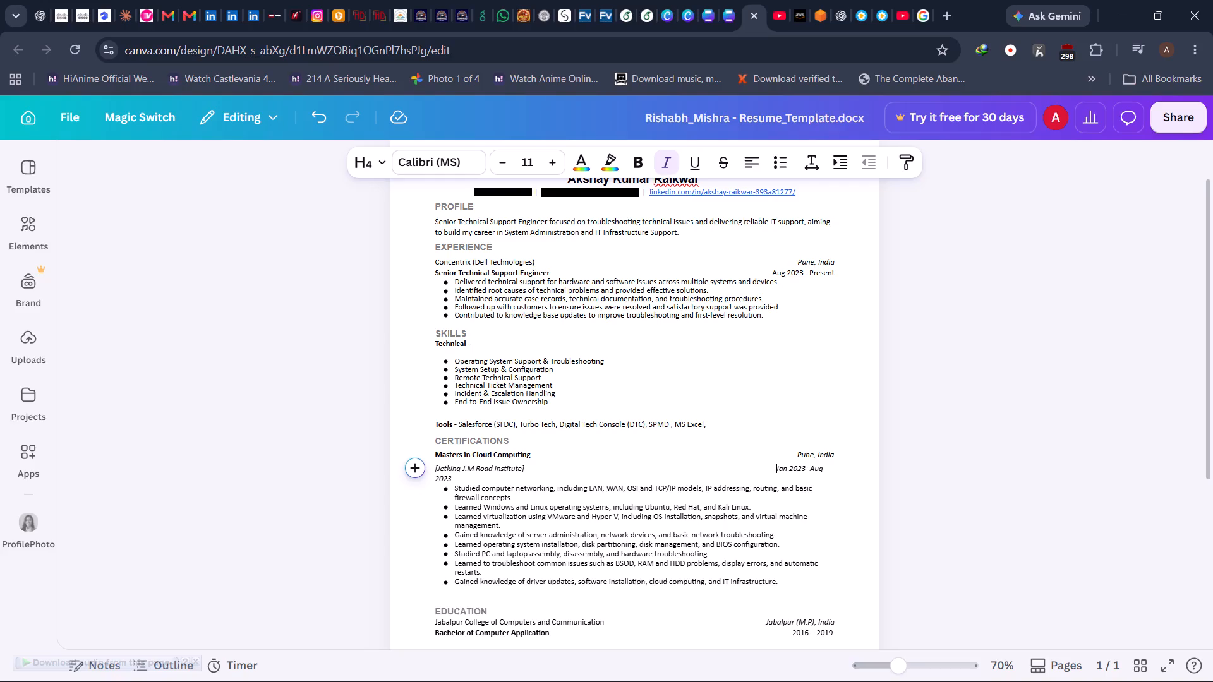
key(BackSpace)
key(BackSpace)
key(BackSpace)
key(BackSpace)
key(BackSpace)
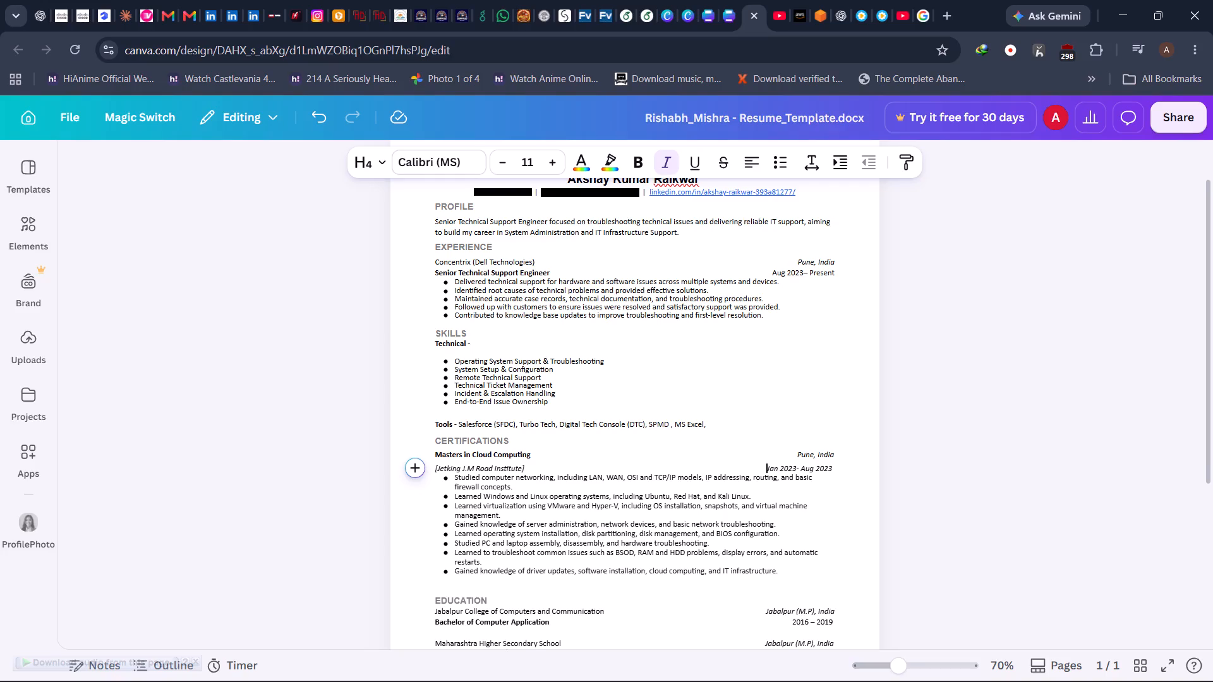
scroll(769, 416, down, 1)
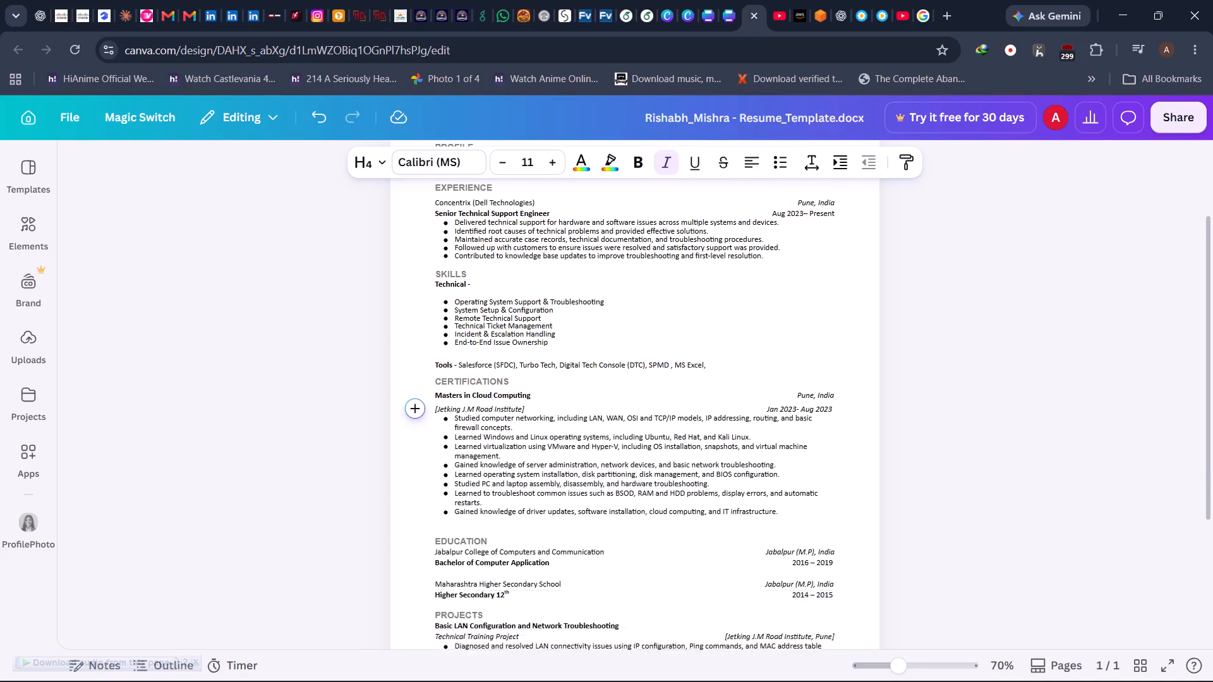
scroll(769, 416, down, 1)
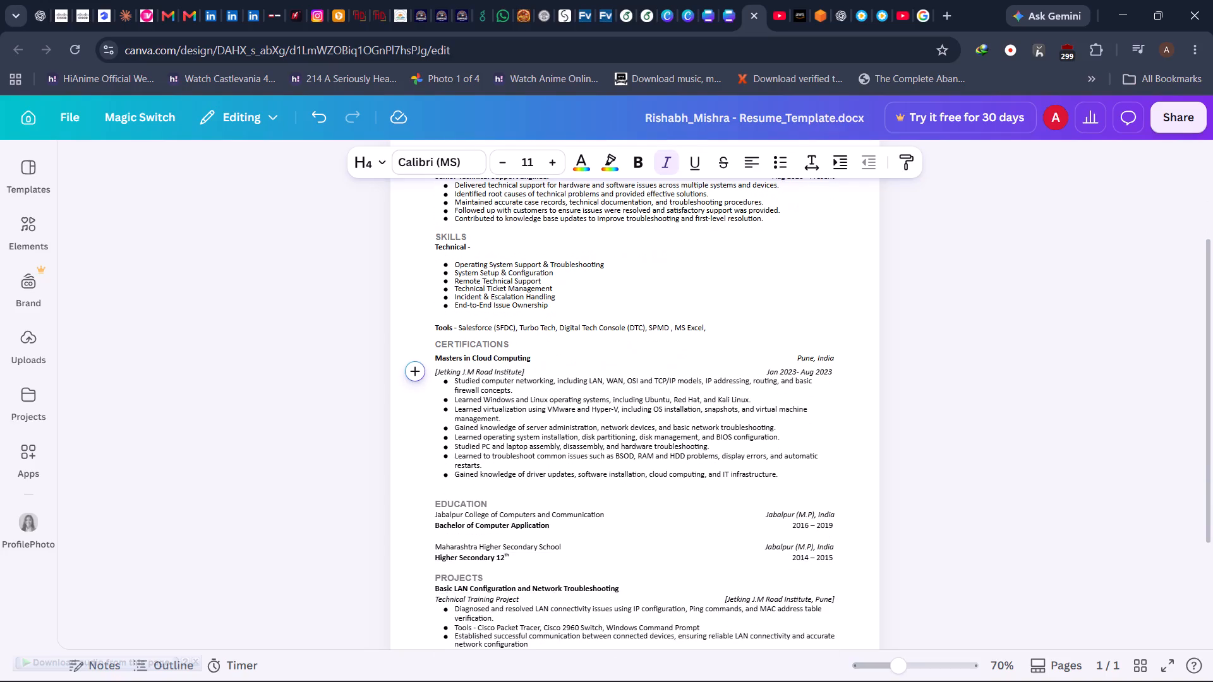
key(space)
key(space)
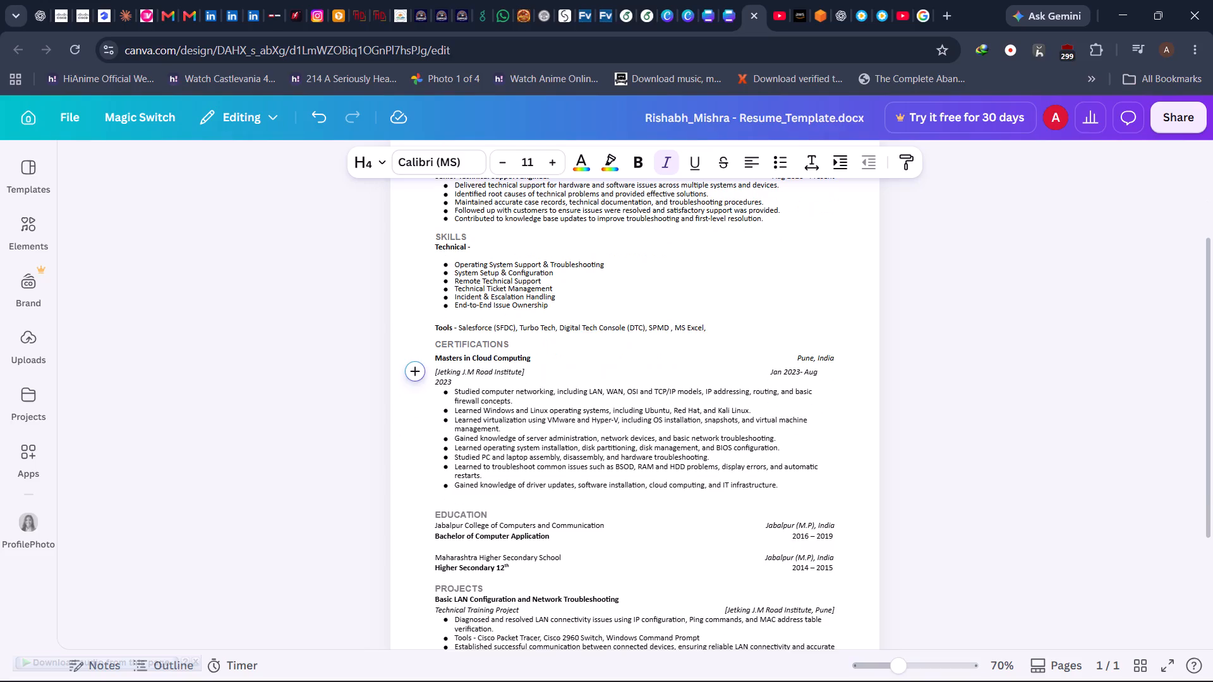
key(BackSpace)
Remove the italic formatting from the date range "Jan 2023- Aug 2023" in the Masters in Cloud Computing entry.
scroll(739, 518, up, 1)
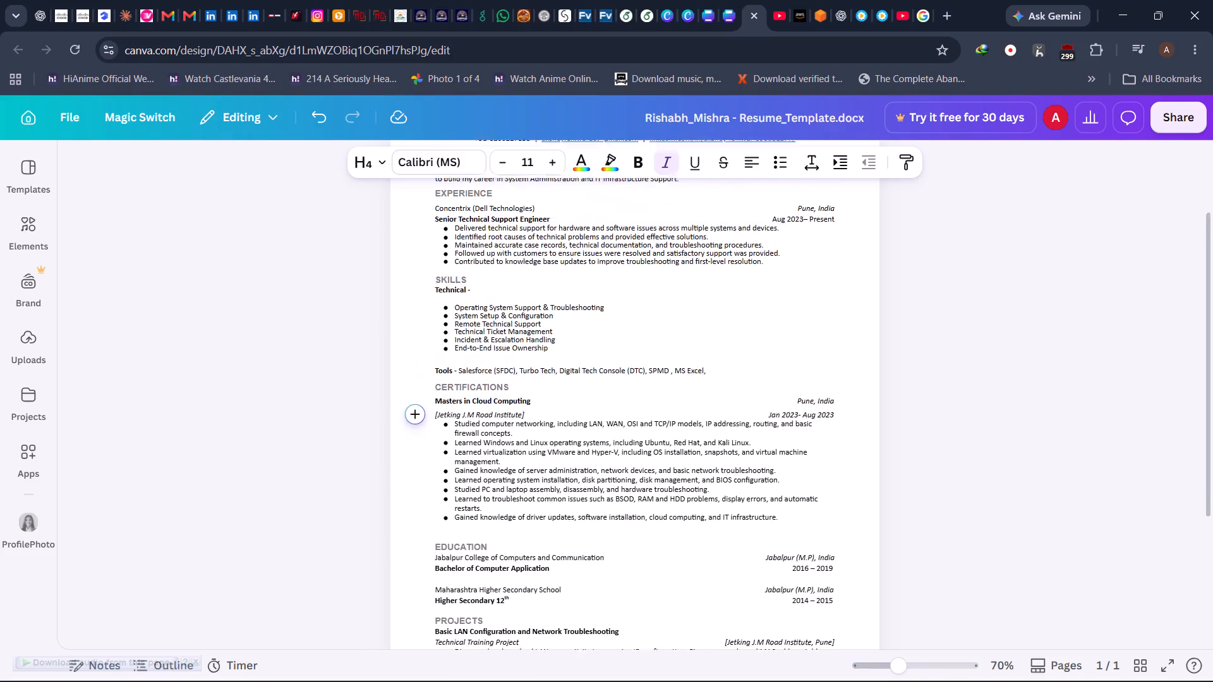
scroll(739, 518, up, 1)
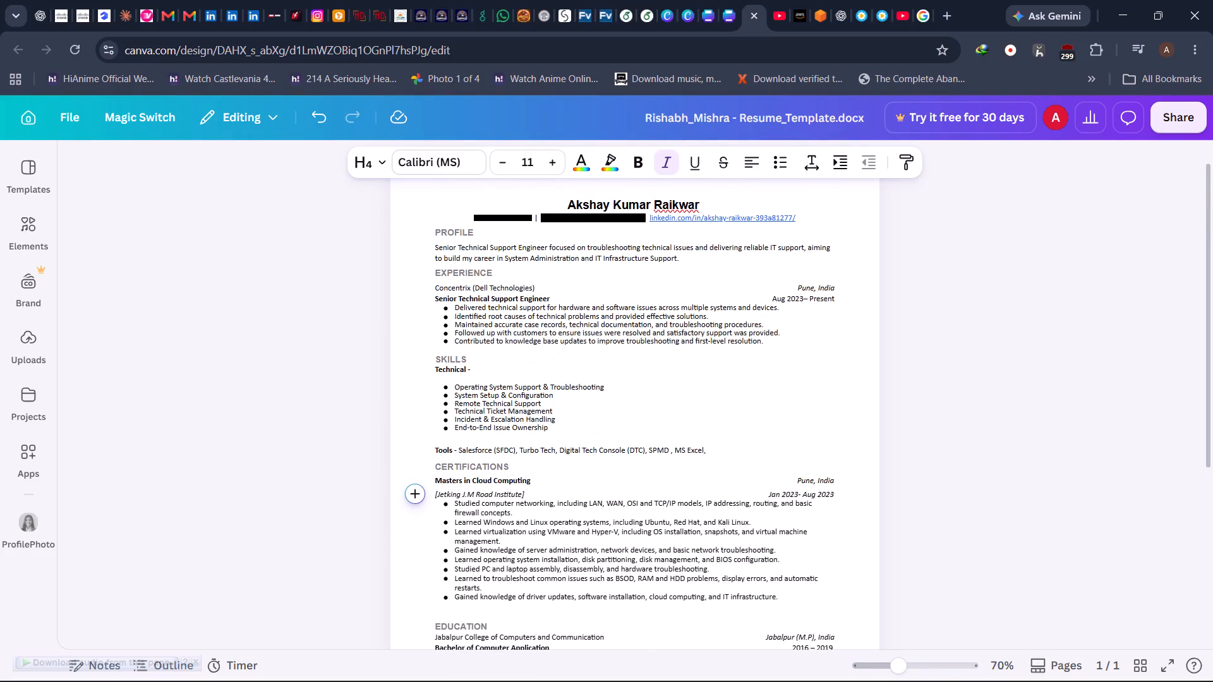
drag(768, 493, 833, 493)
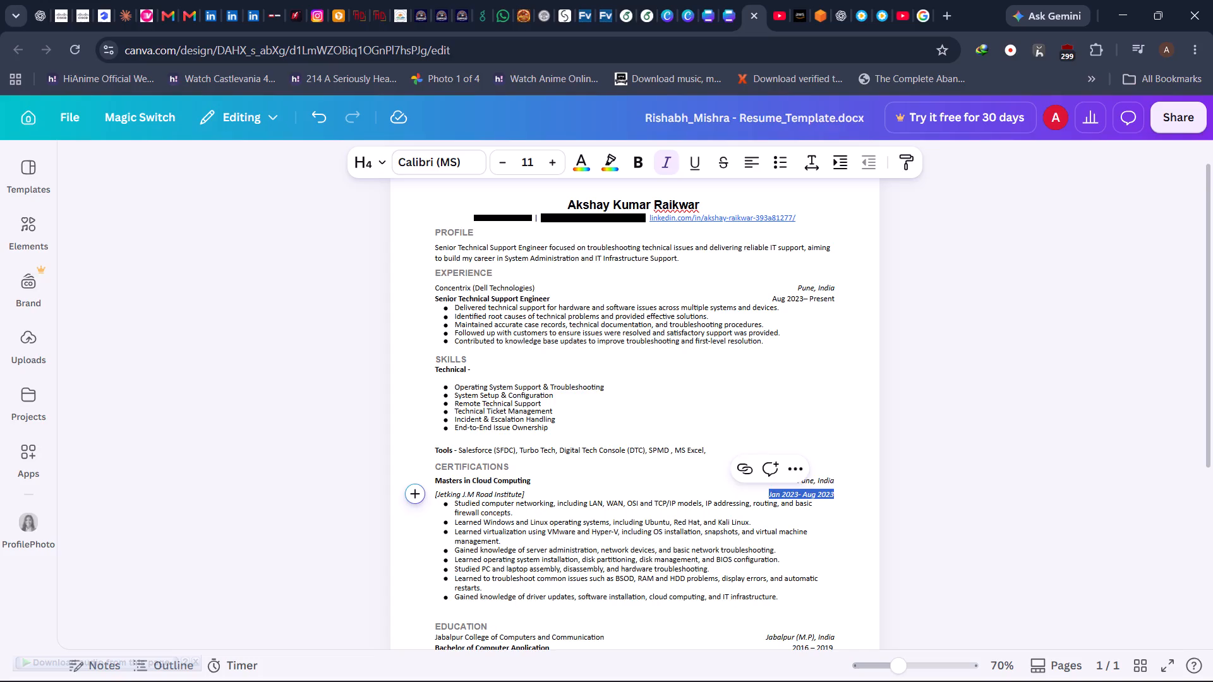
drag(833, 493, 834, 493)
click(668, 171)
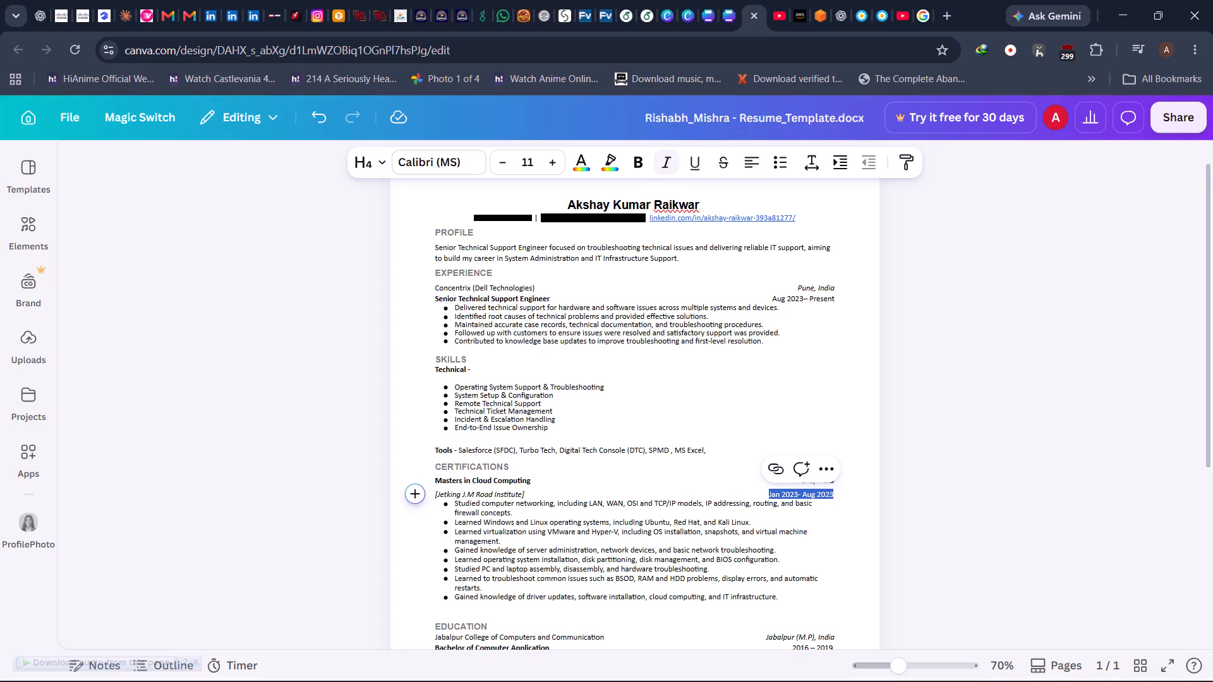
click(706, 380)
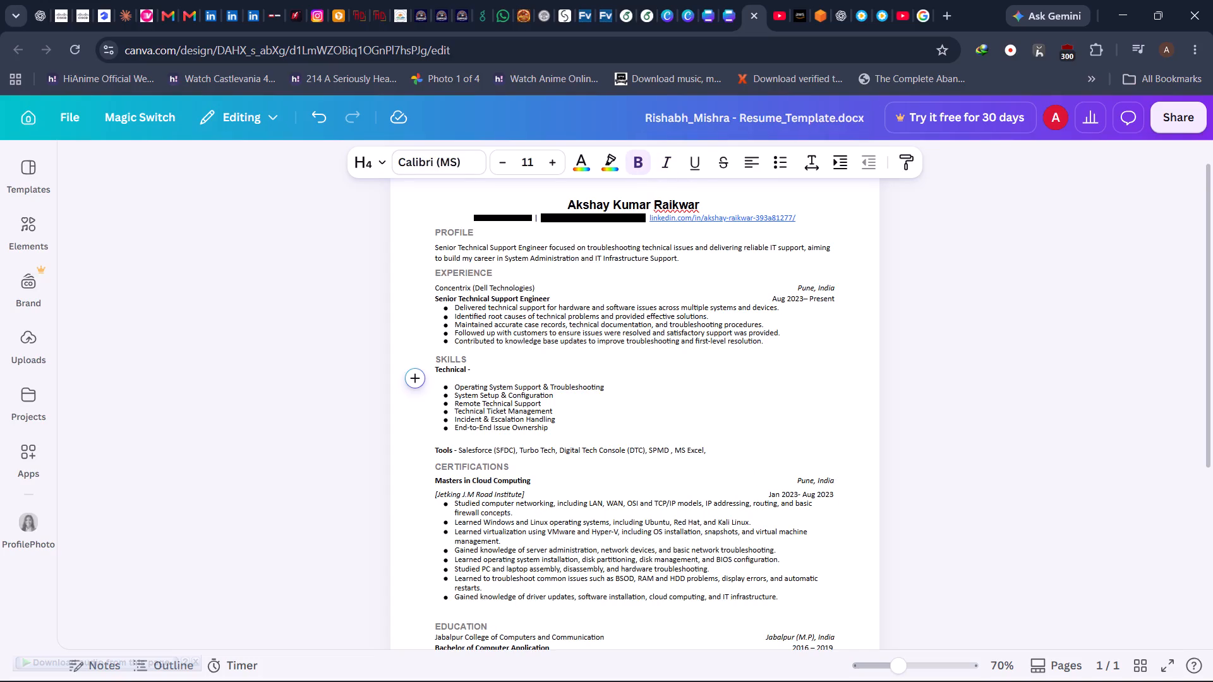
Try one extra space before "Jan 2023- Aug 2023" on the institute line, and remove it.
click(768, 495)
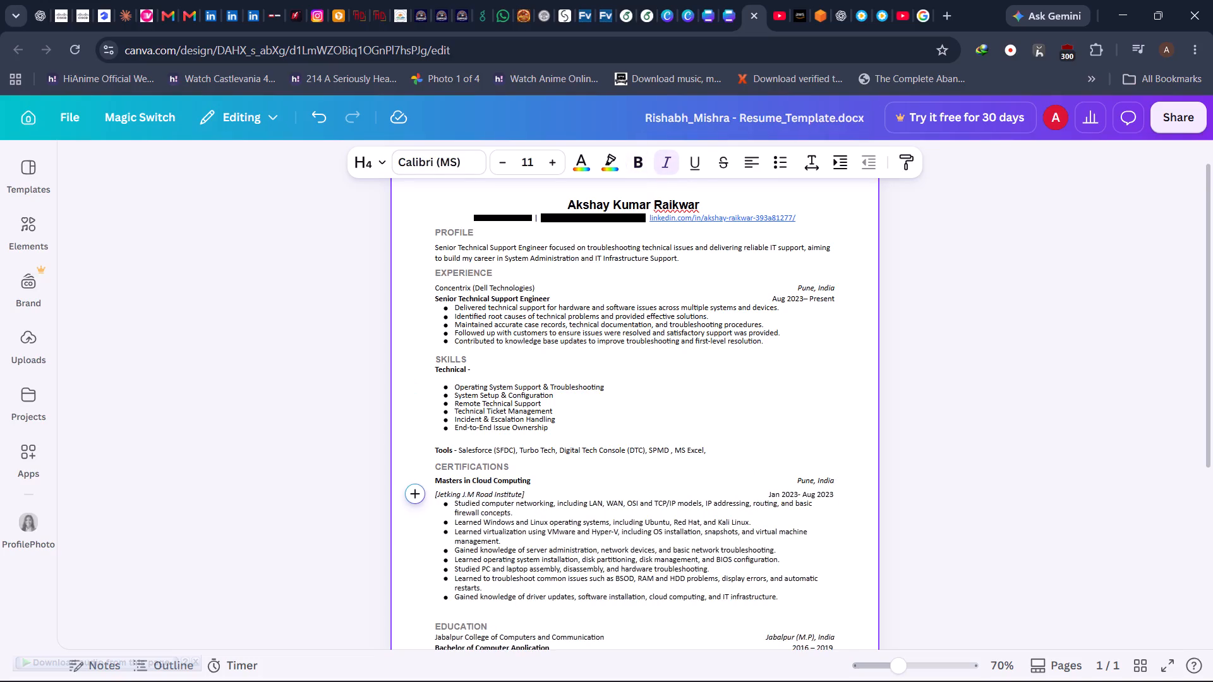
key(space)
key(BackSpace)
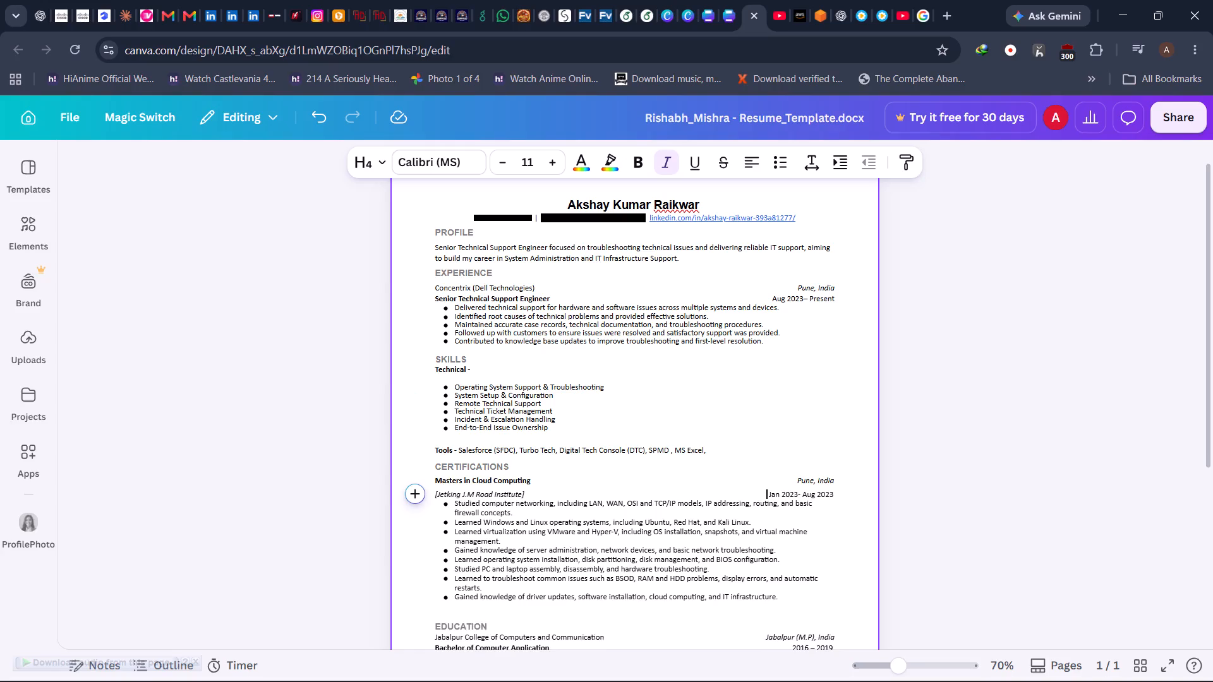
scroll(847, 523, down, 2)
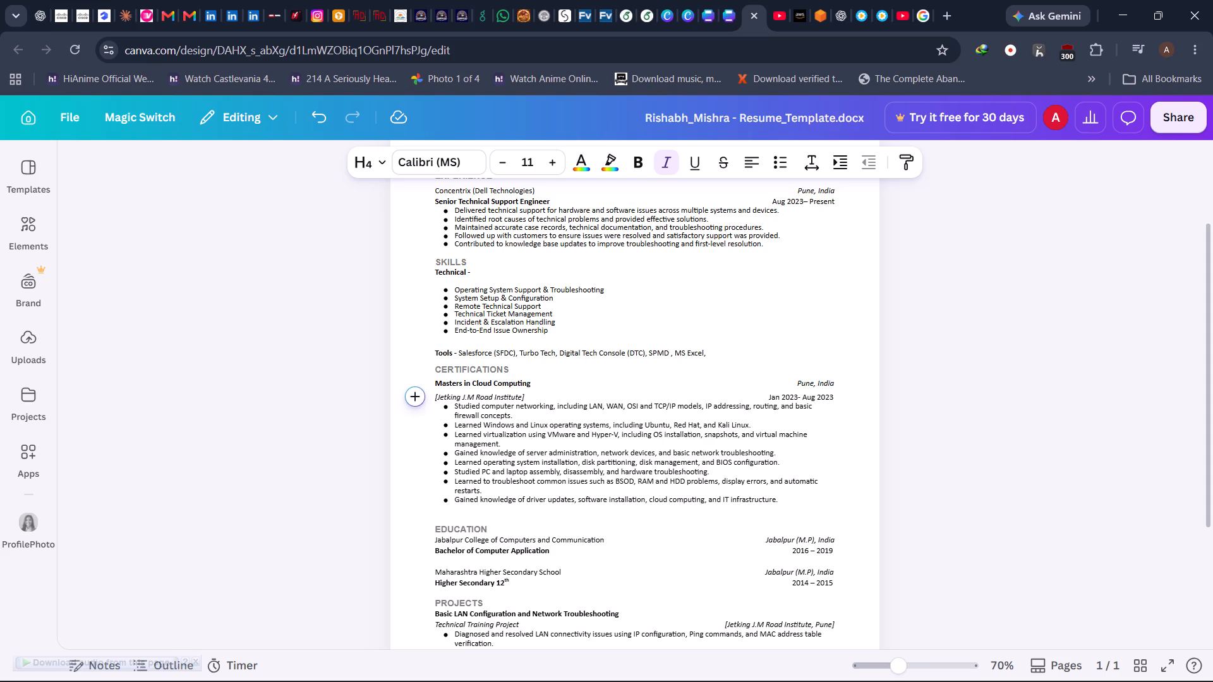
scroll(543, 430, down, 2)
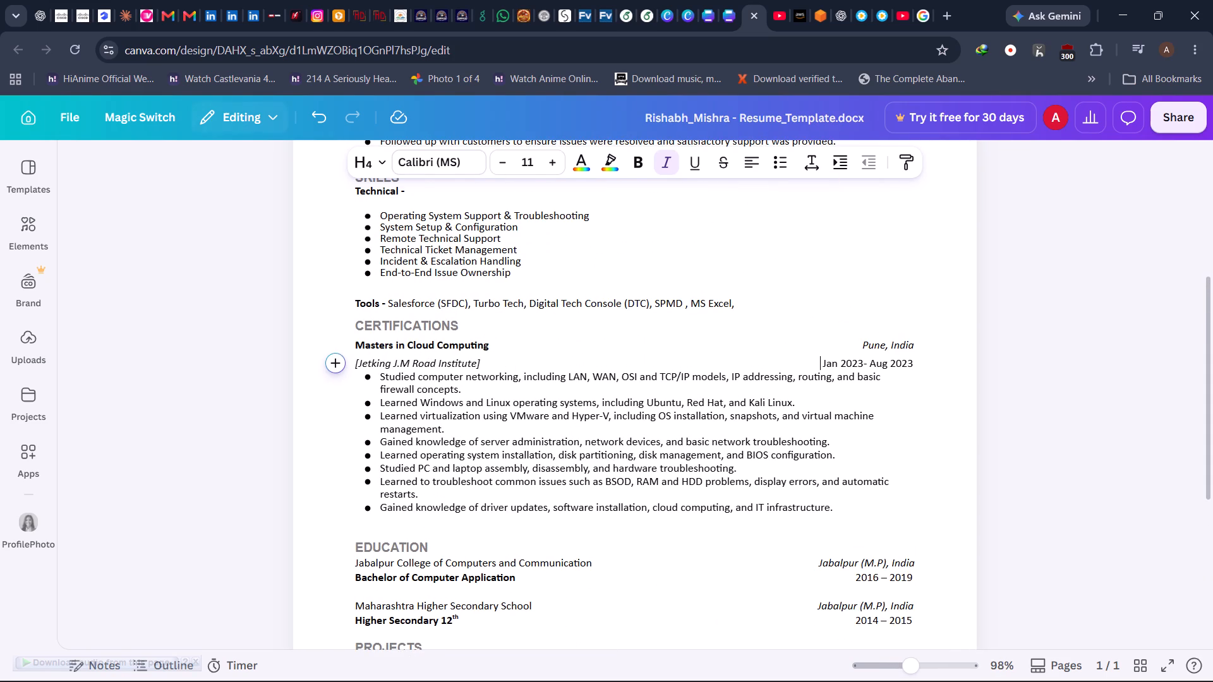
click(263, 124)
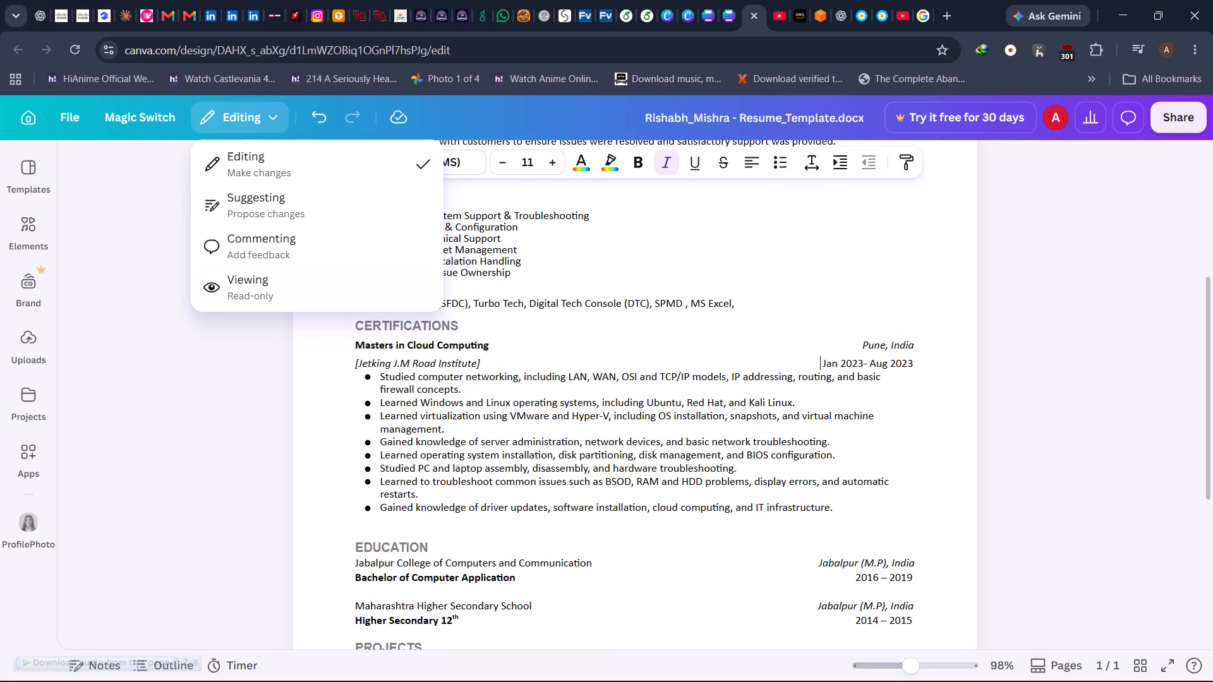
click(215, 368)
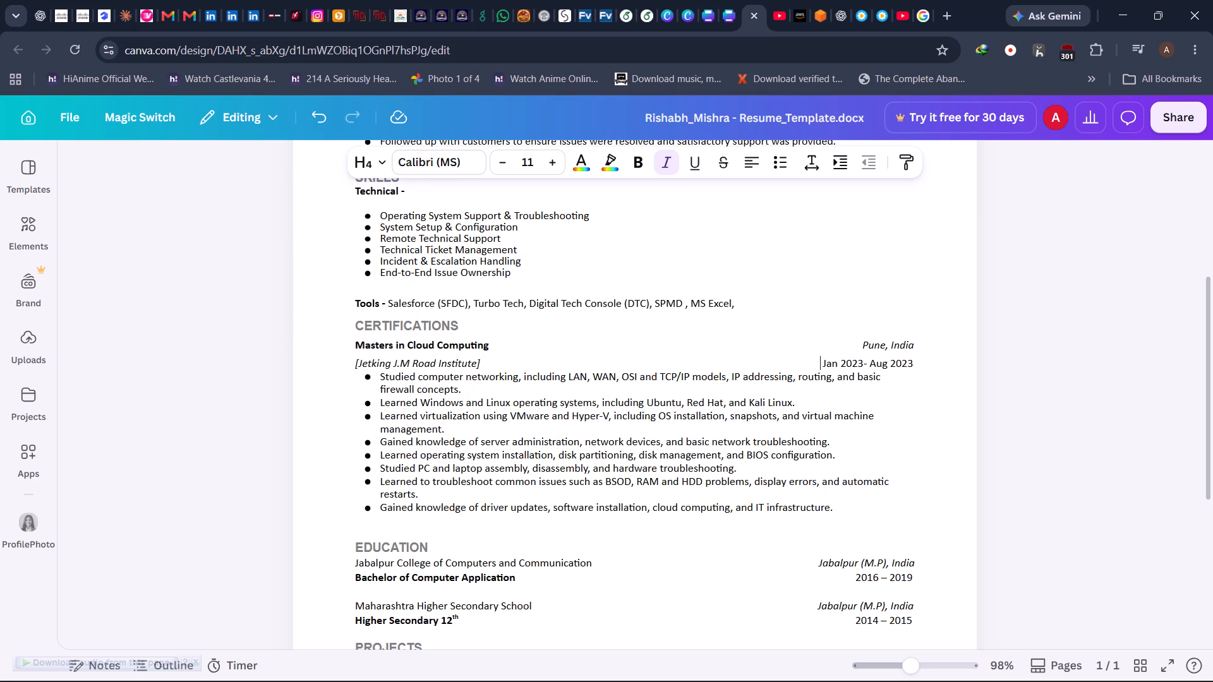
Look through the quick actions available for the Jetking J.M Road Institute line in the Certifications section.
click(335, 366)
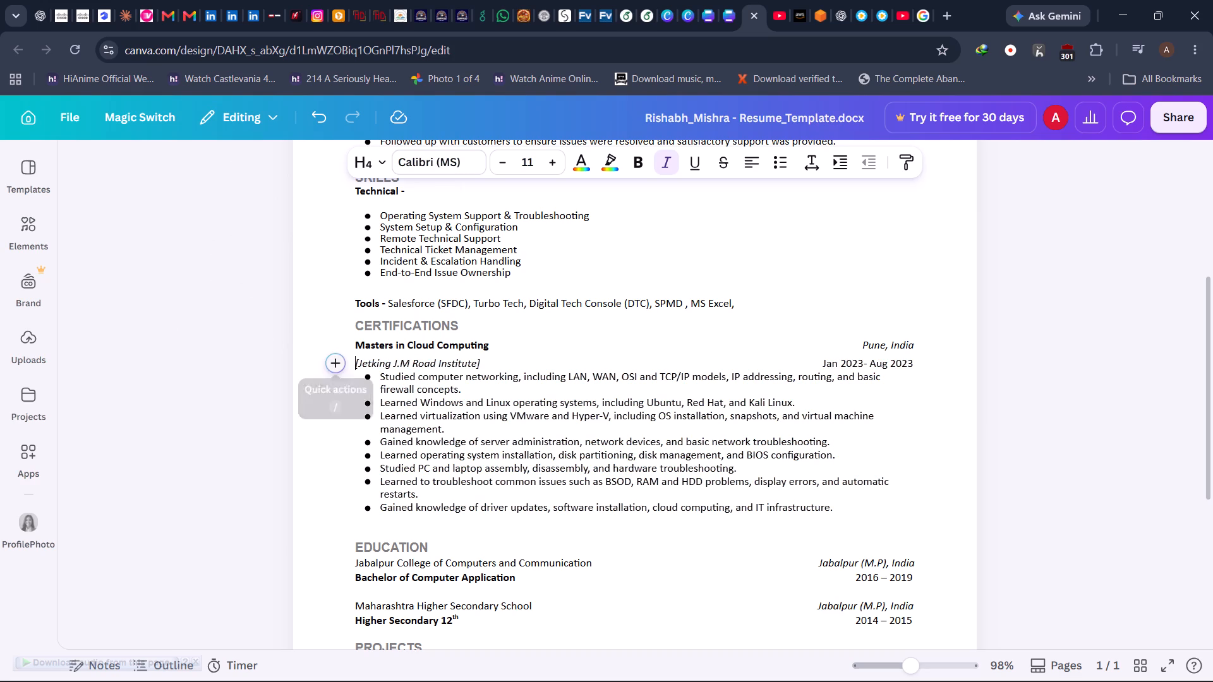
click(335, 366)
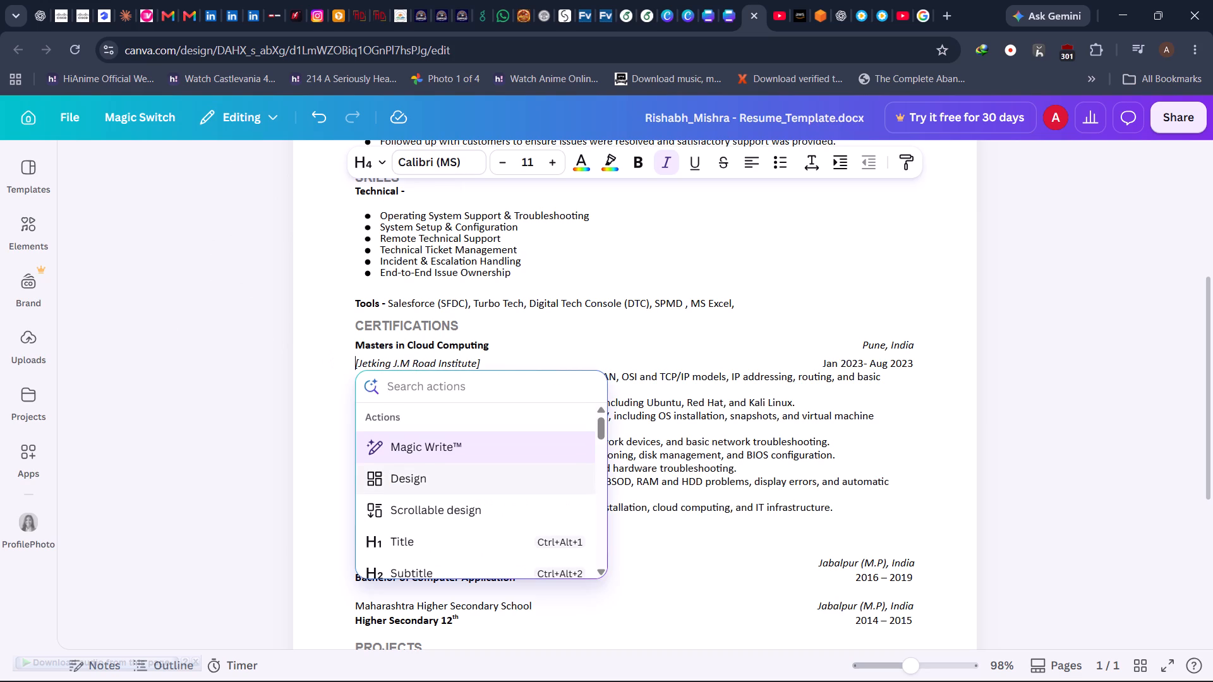
scroll(434, 485, down, 8)
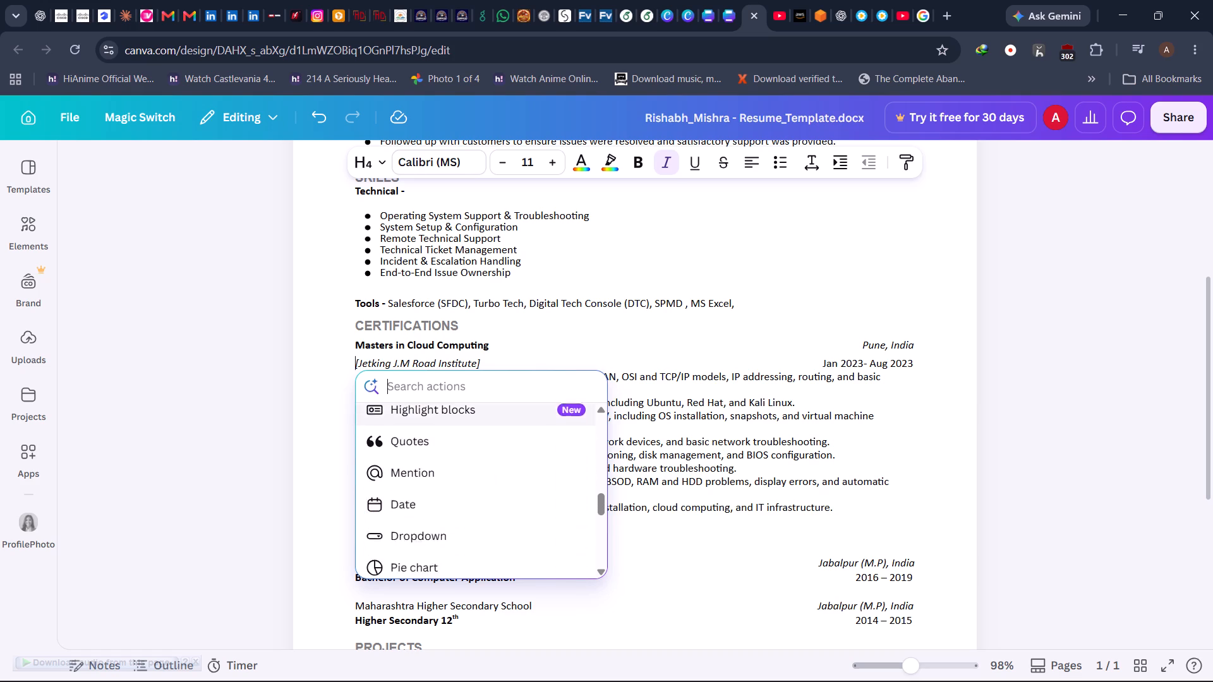
scroll(434, 485, down, 6)
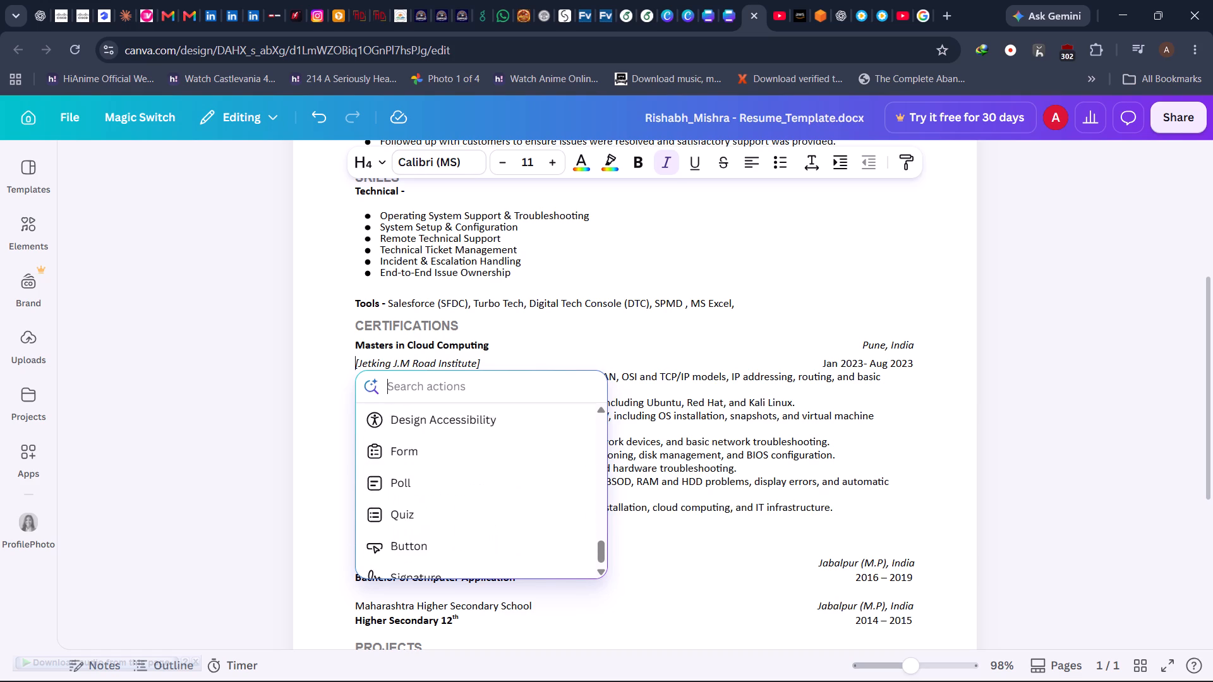
scroll(434, 485, up, 5)
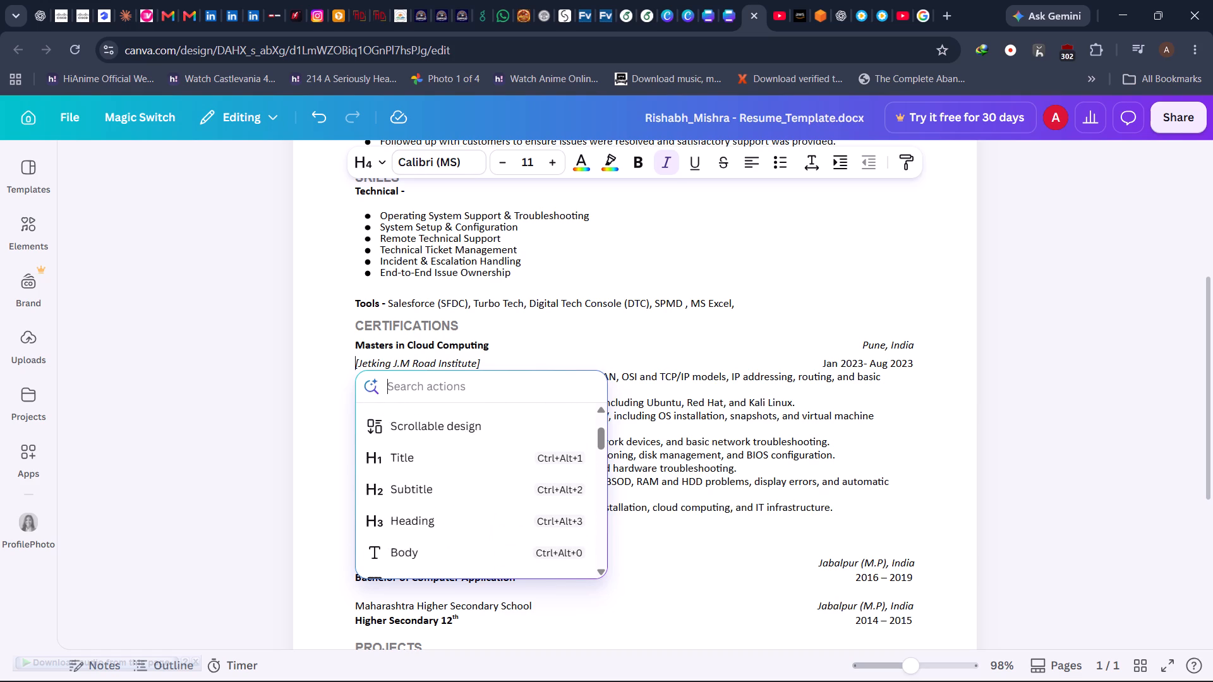
scroll(434, 485, up, 4)
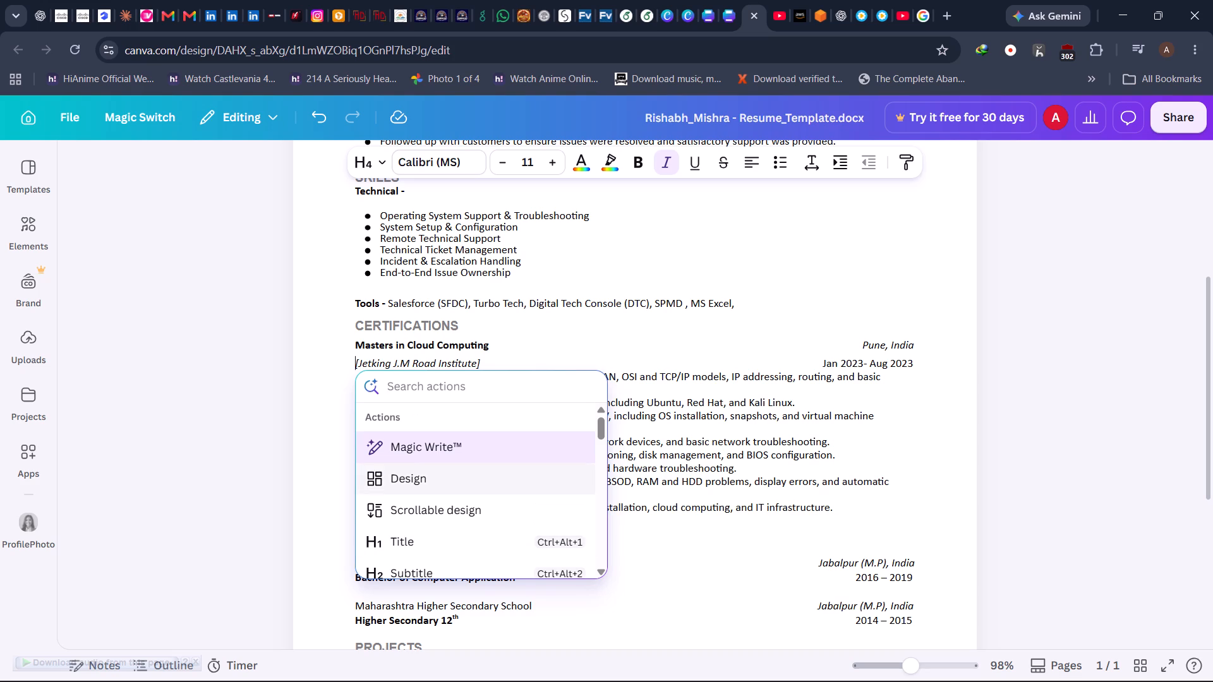
scroll(434, 485, down, 2)
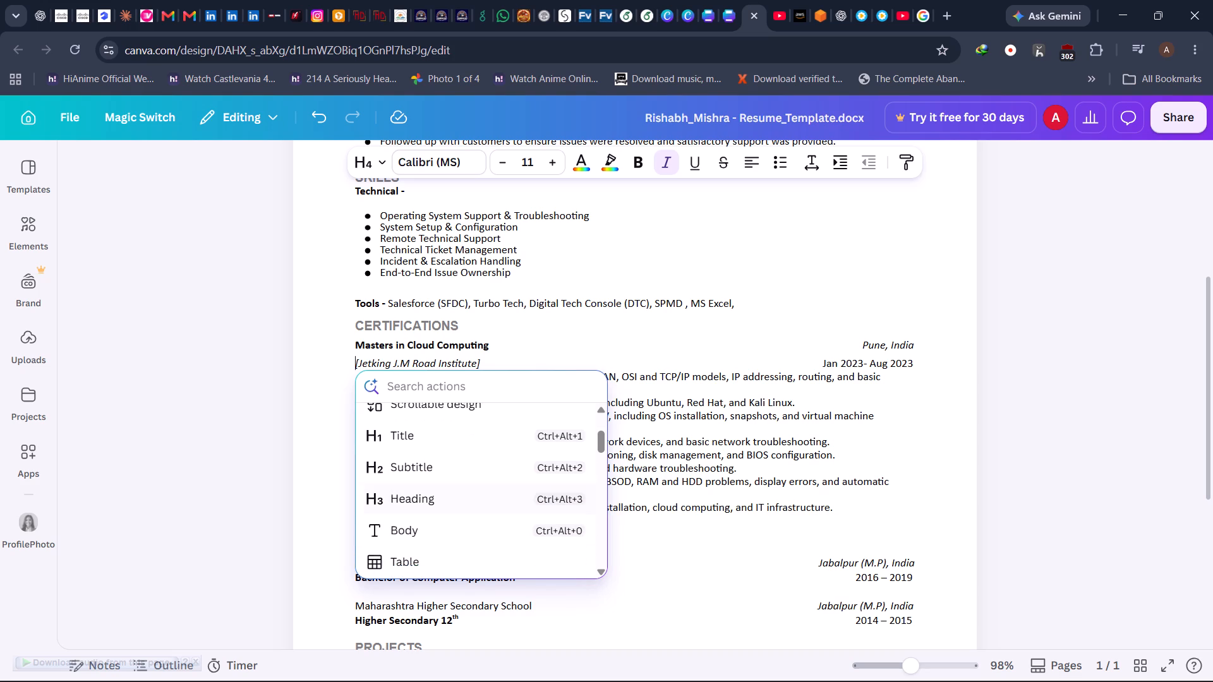
scroll(434, 485, down, 1)
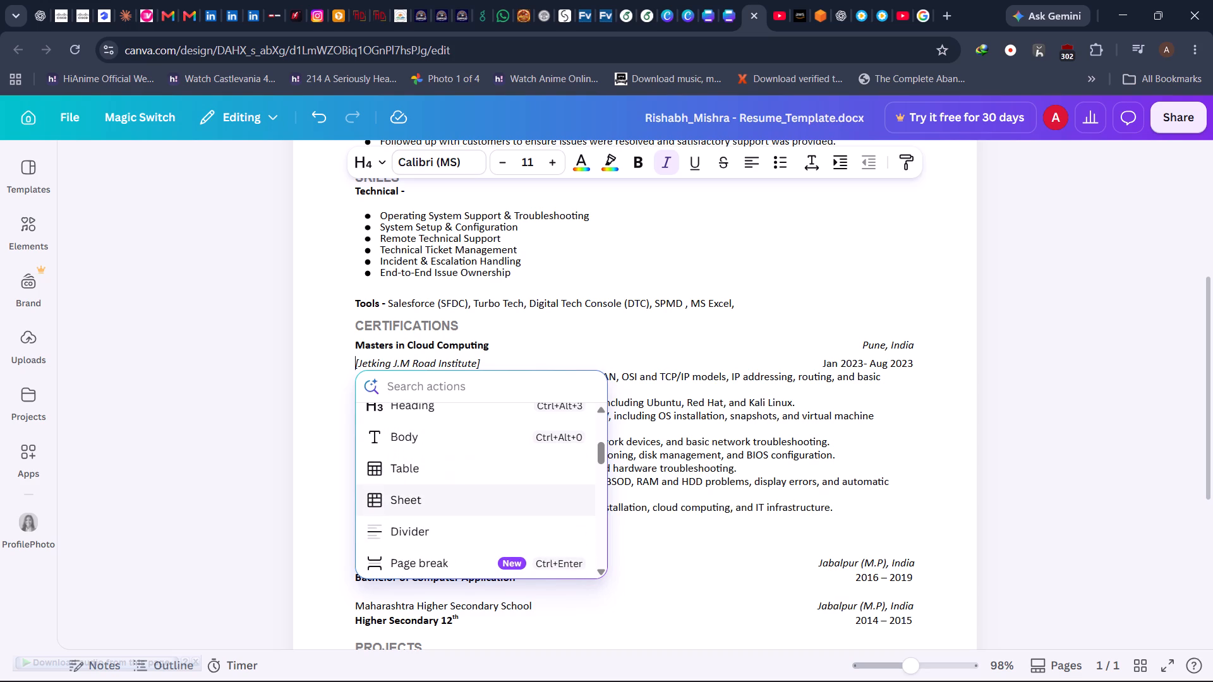
scroll(434, 485, down, 2)
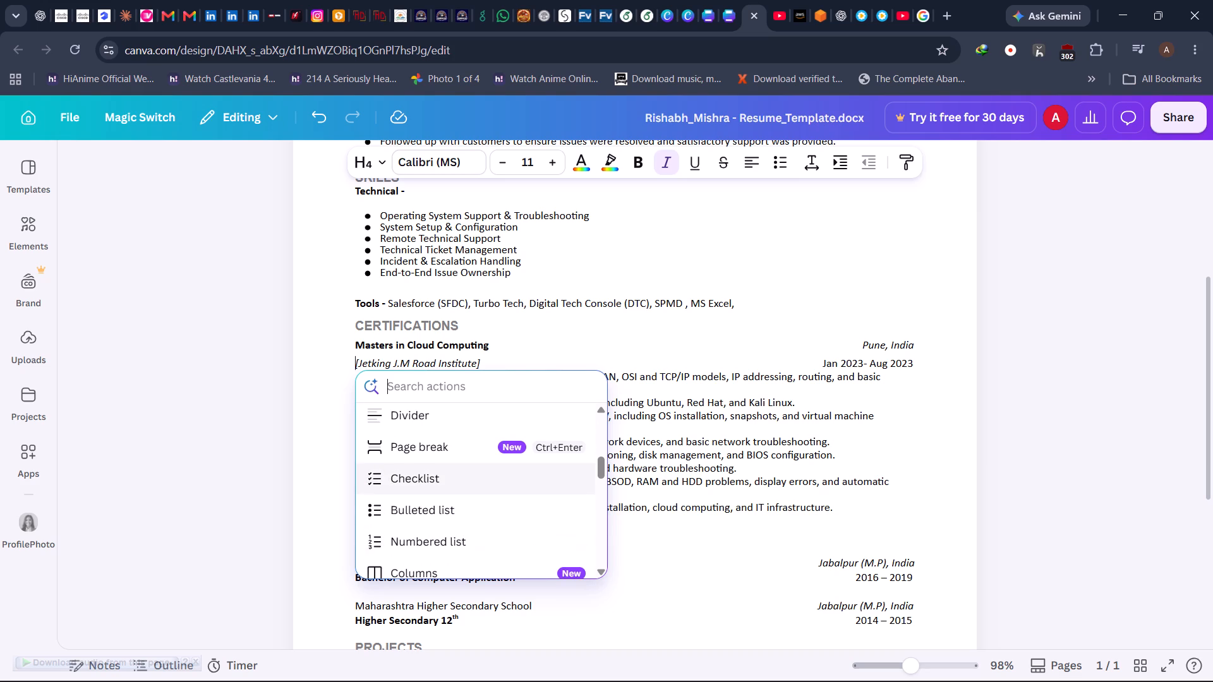
scroll(434, 485, down, 4)
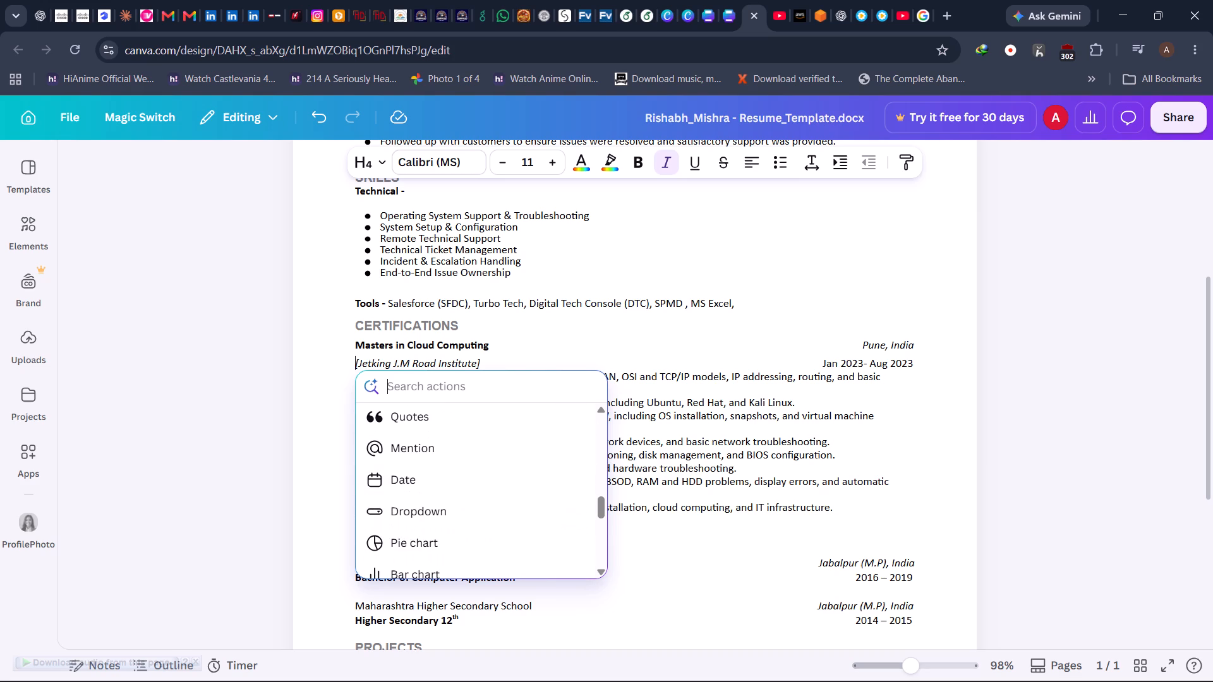
click(195, 404)
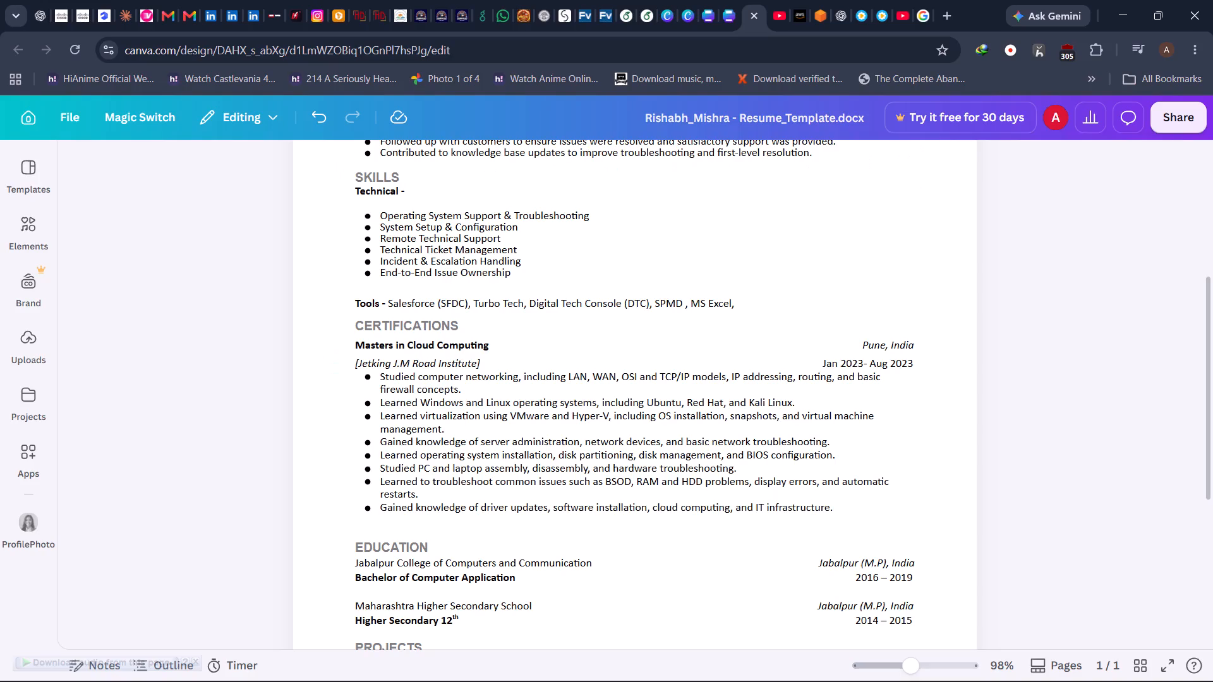
Review the resume from the name header down to the Achievements section.
scroll(195, 404, up, 3)
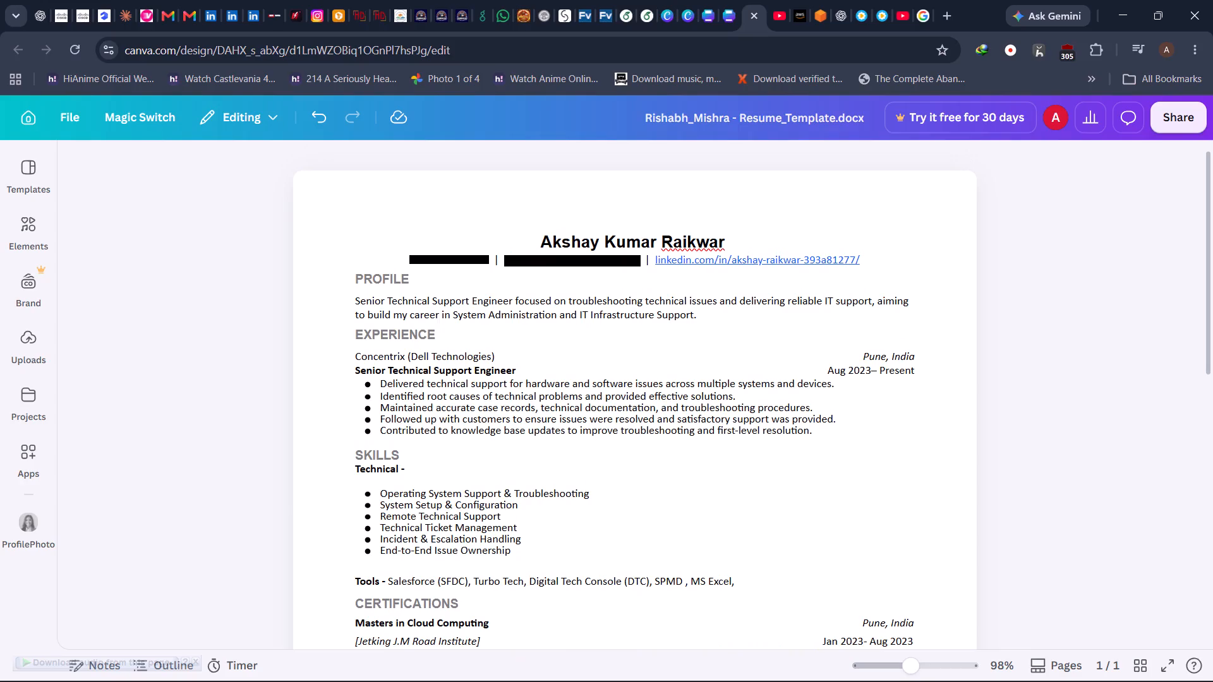
scroll(682, 482, down, 6)
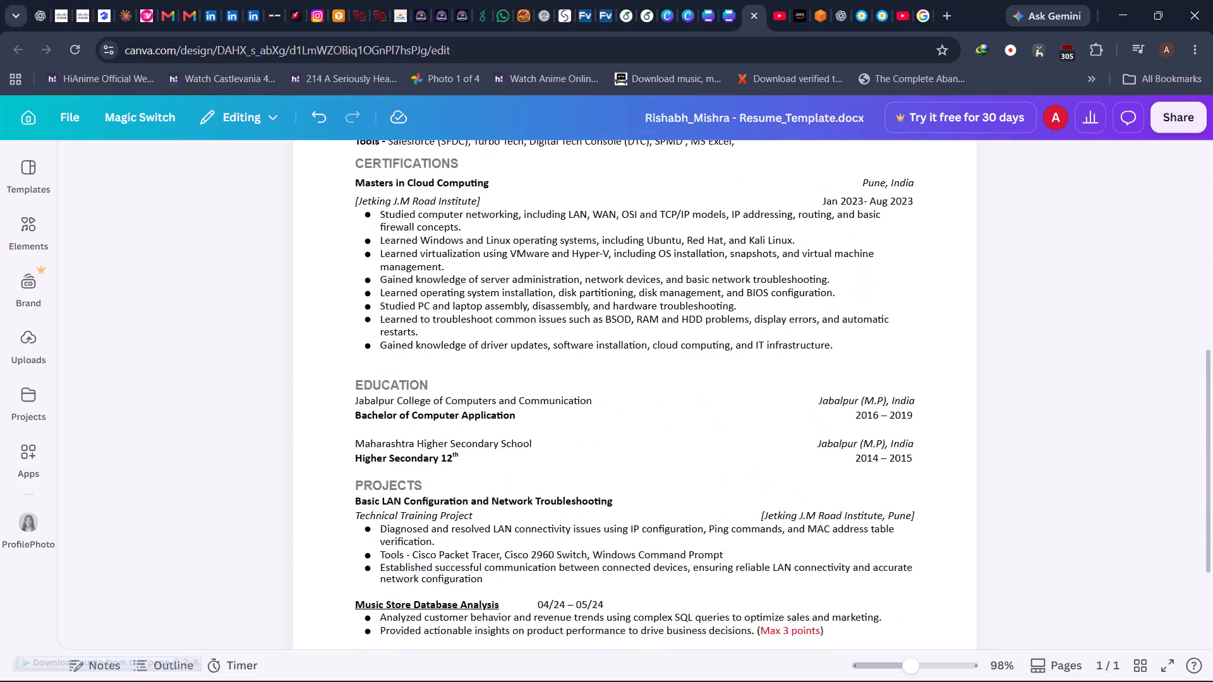
scroll(682, 482, down, 2)
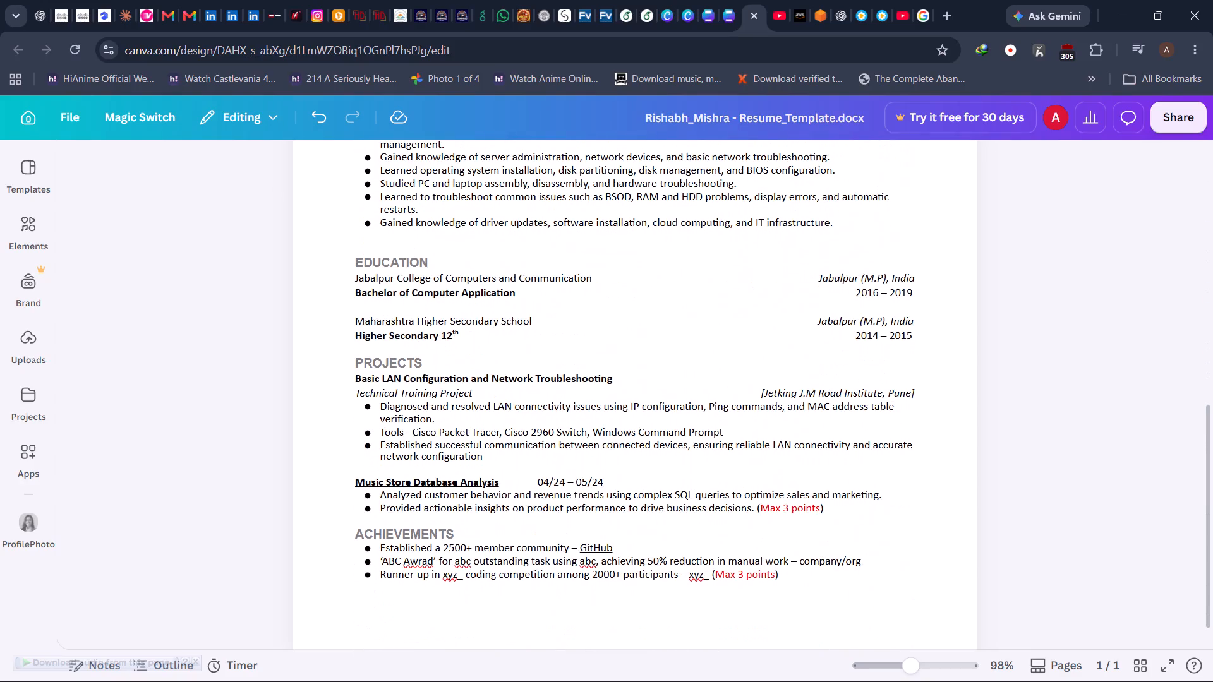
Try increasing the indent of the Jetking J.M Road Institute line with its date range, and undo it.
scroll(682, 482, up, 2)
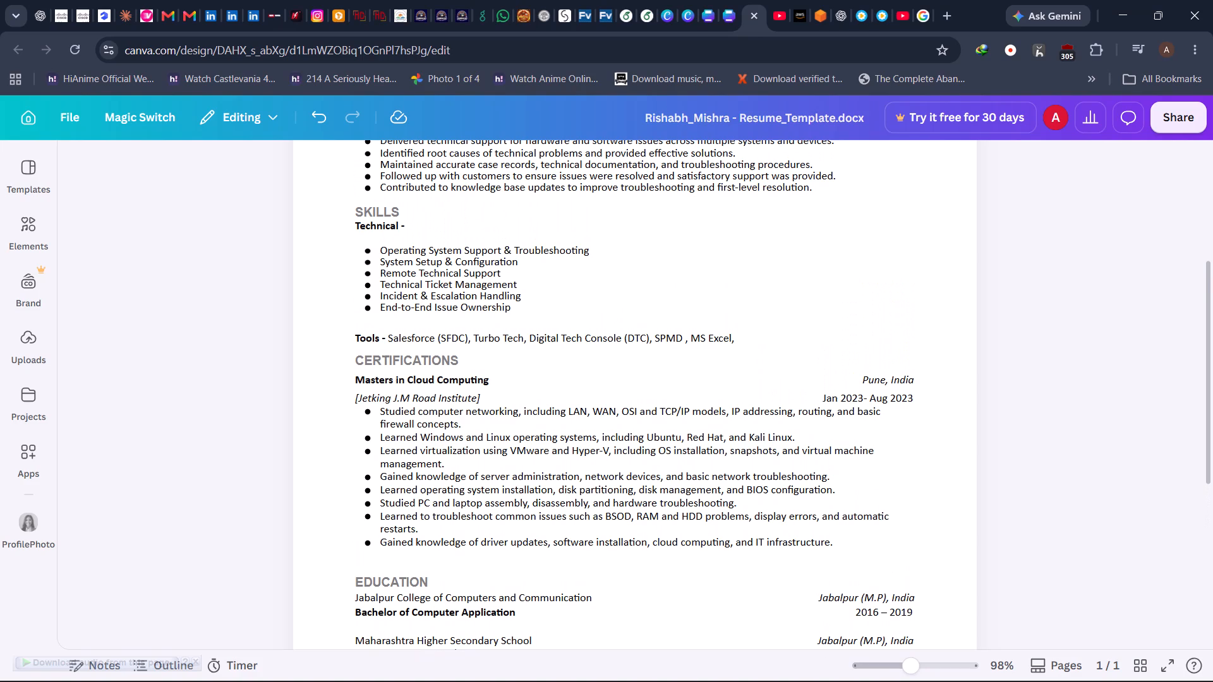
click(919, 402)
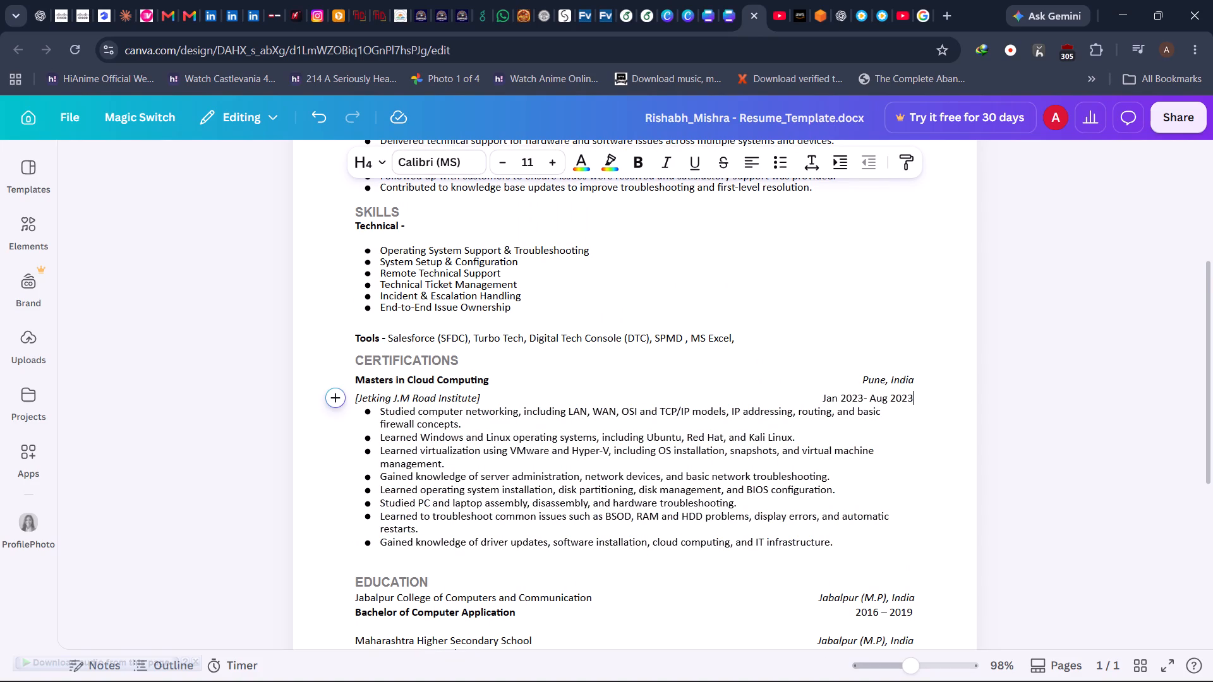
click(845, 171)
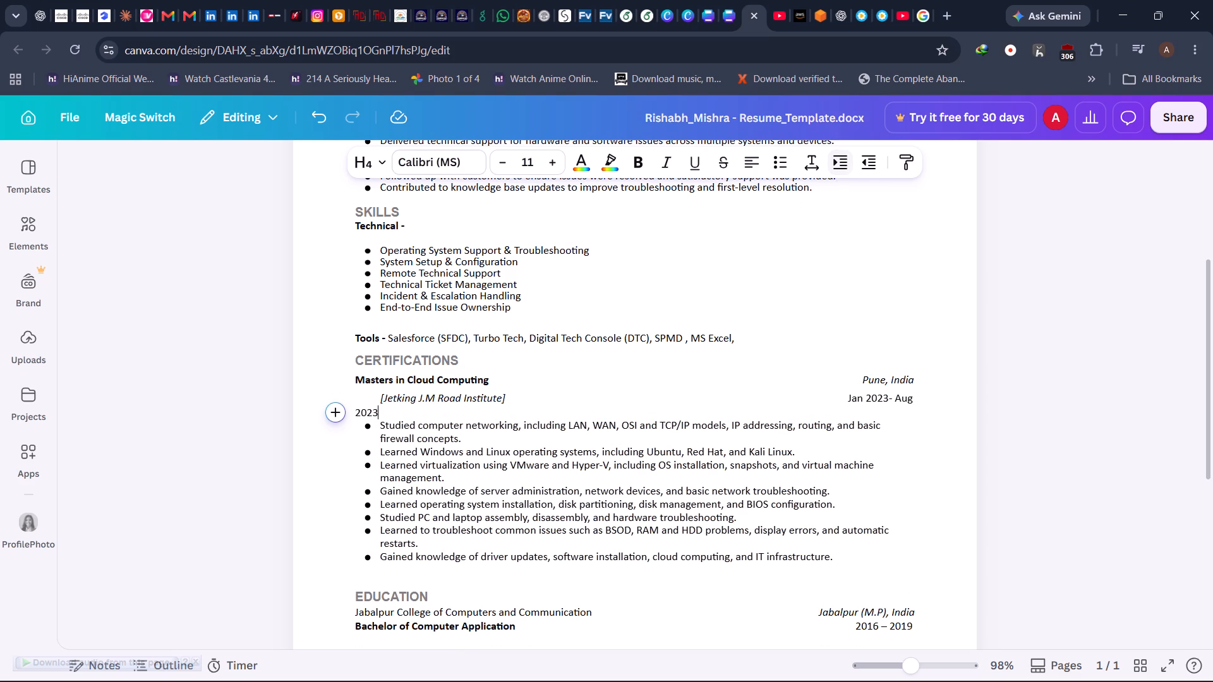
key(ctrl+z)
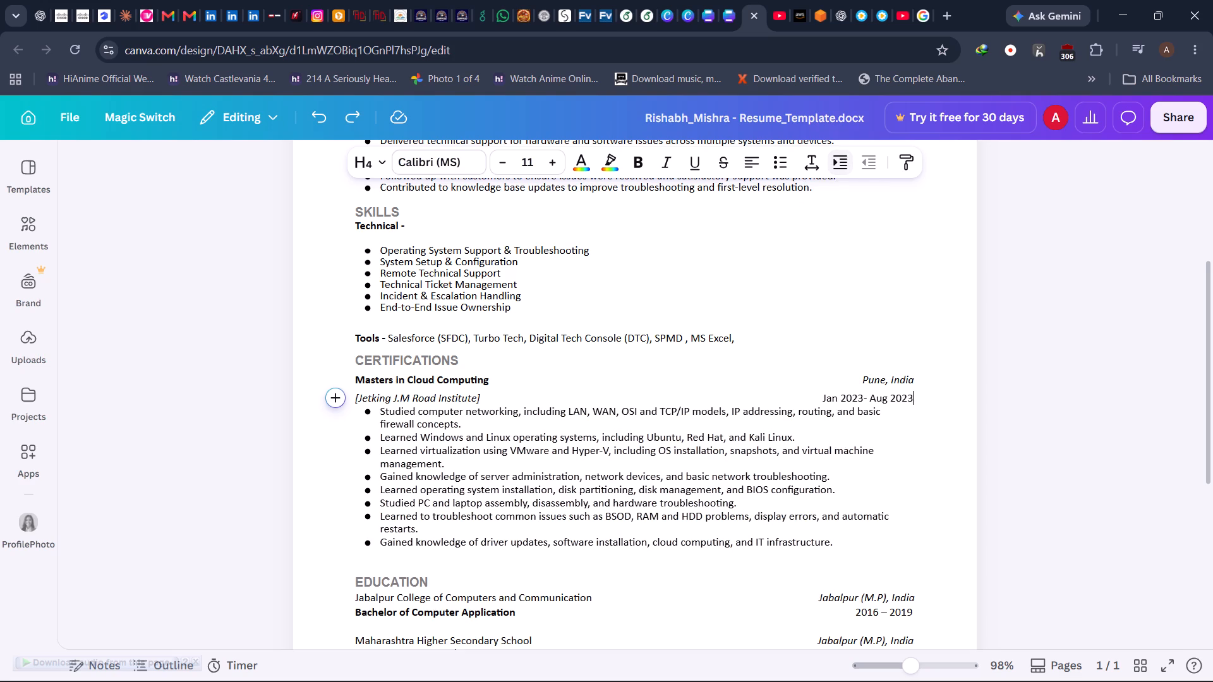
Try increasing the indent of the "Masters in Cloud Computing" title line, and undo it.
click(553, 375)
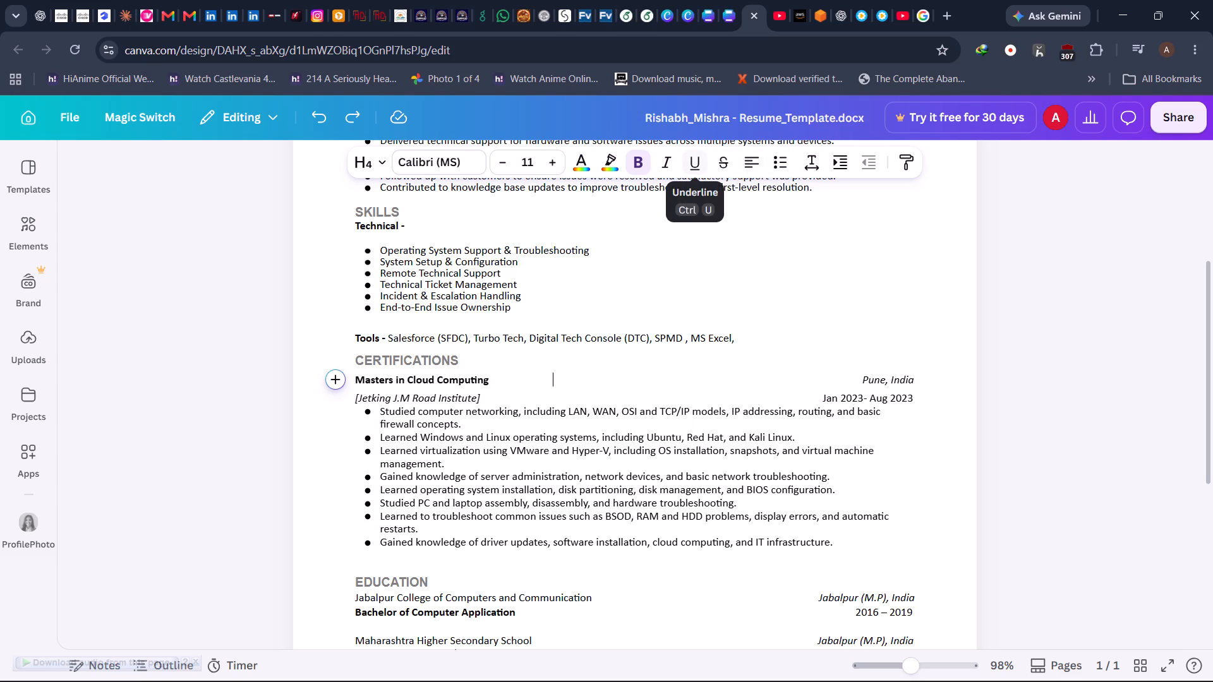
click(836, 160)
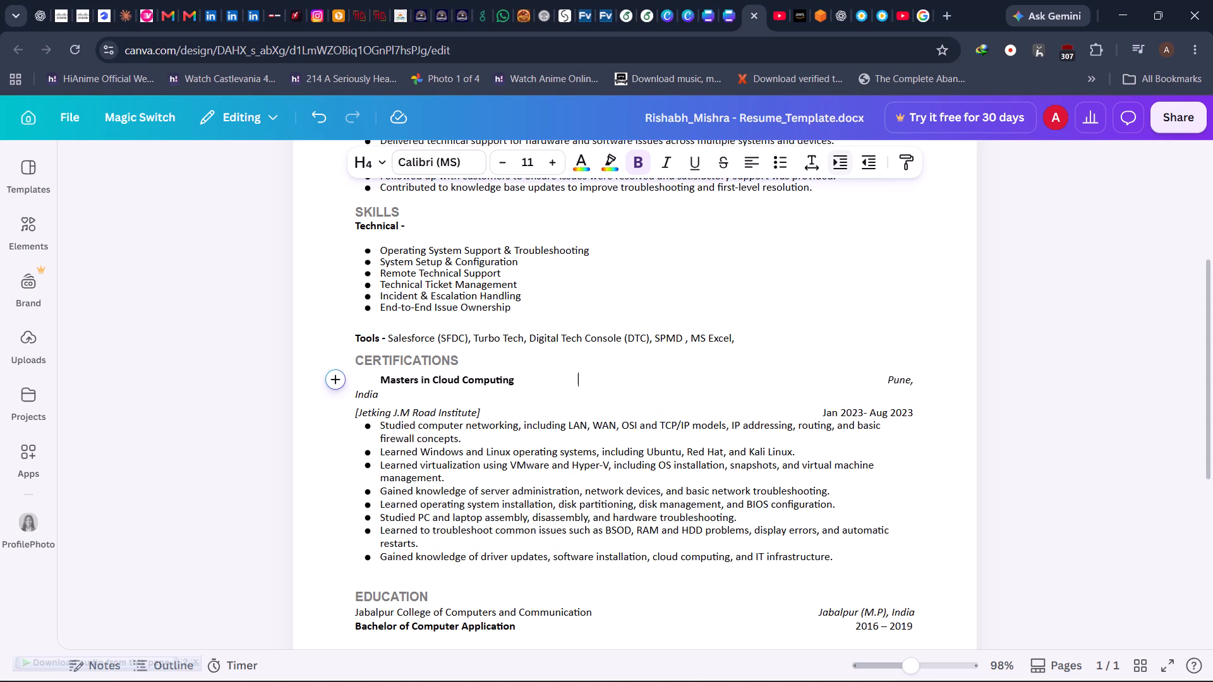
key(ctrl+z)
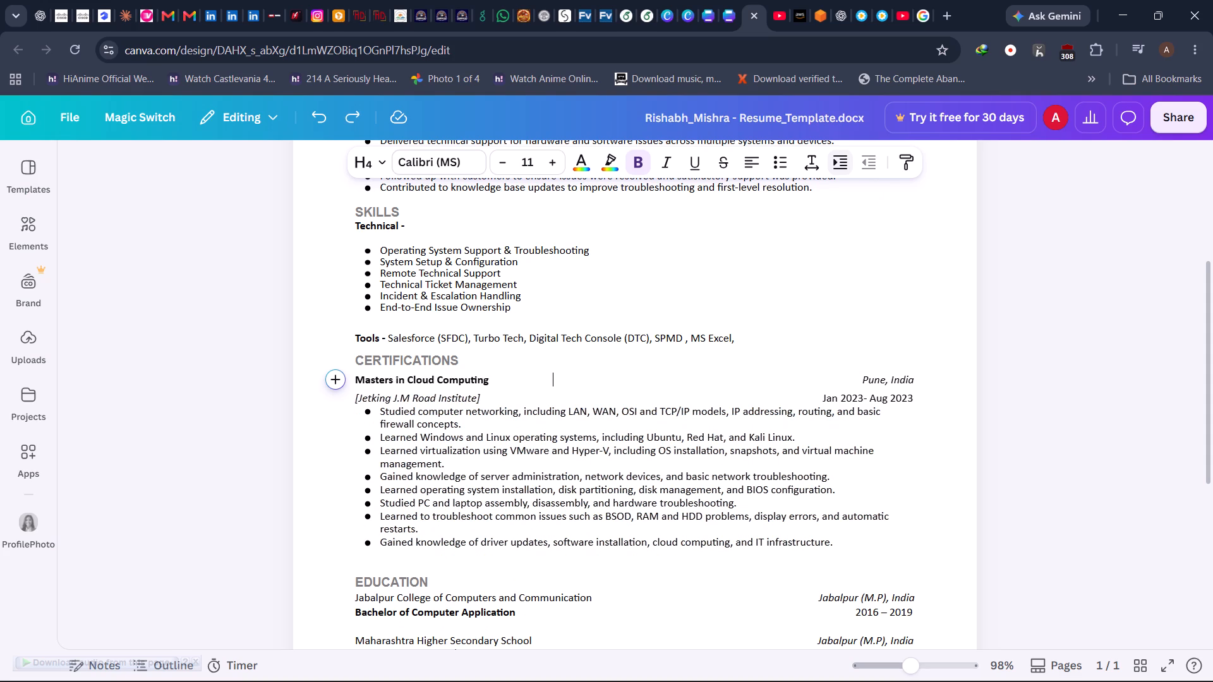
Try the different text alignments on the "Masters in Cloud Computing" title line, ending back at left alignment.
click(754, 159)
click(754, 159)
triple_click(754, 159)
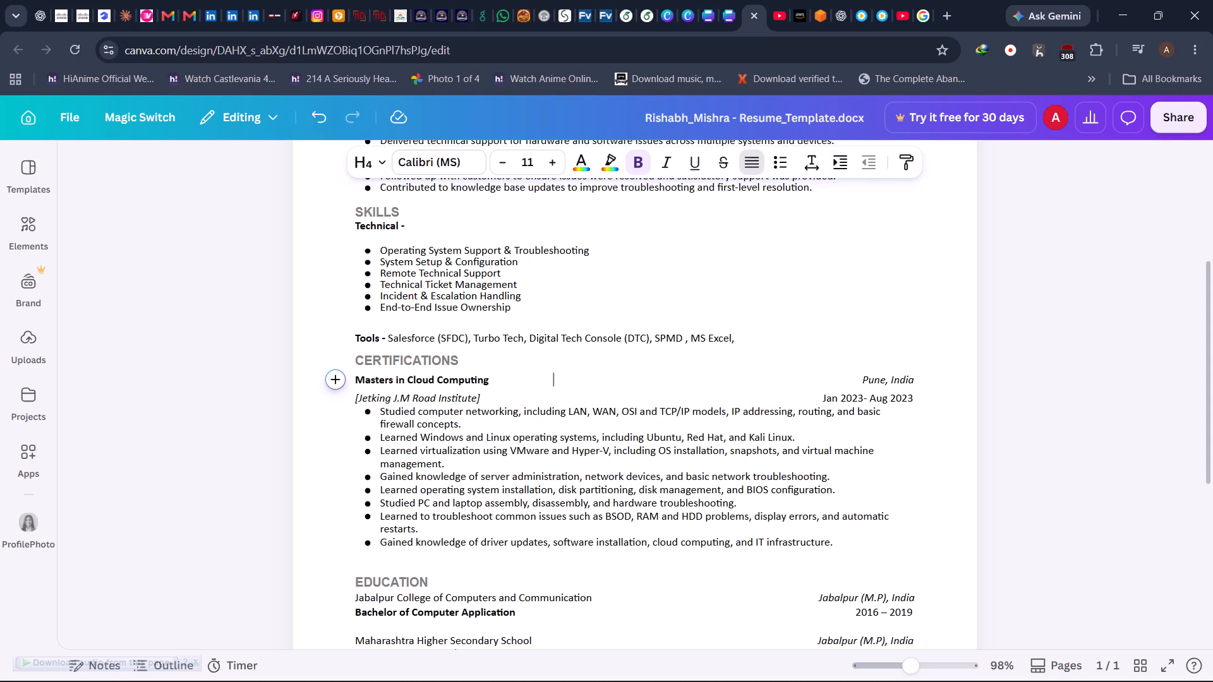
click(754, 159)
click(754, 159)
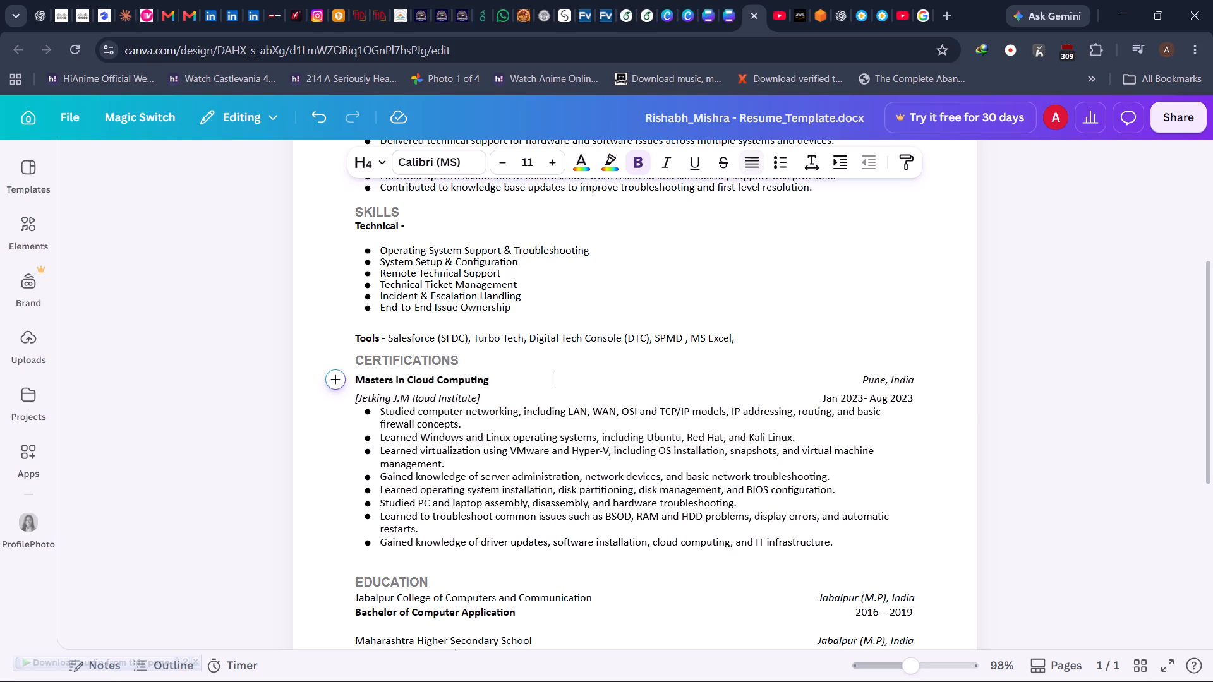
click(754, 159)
Undo back past the italic removal and last spacing adjustment of "Jan 2023- Aug 2023", and redo only that spacing adjustment.
key(ctrl+z)
key(ctrl+z)
key(ctrl+z)
key(ctrl+z)
key(ctrl+z)
key(ctrl+z)
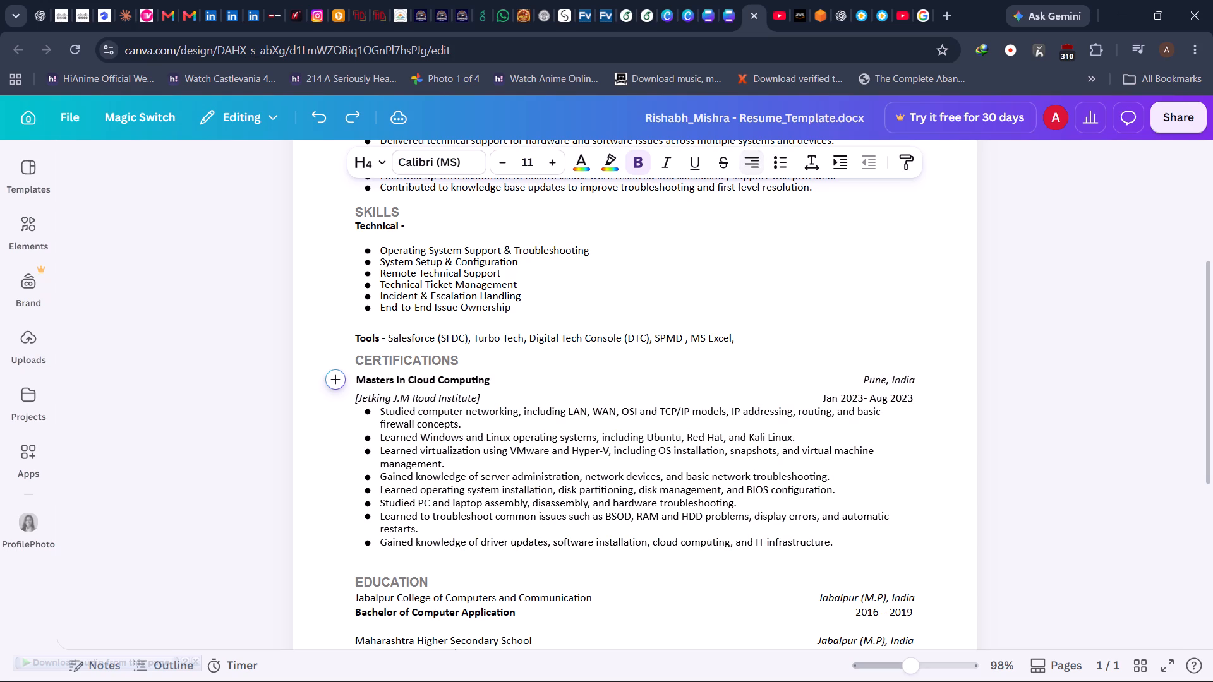
key(ctrl+z)
key(ctrl+z)
key(ctrl+z)
key(ctrl+z)
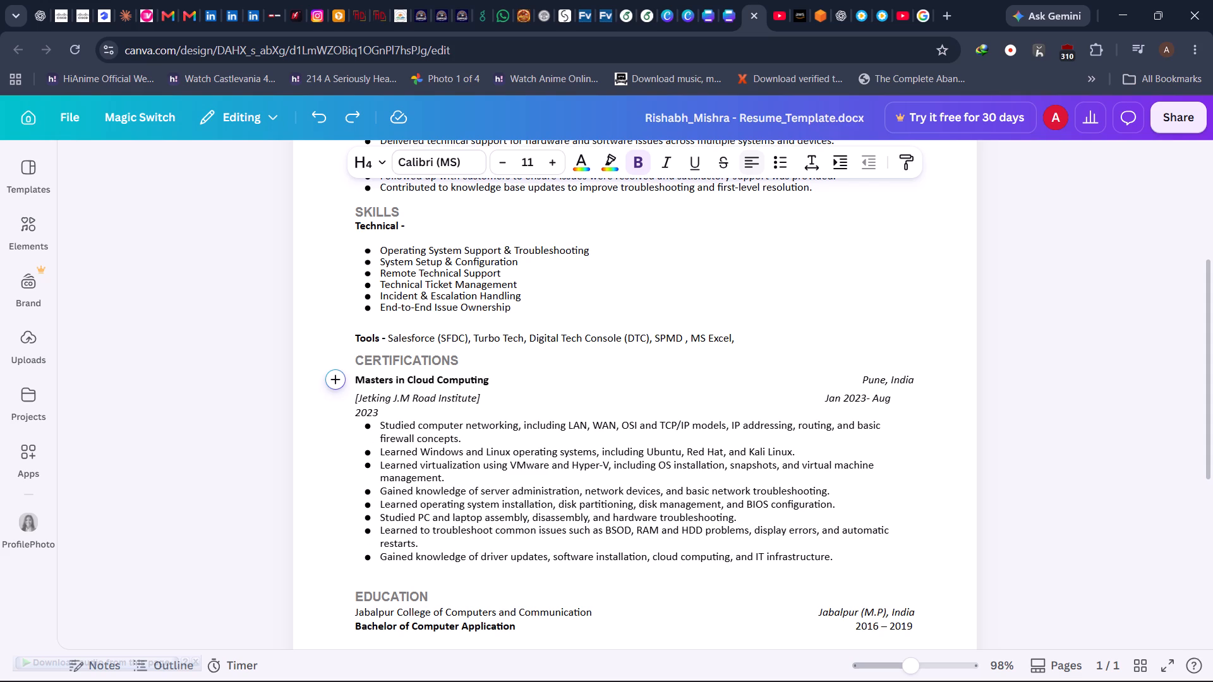
key(ctrl+y)
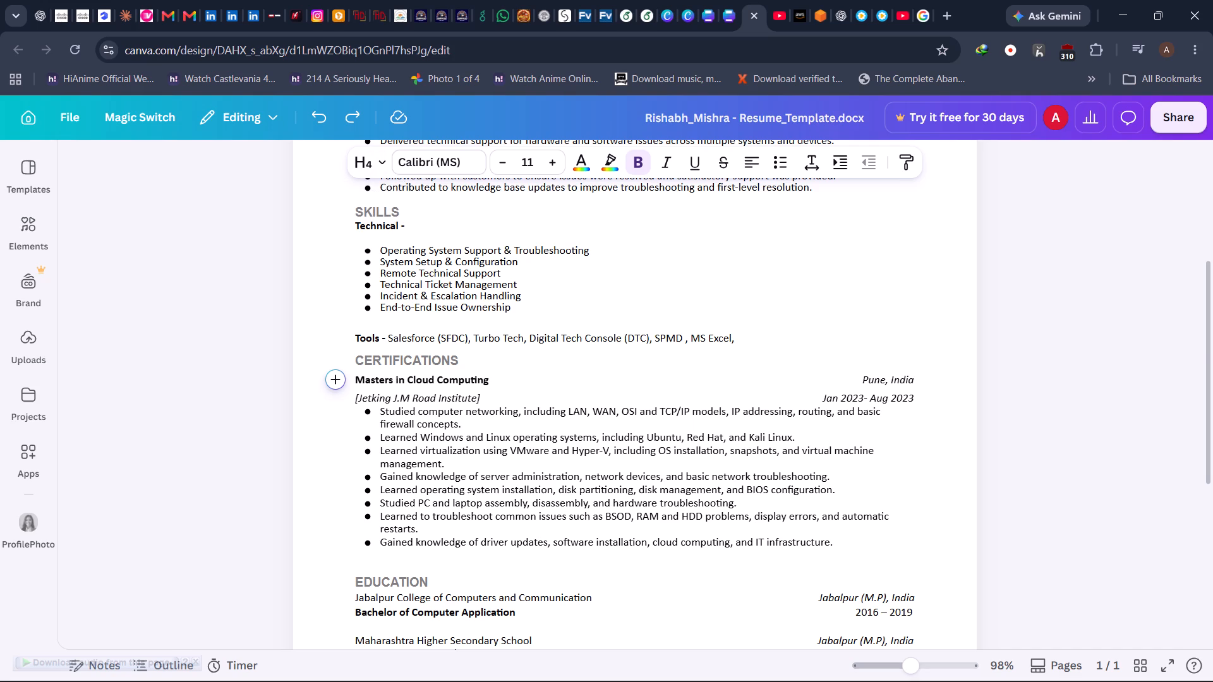
Compare the text styles of the Basic LAN Configuration project's title and subtitle with the Masters in Cloud Computing title and institute lines.
scroll(471, 482, down, 3)
click(401, 503)
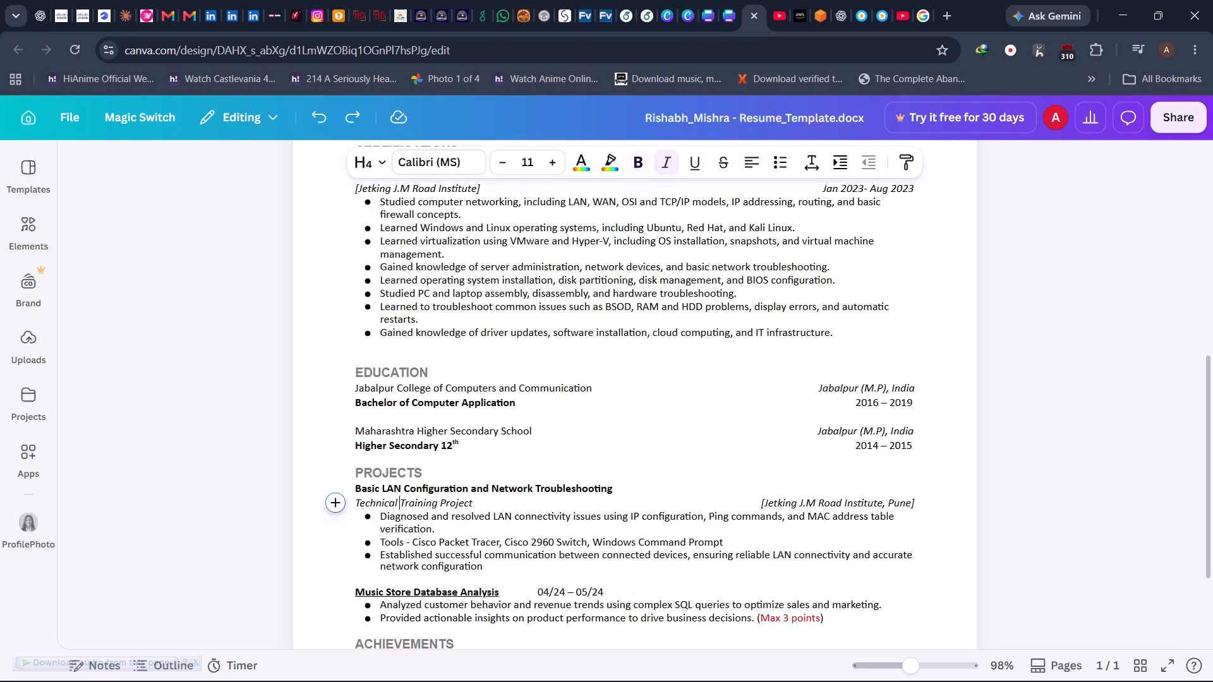
double_click(372, 499)
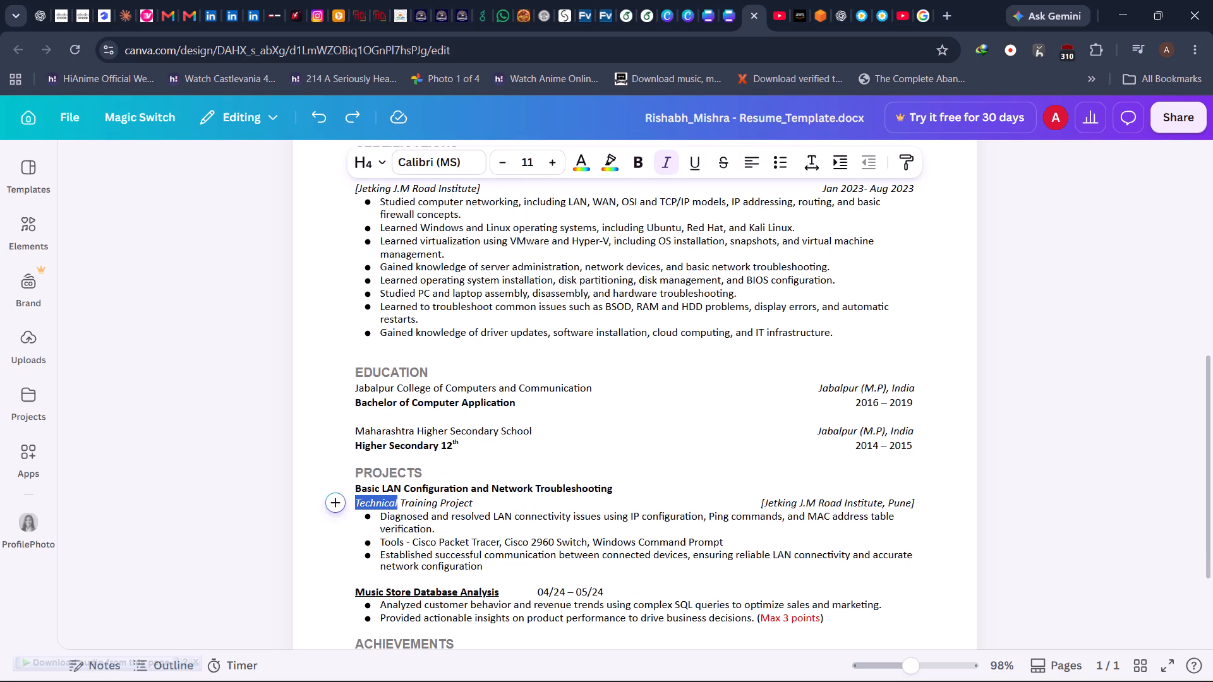
double_click(418, 489)
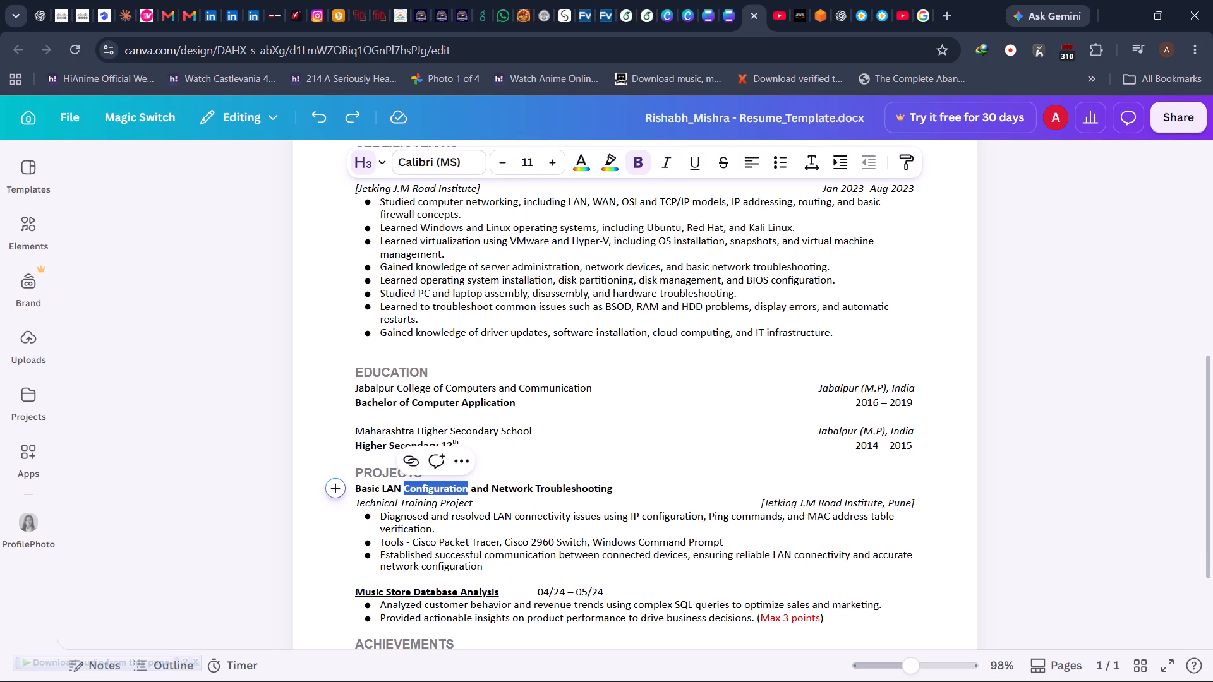
double_click(442, 505)
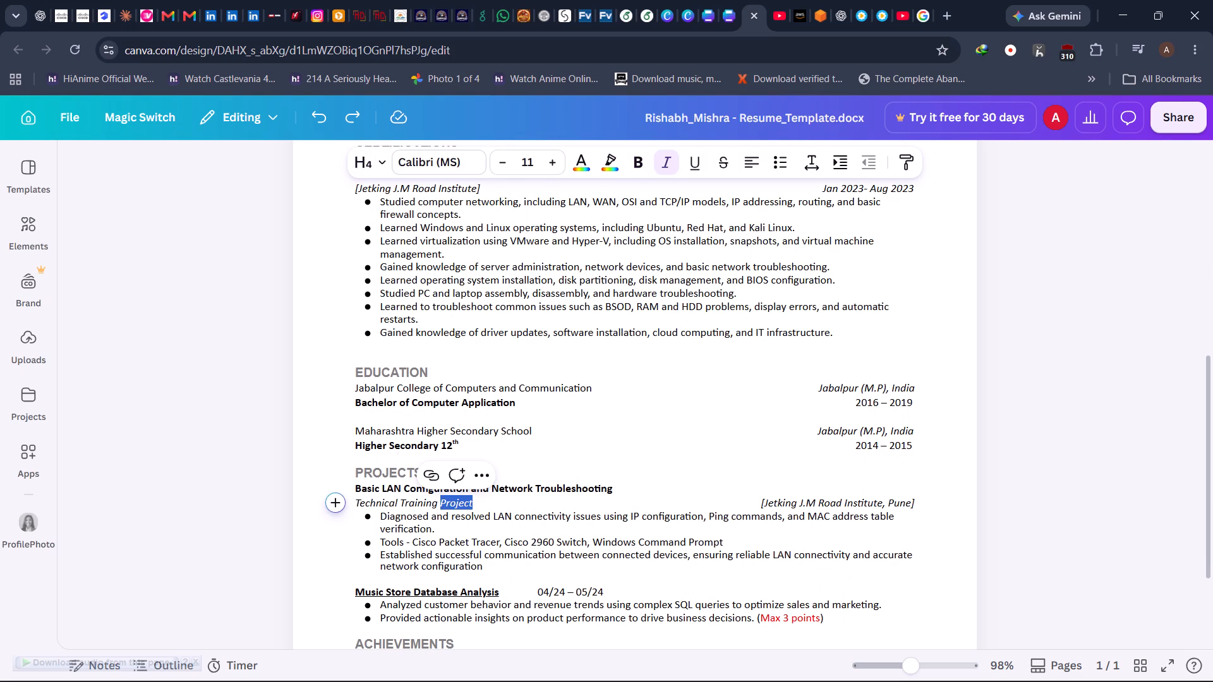
scroll(442, 505, up, 2)
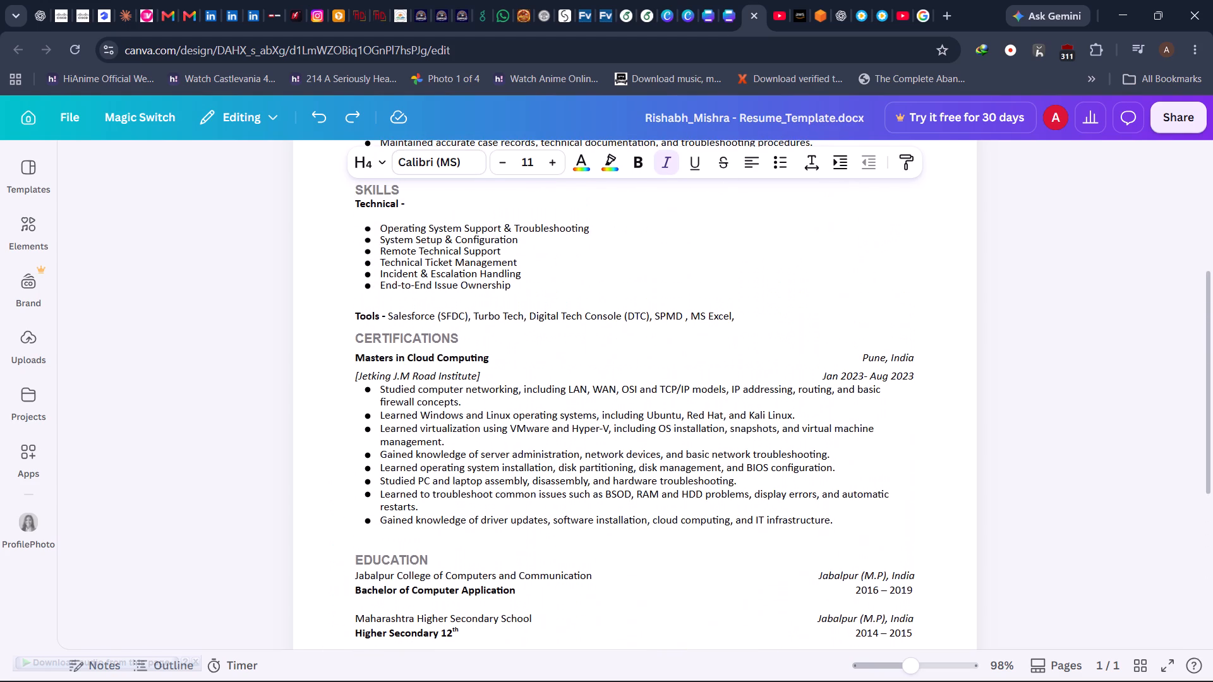
click(493, 357)
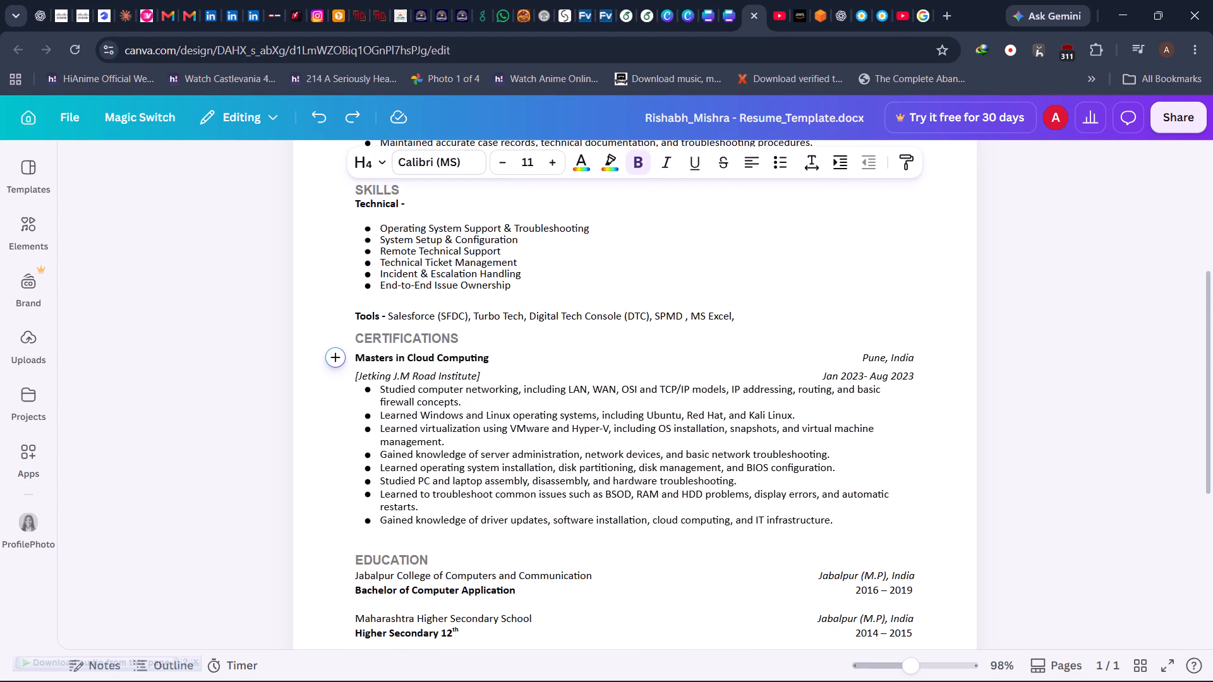
click(478, 342)
click(495, 358)
click(483, 375)
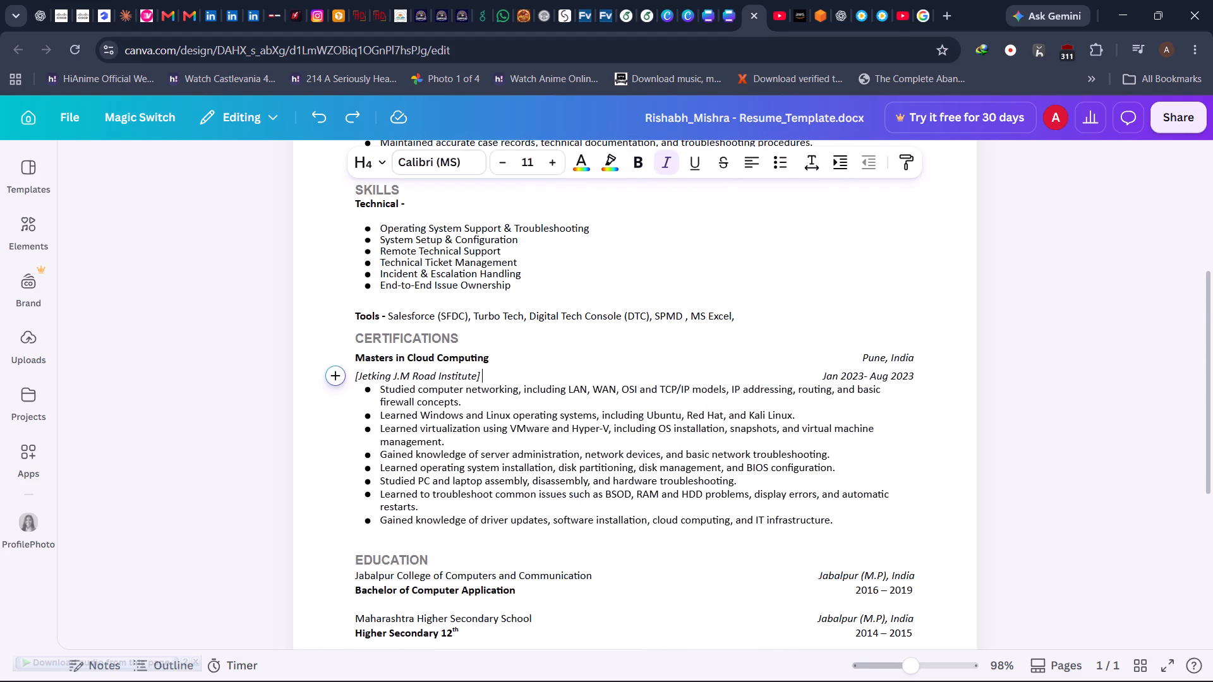
Examine the text styles of the headings, entry titles and subtitles across the Education, Projects and Achievements sections.
click(449, 411)
scroll(449, 411, down, 3)
click(414, 364)
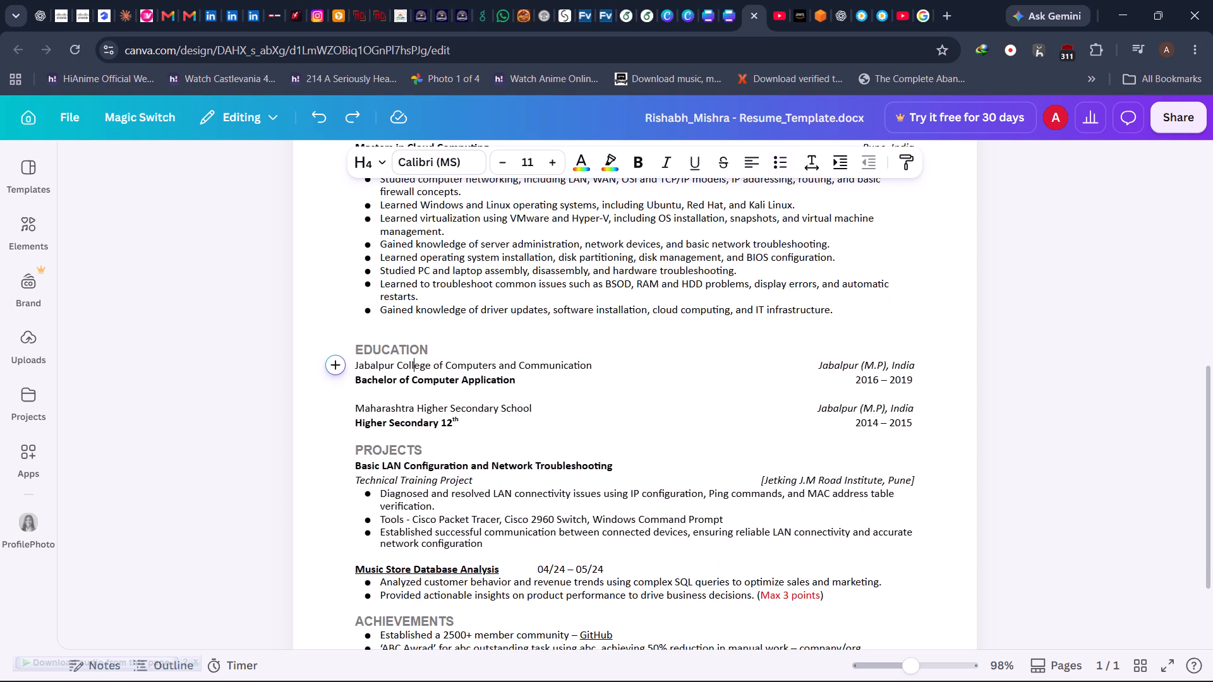
click(435, 455)
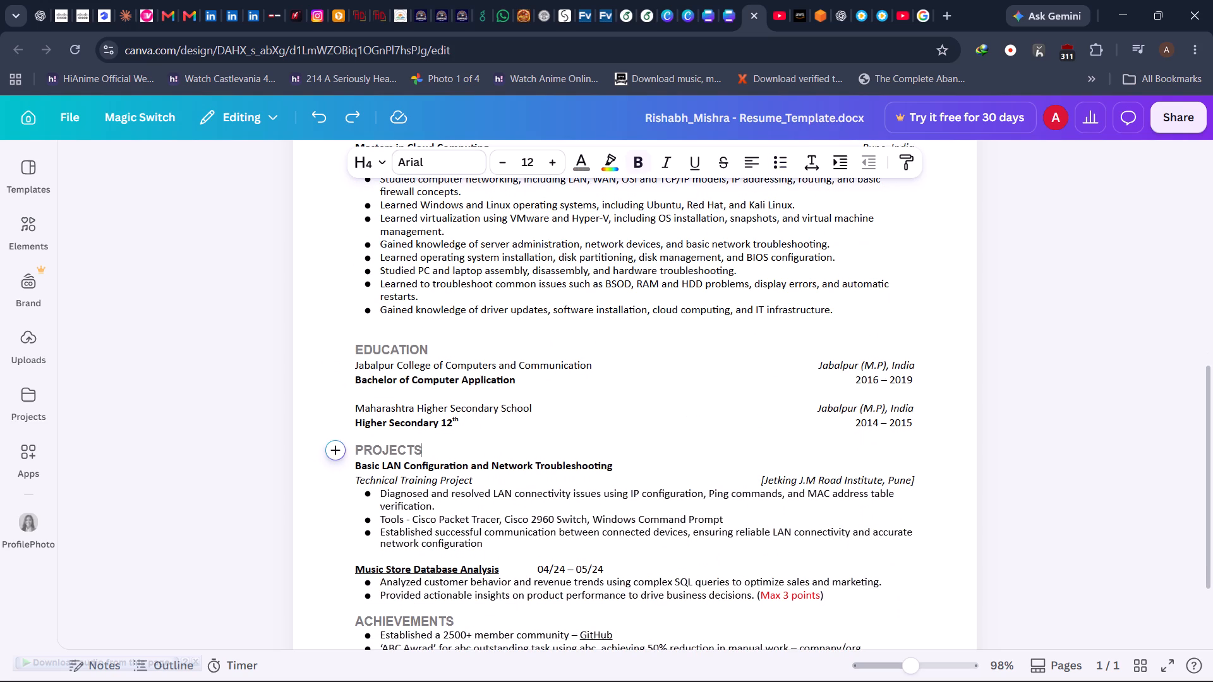
click(421, 469)
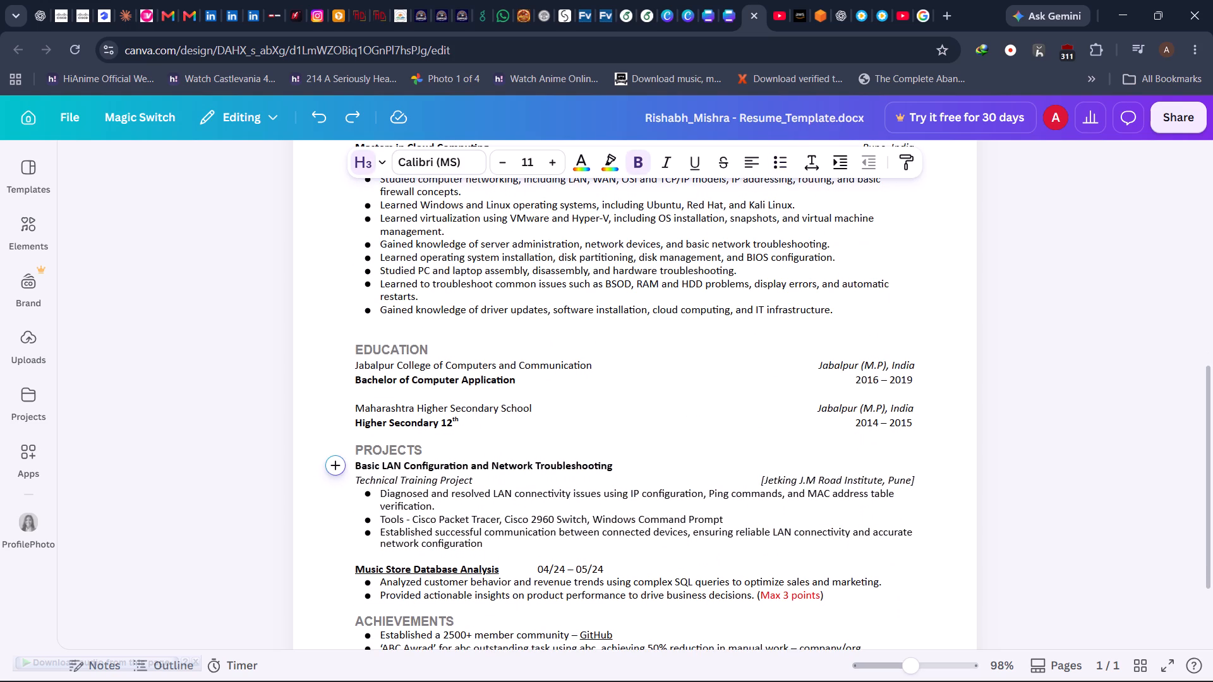
click(415, 481)
scroll(415, 481, down, 2)
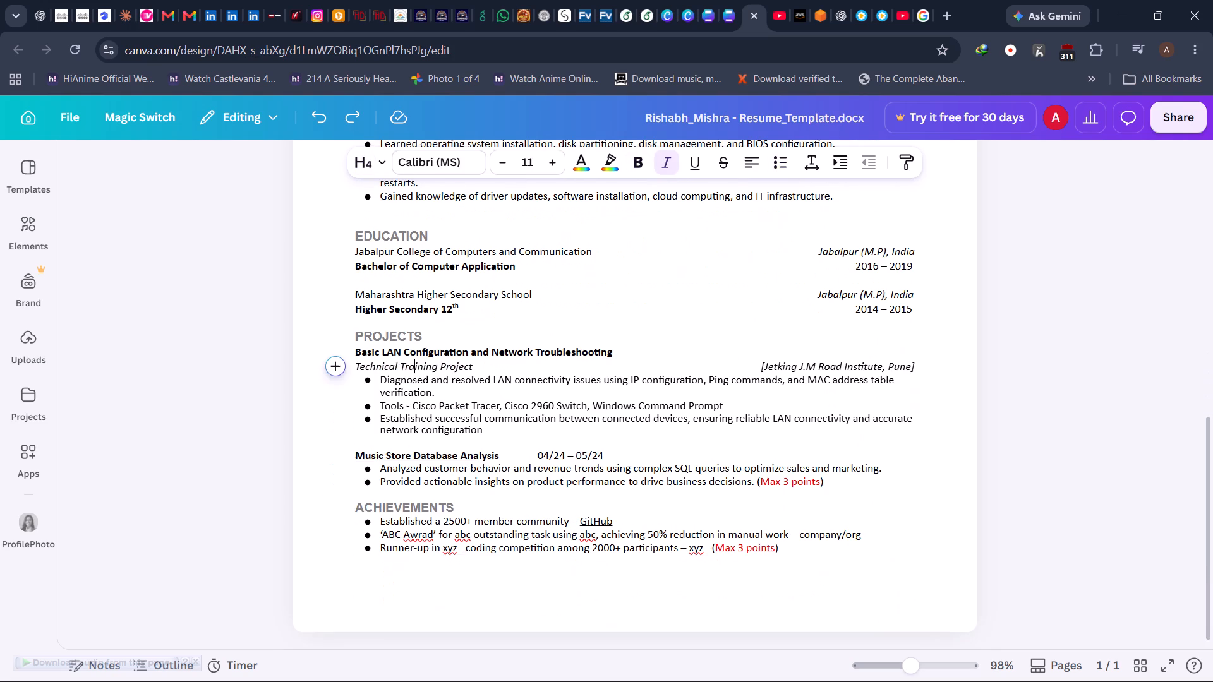
click(429, 449)
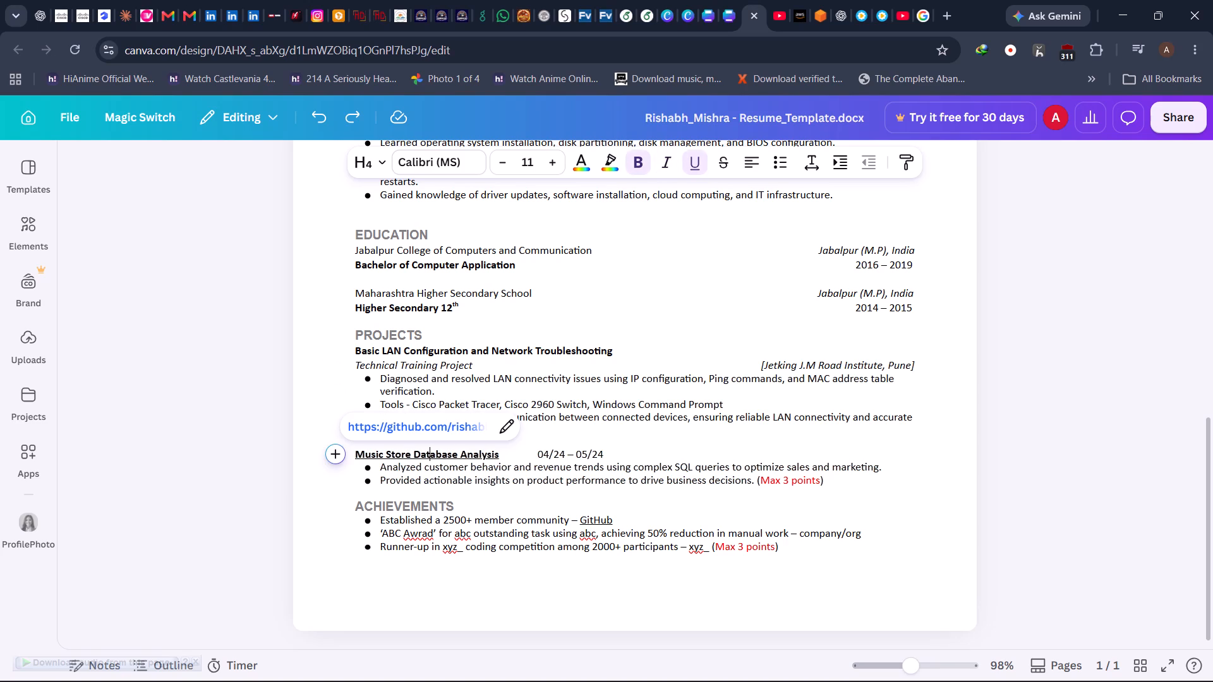
click(396, 502)
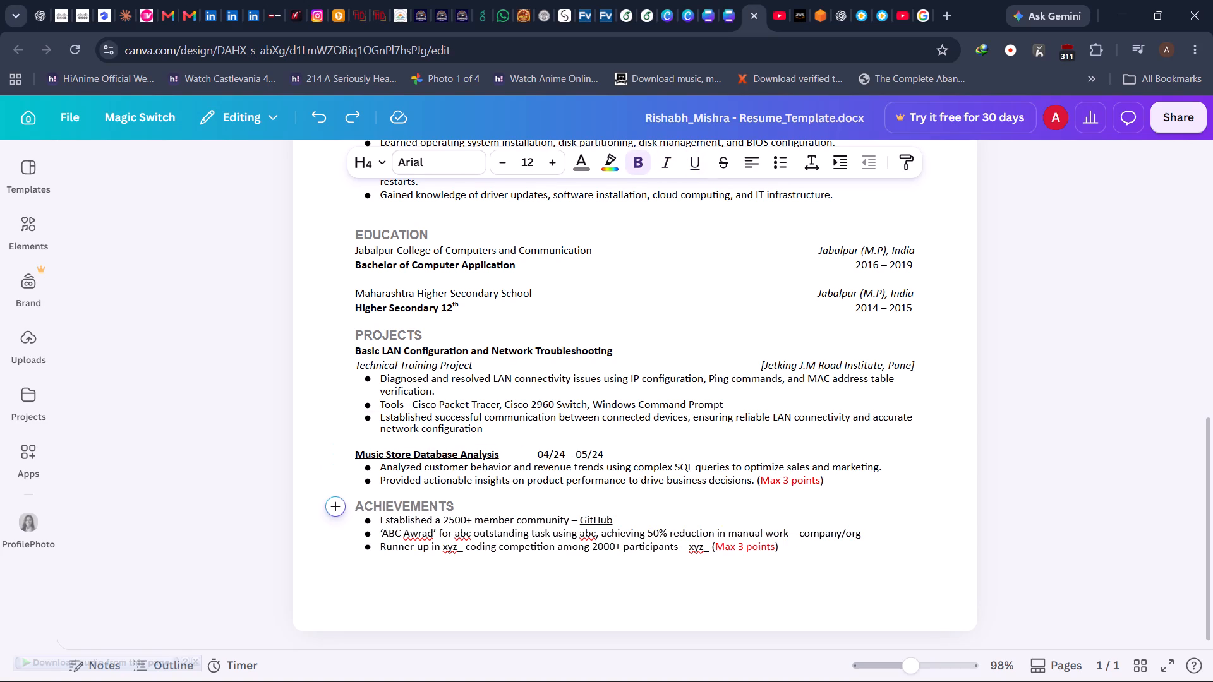
scroll(396, 502, up, 1)
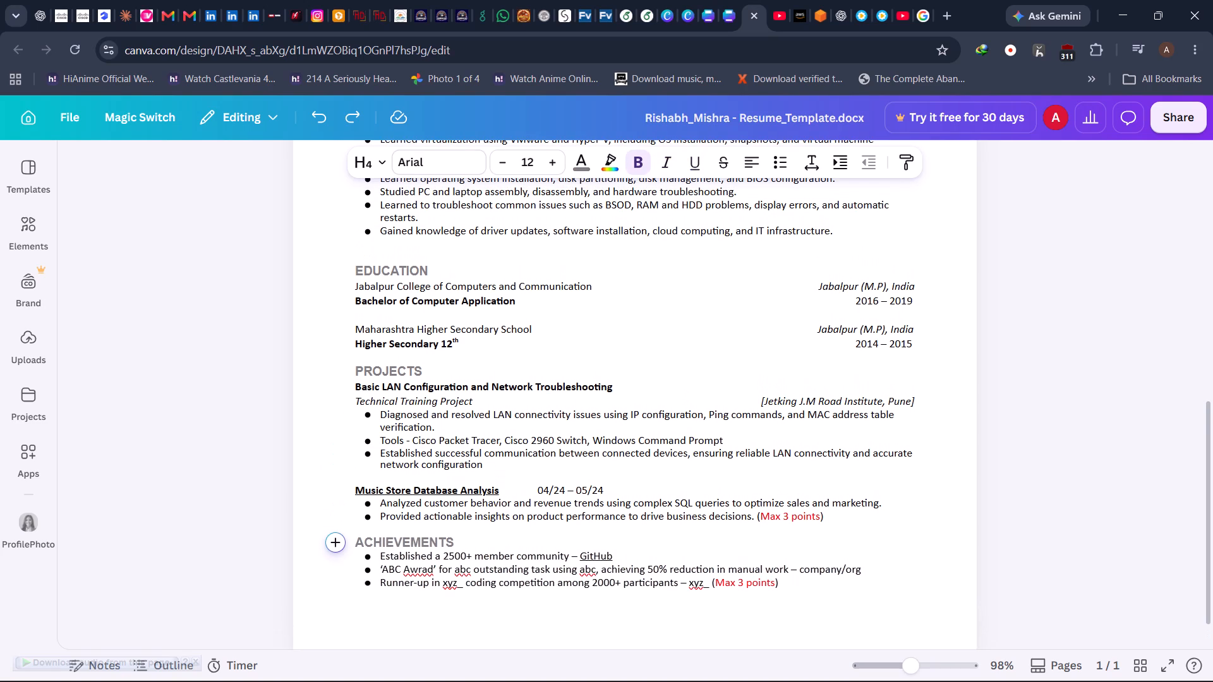
right_click(424, 390)
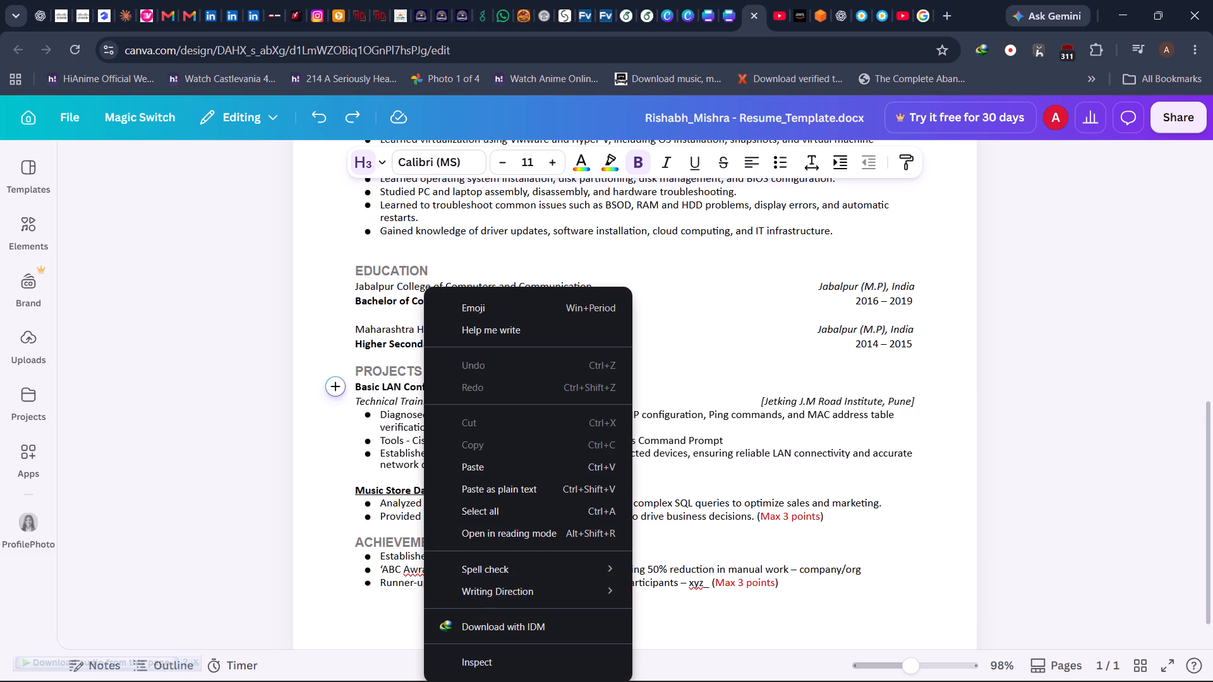
click(378, 494)
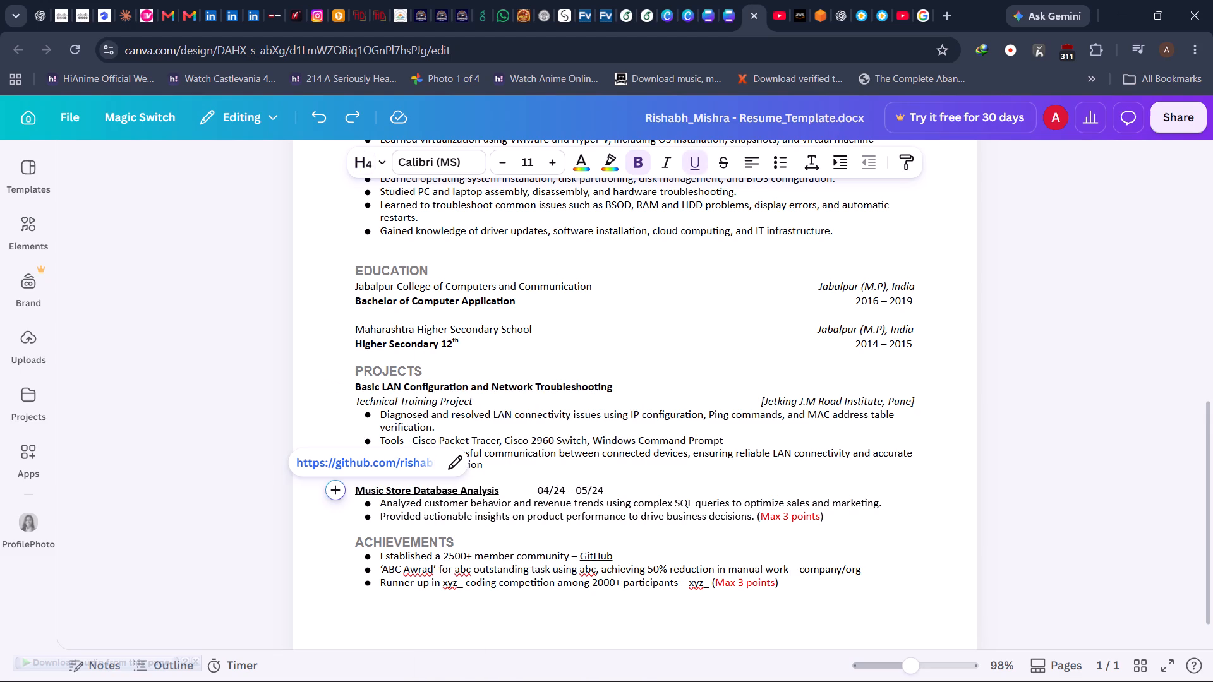
click(412, 342)
Apply the Subheading text style to the project title "Basic LAN Configuration and Network Troubleshooting".
click(418, 381)
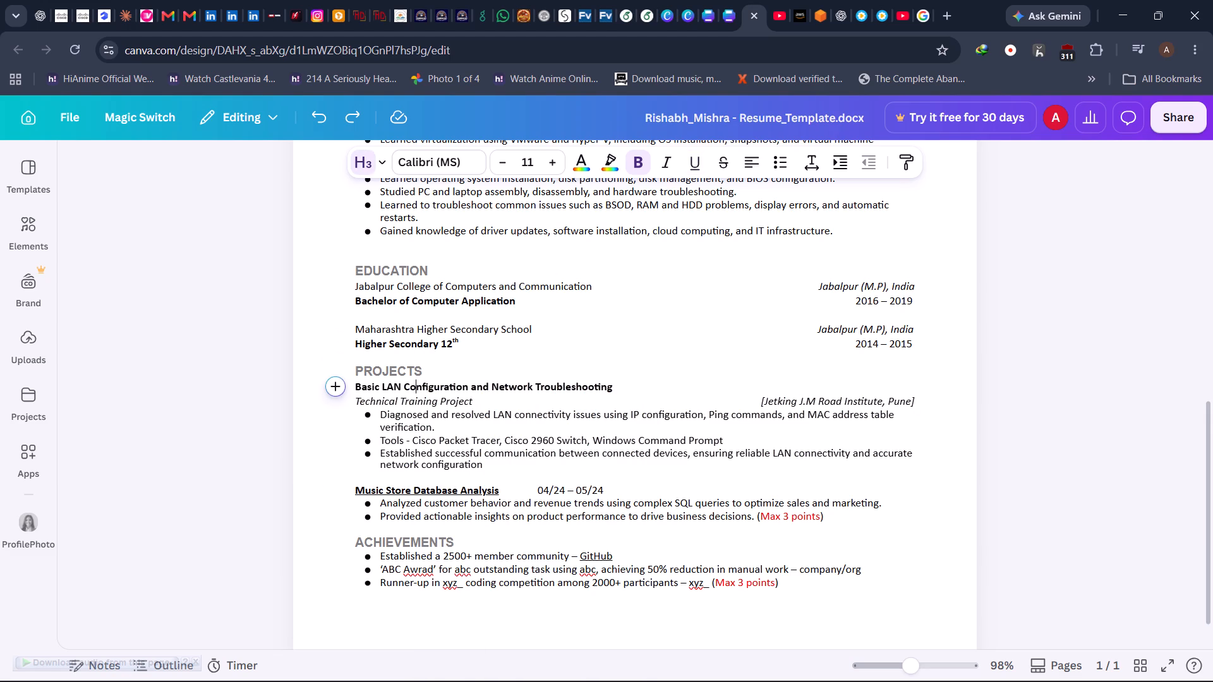
click(377, 160)
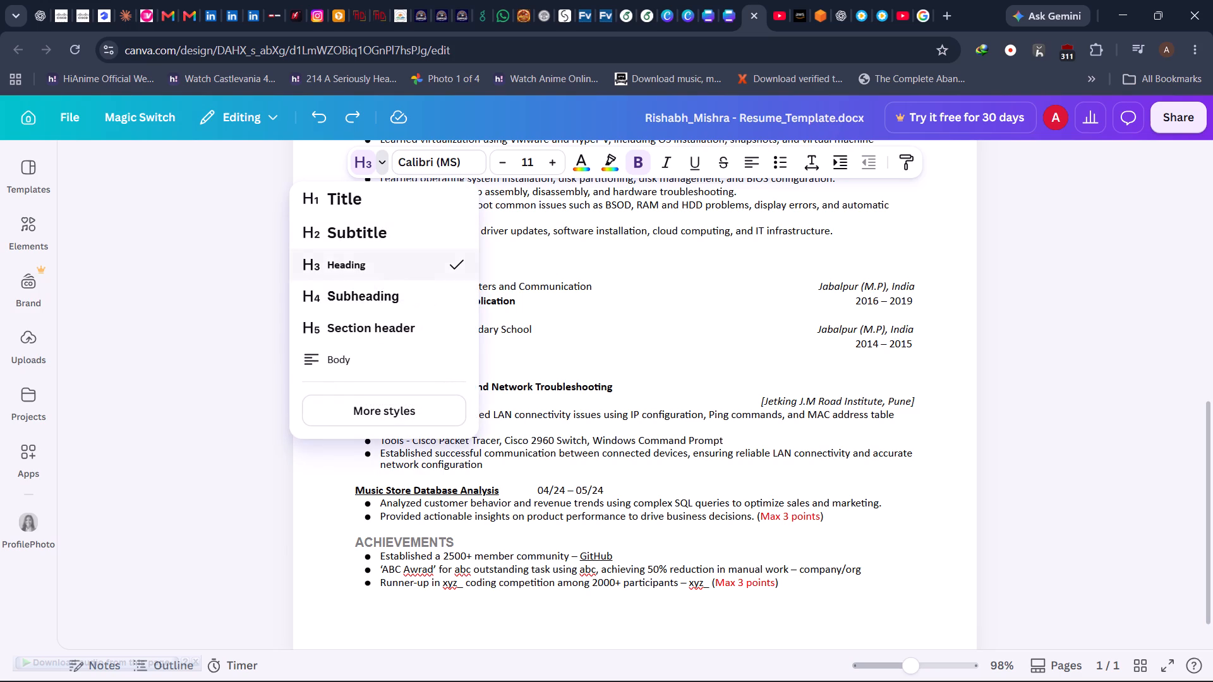
triple_click(508, 389)
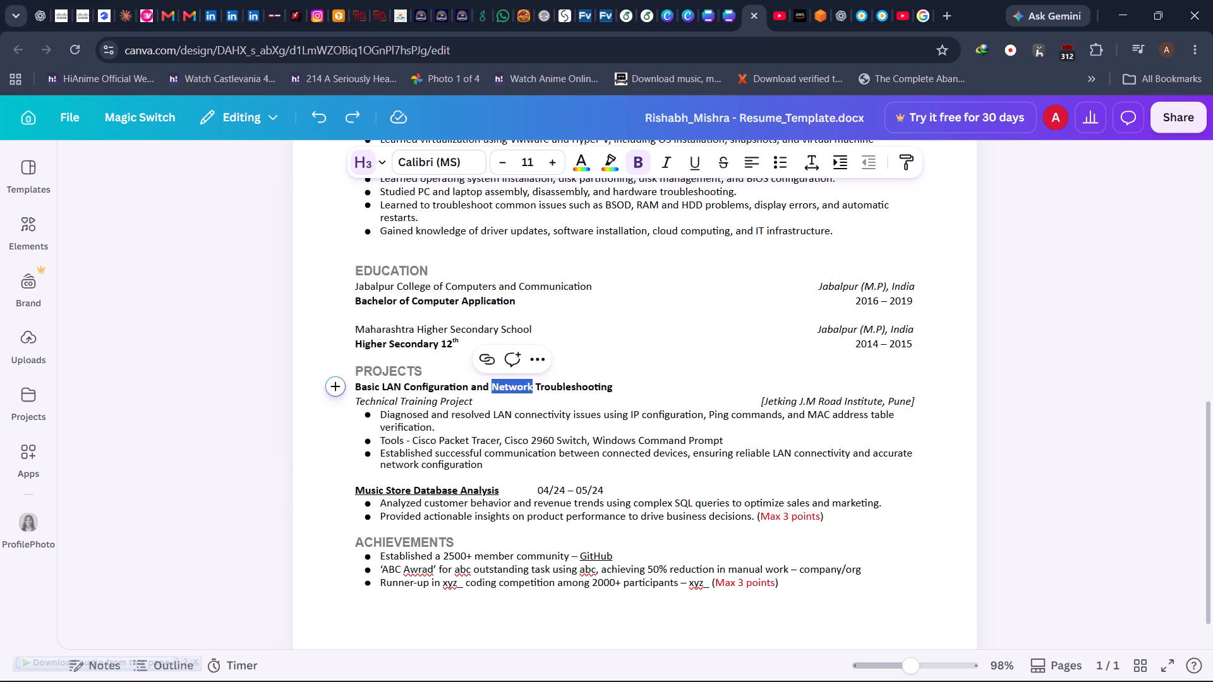
click(383, 164)
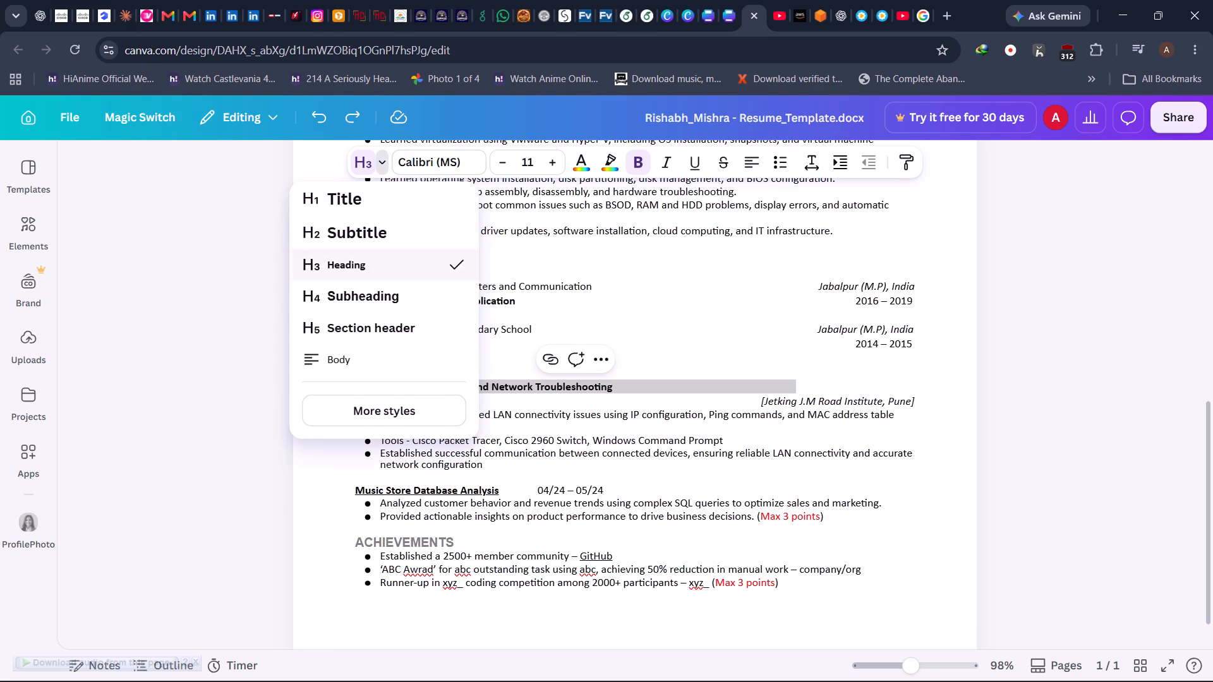
click(366, 295)
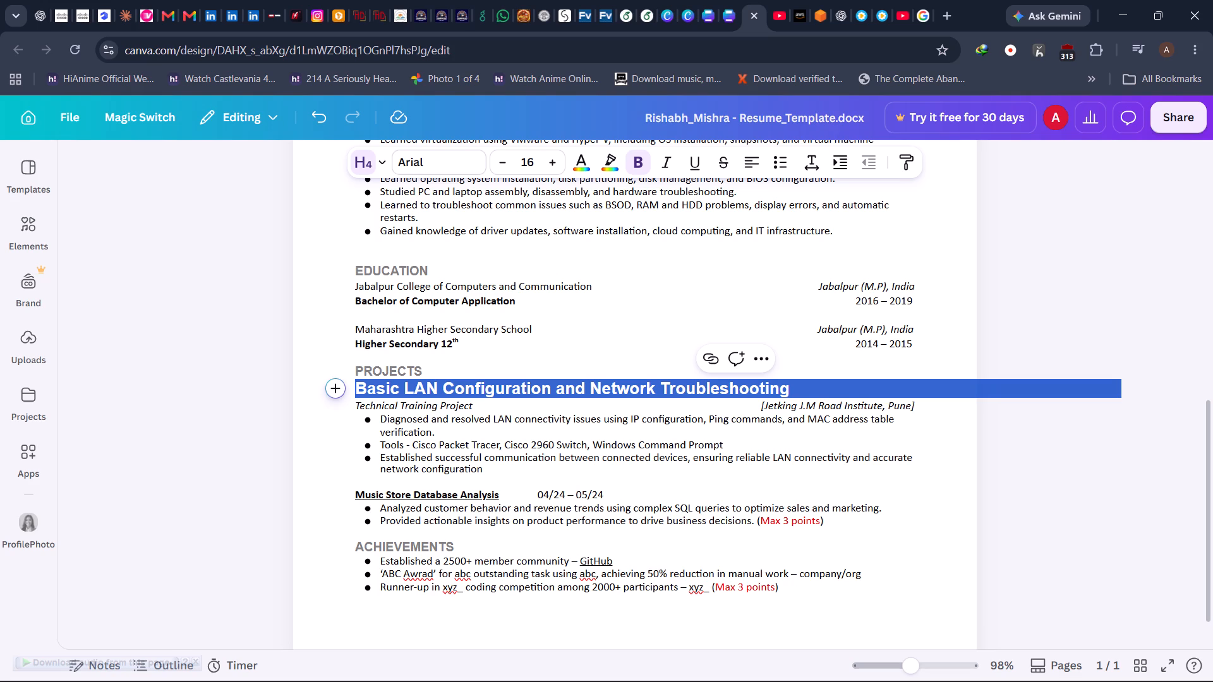
Set the whole "Basic LAN Configuration and Network Troubleshooting" title to Calibri (MS) at size 11, matching the Bachelor of Computer Application line.
click(416, 306)
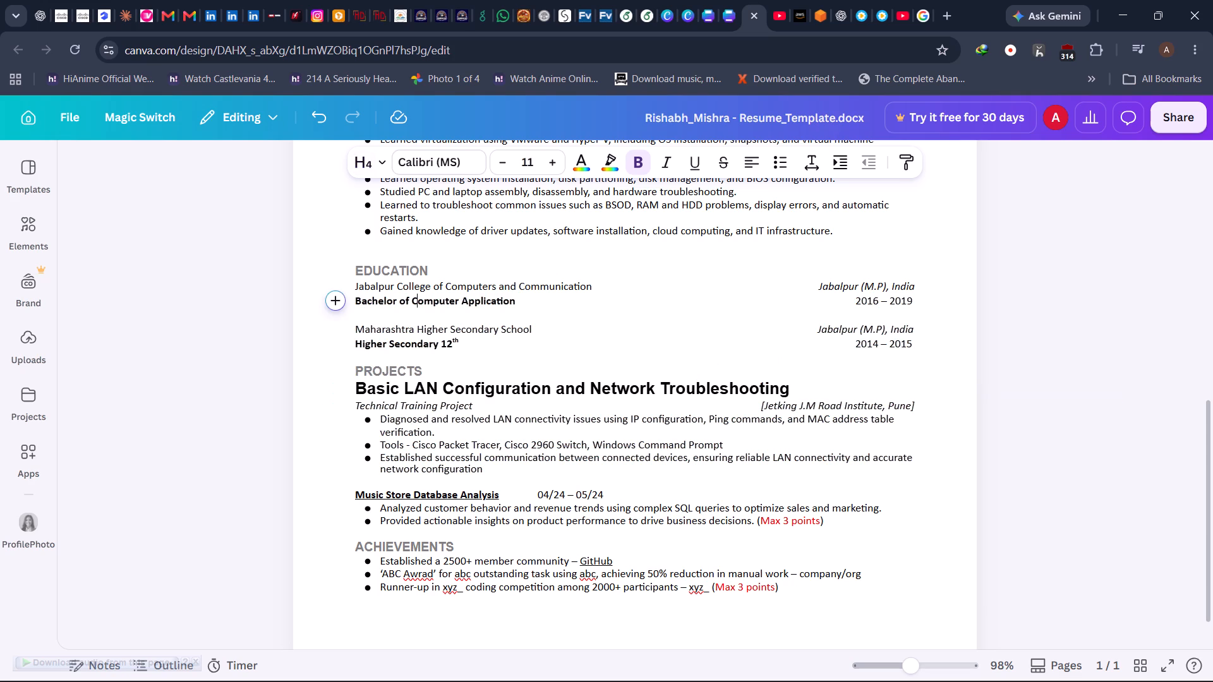
click(438, 386)
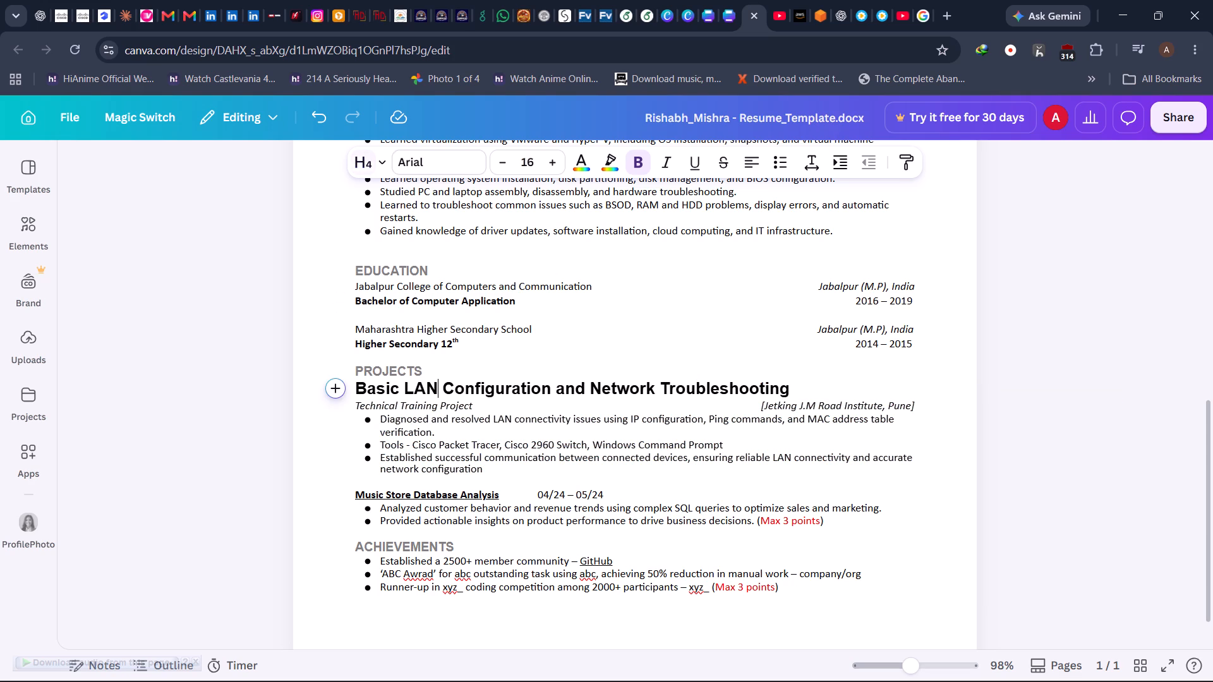
click(434, 165)
text(ca)
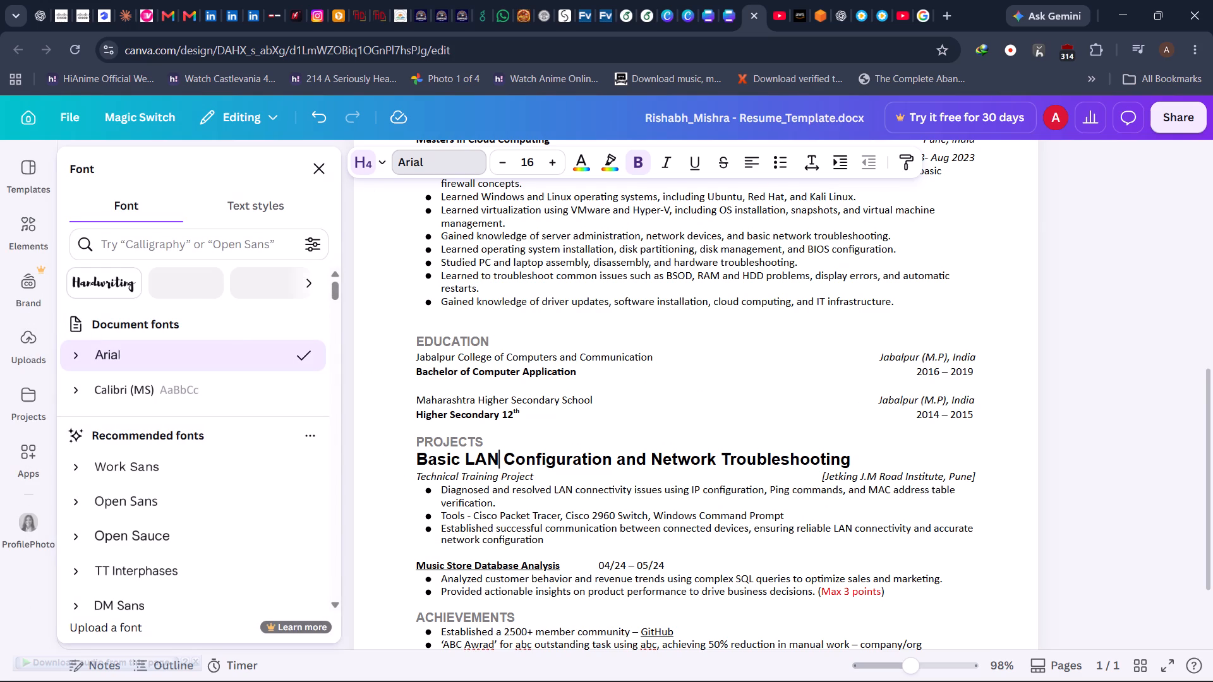
click(199, 390)
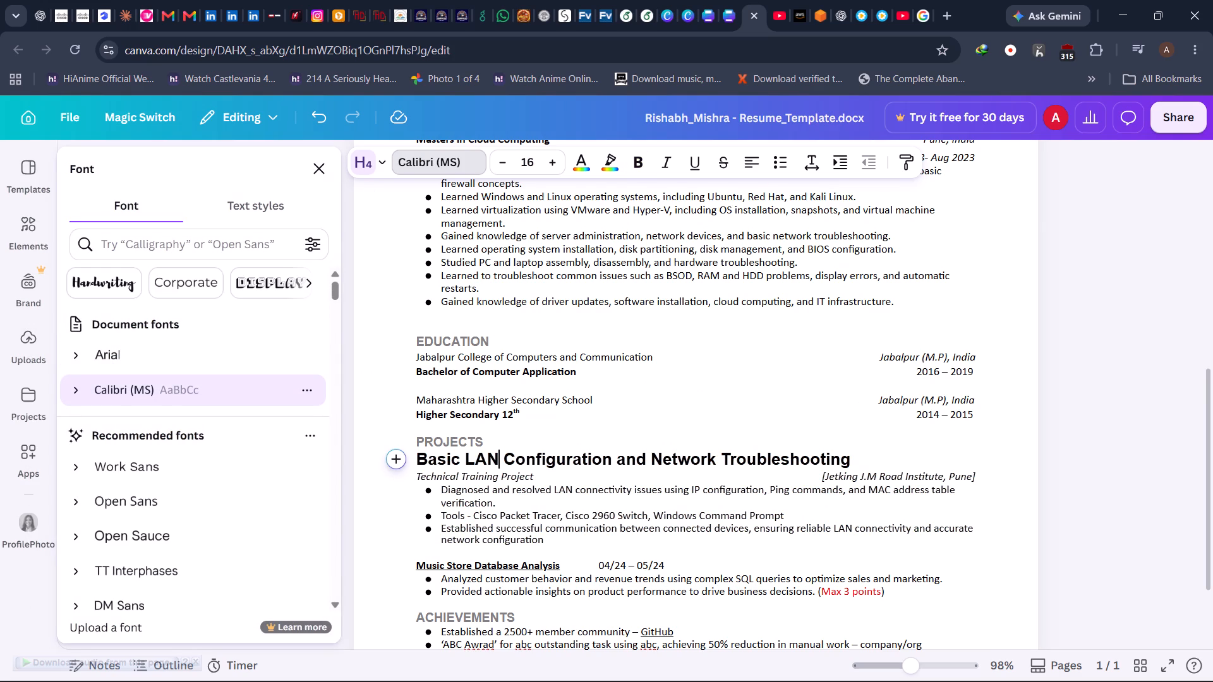
triple_click(480, 457)
click(448, 160)
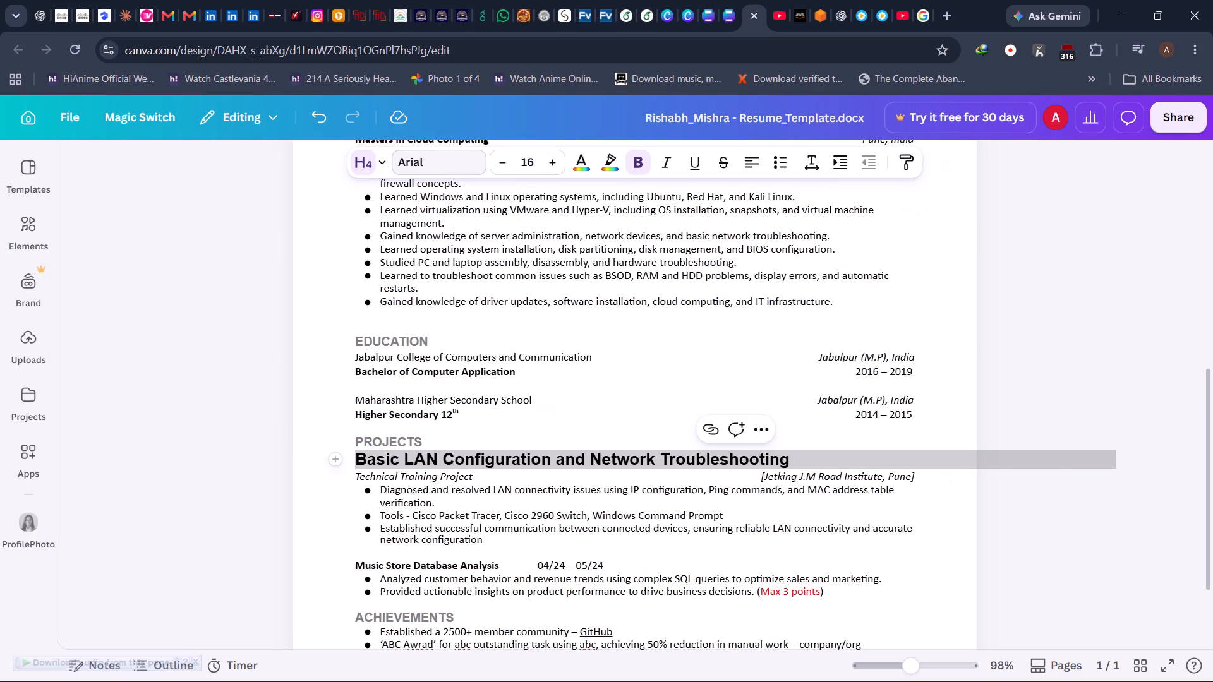
click(448, 160)
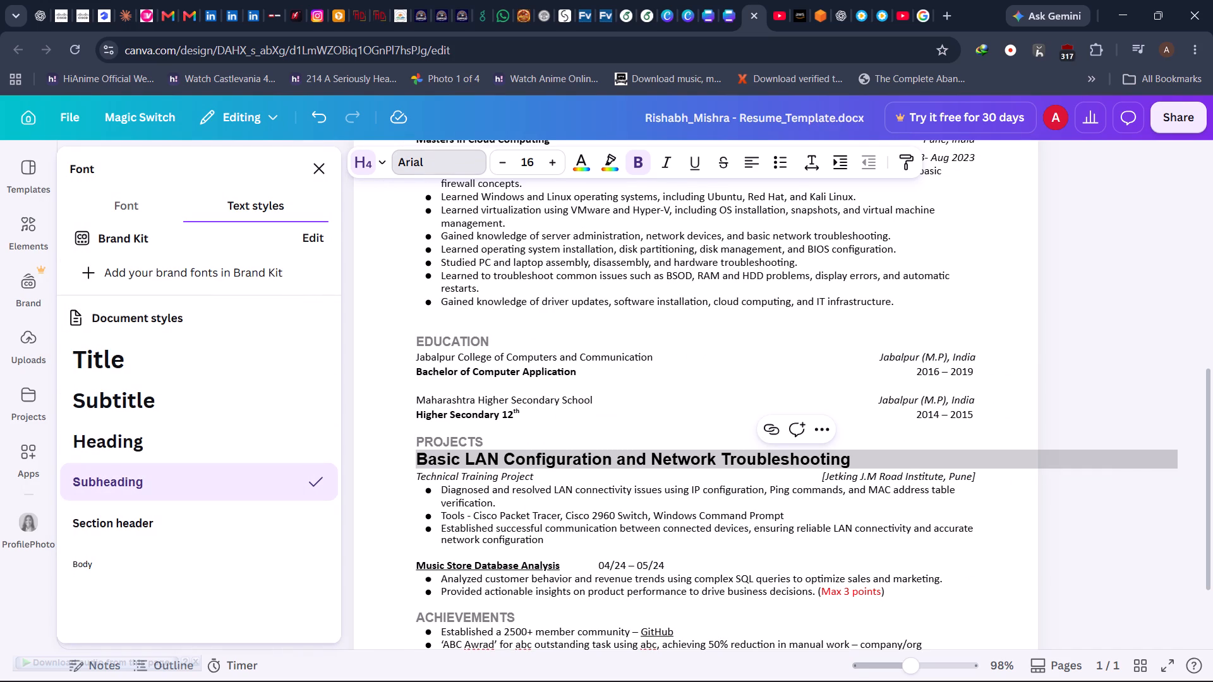
click(138, 212)
click(125, 384)
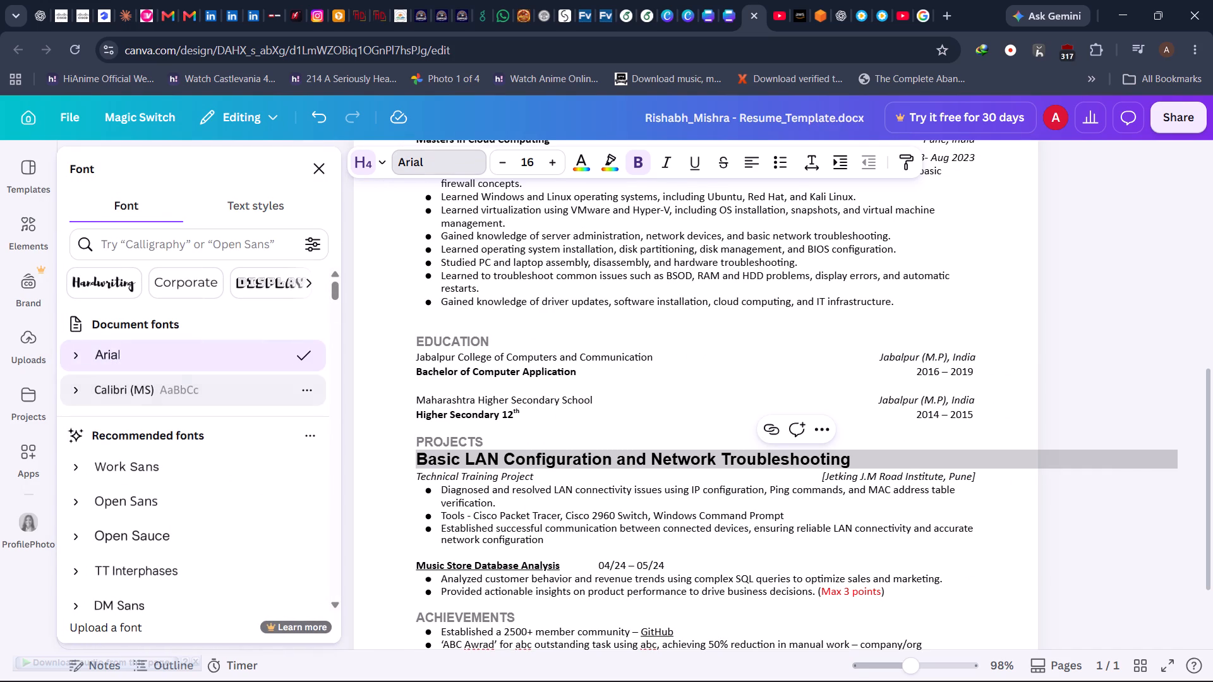
triple_click(499, 169)
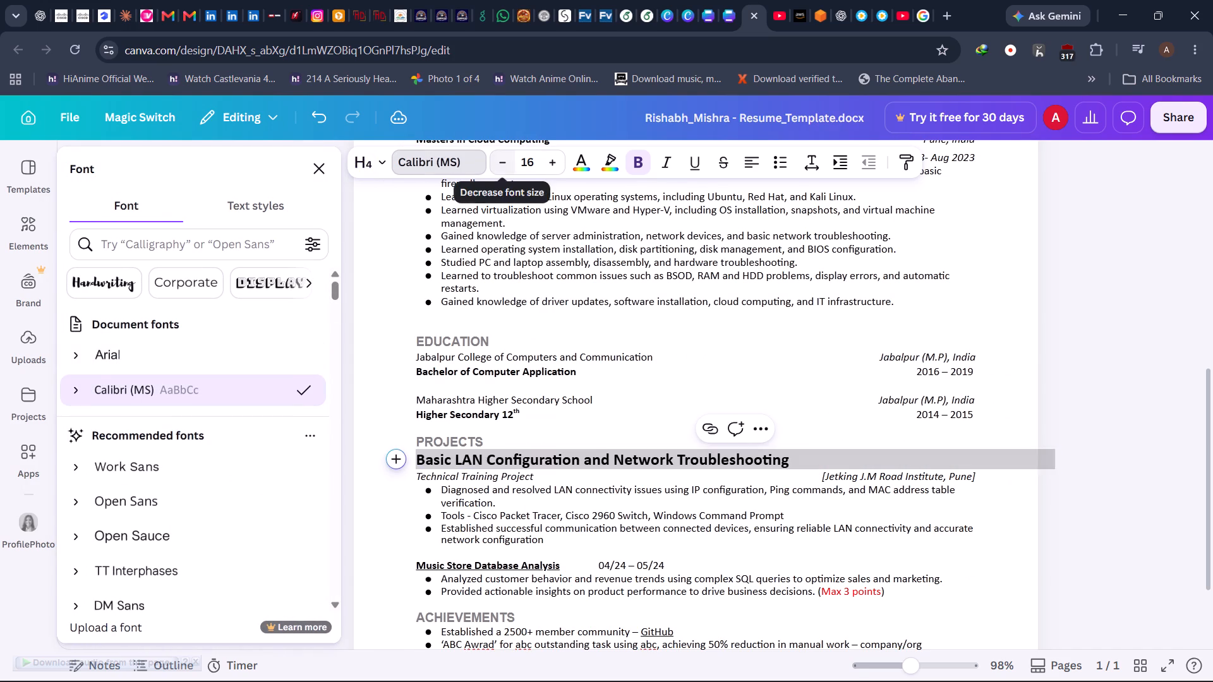
click(499, 169)
click(499, 169)
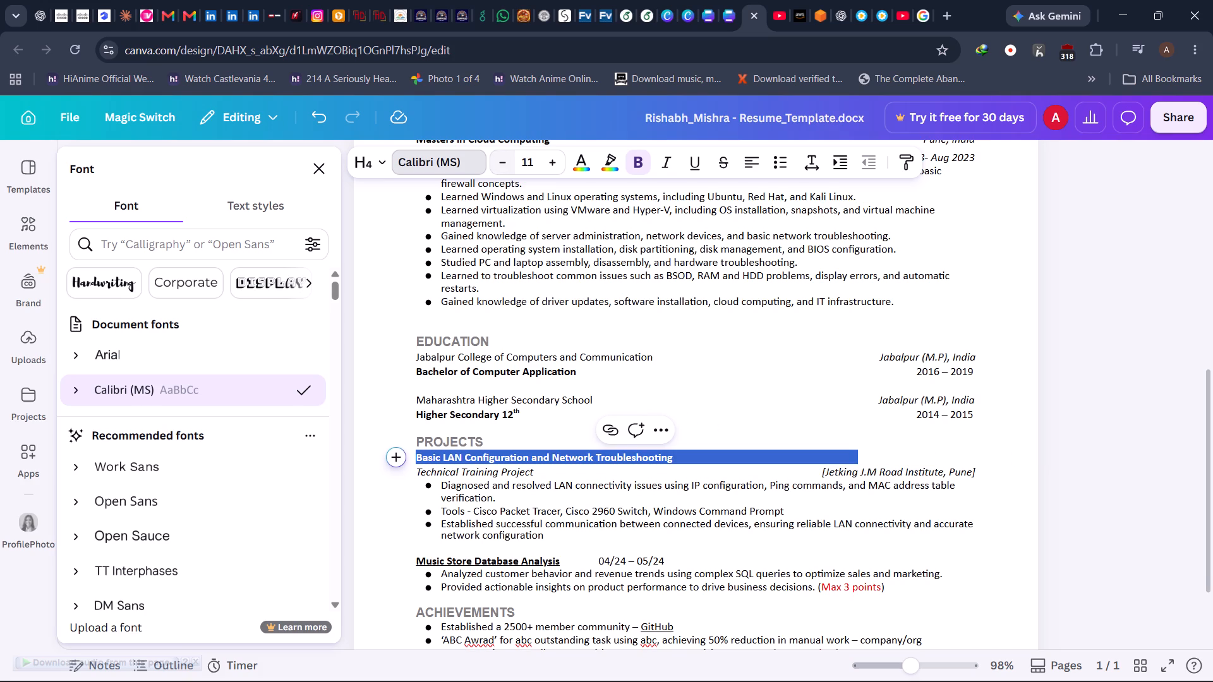
Check the text styles of the Basic LAN Configuration and Music Store Database Analysis entries and the Achievements section.
click(672, 379)
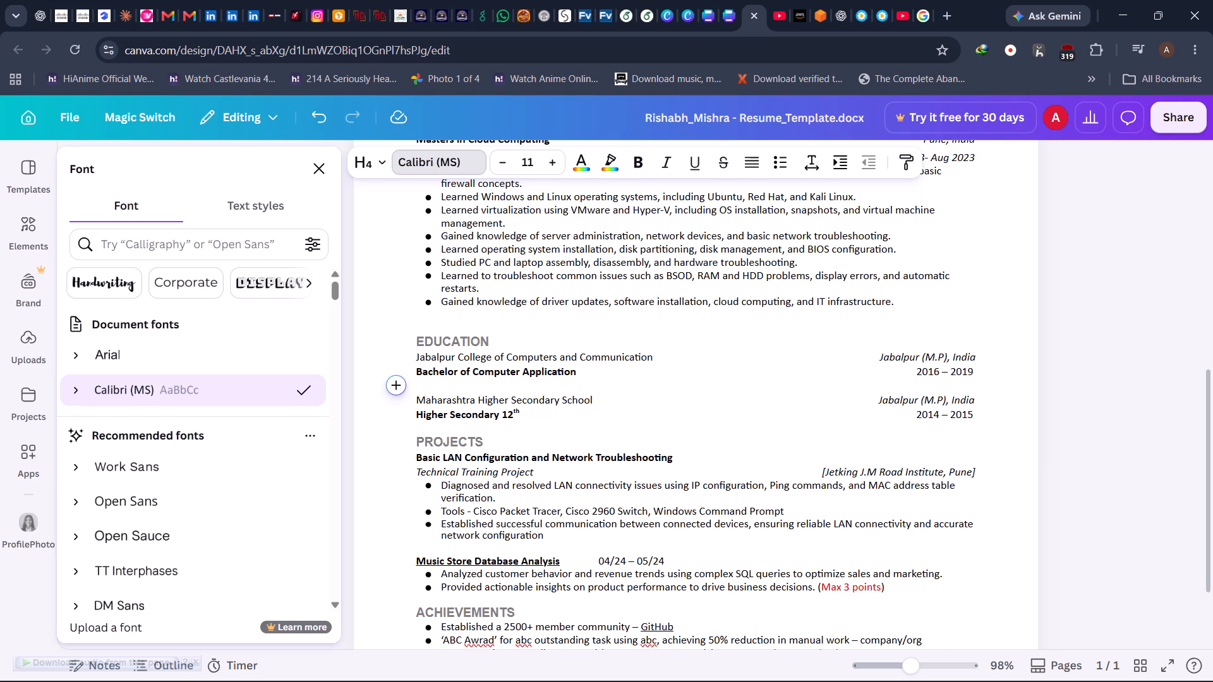
click(505, 470)
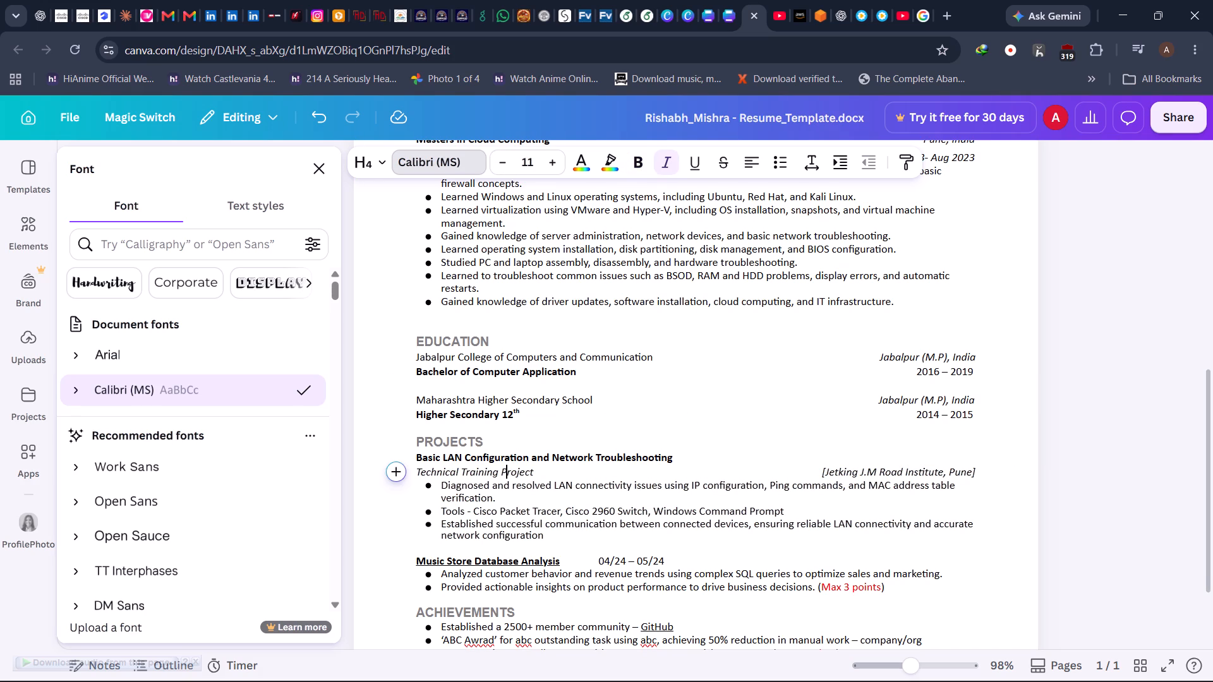
click(529, 461)
double_click(529, 461)
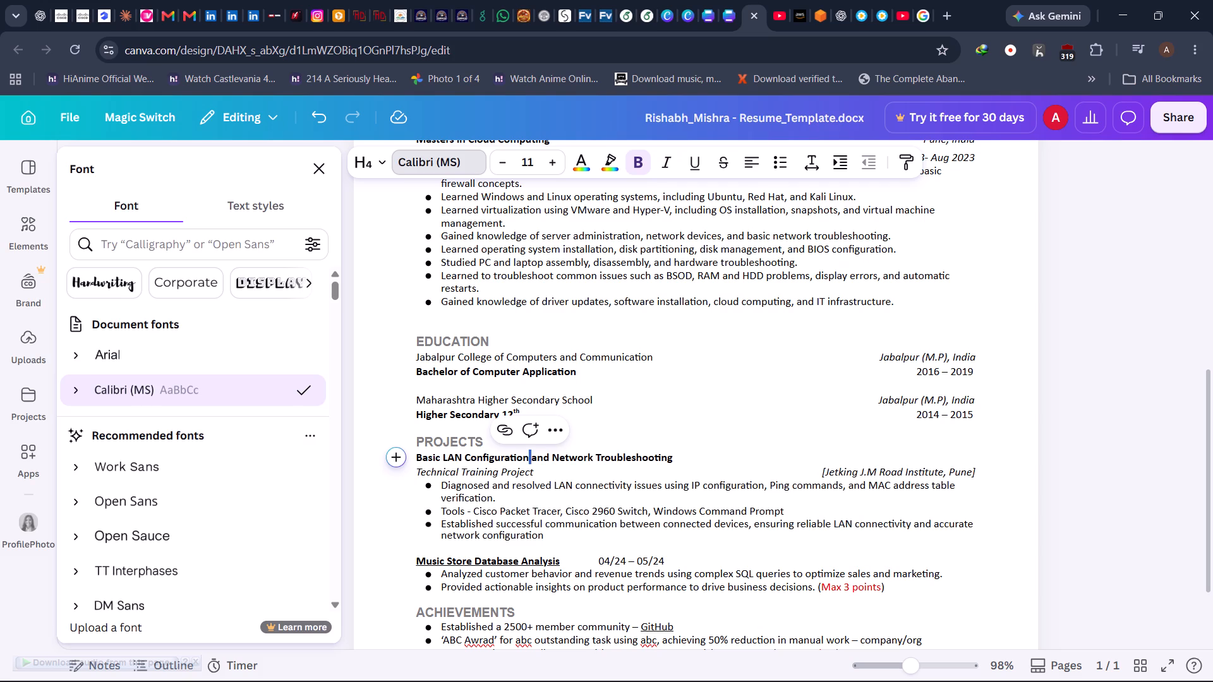
double_click(471, 486)
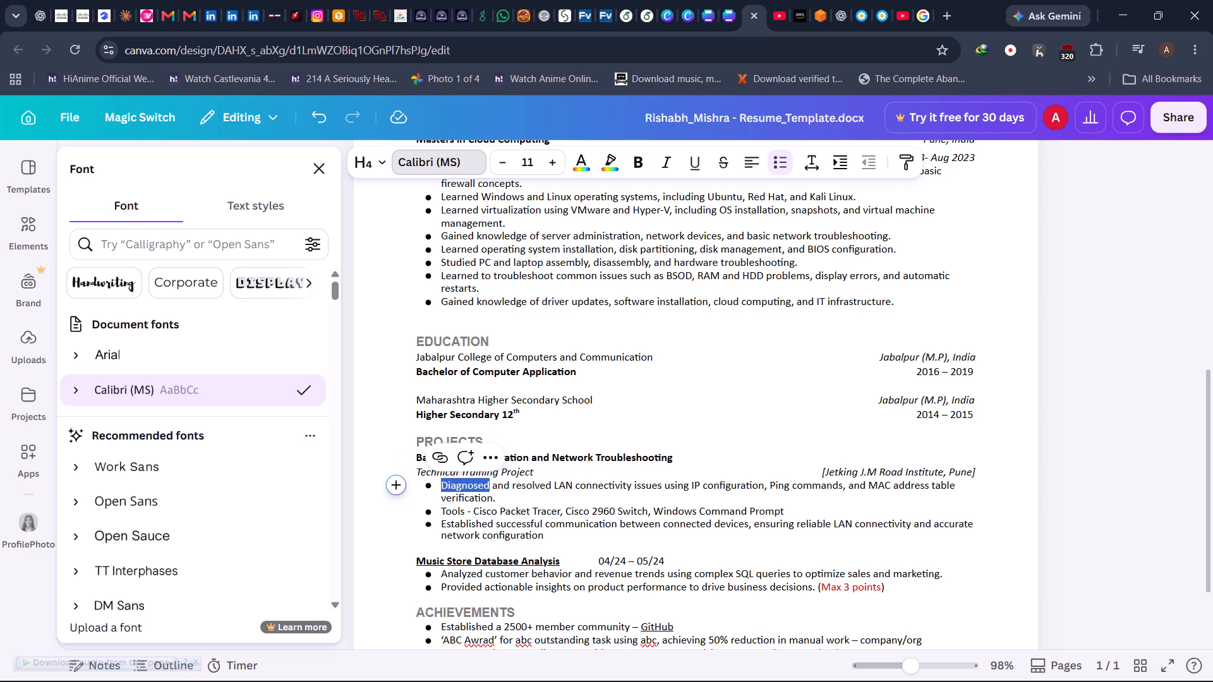
double_click(466, 562)
scroll(469, 621, down, 1)
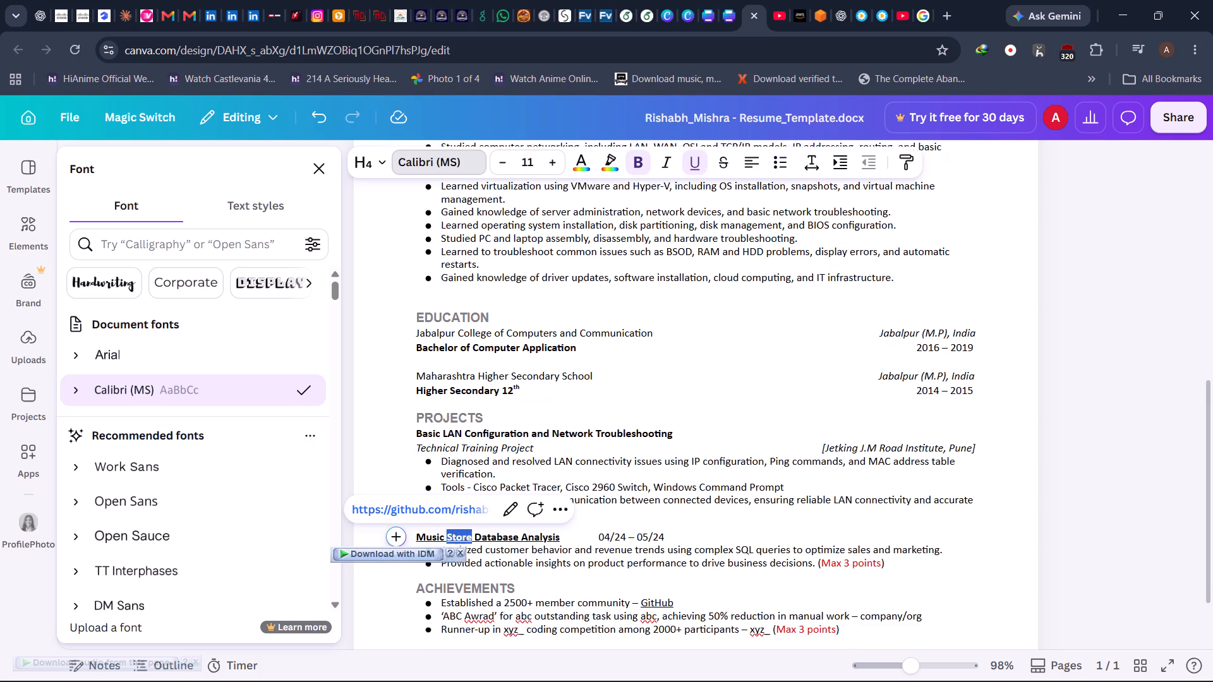
scroll(469, 621, down, 1)
double_click(505, 589)
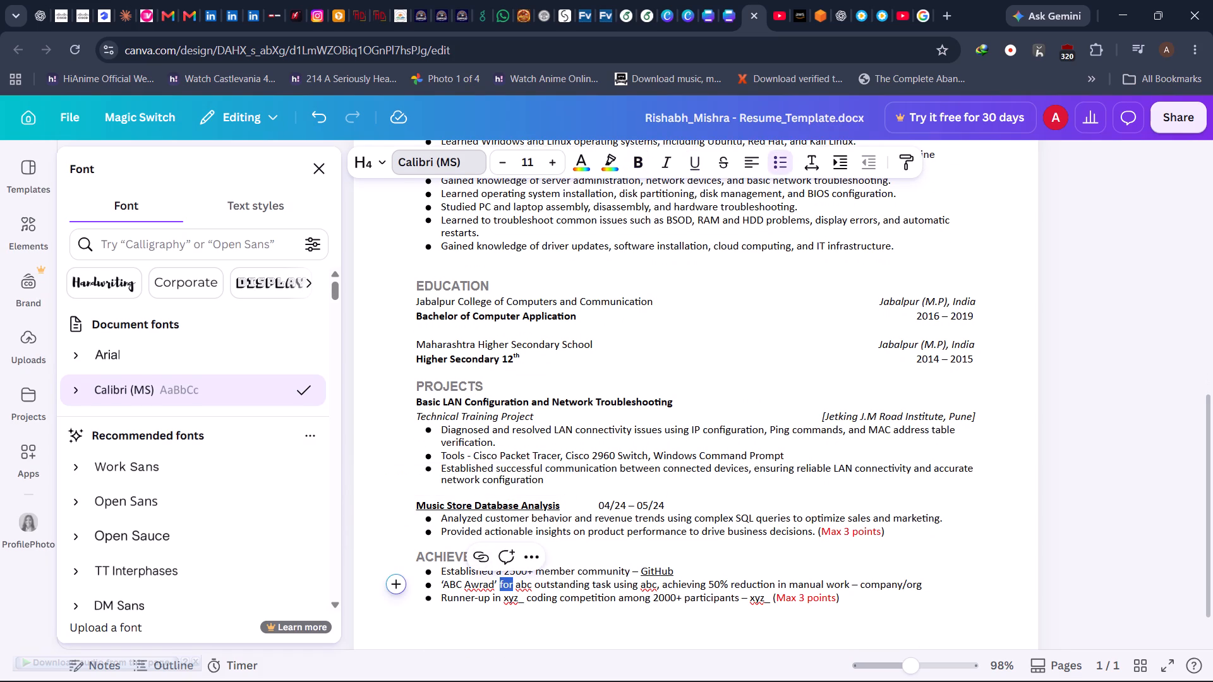
double_click(449, 557)
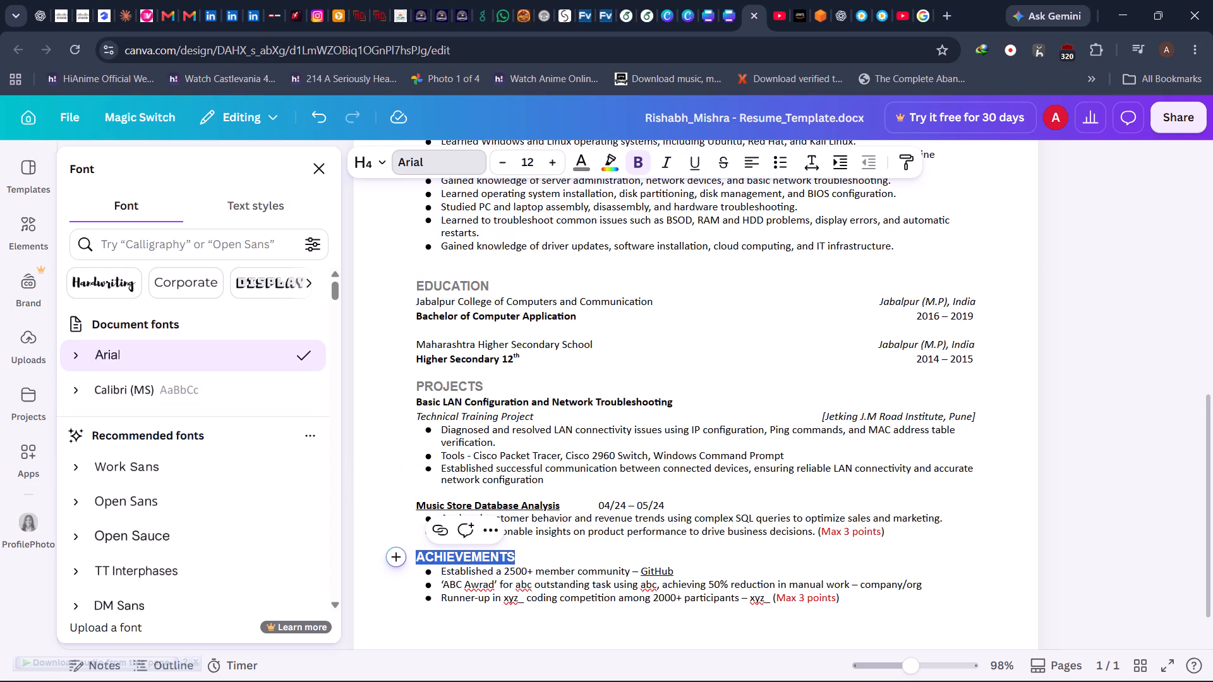
Compare the text styles of the Projects and Education headings, the school and institute lines, and the Tools label.
scroll(449, 557, up, 2)
double_click(440, 537)
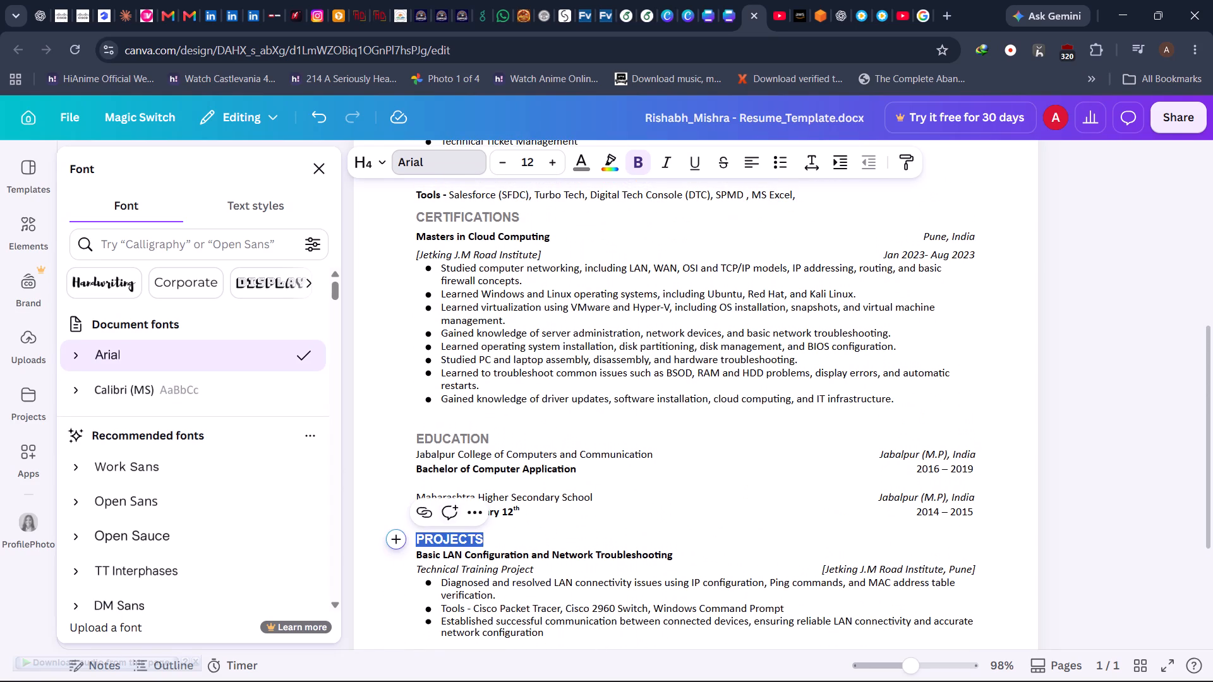
double_click(453, 434)
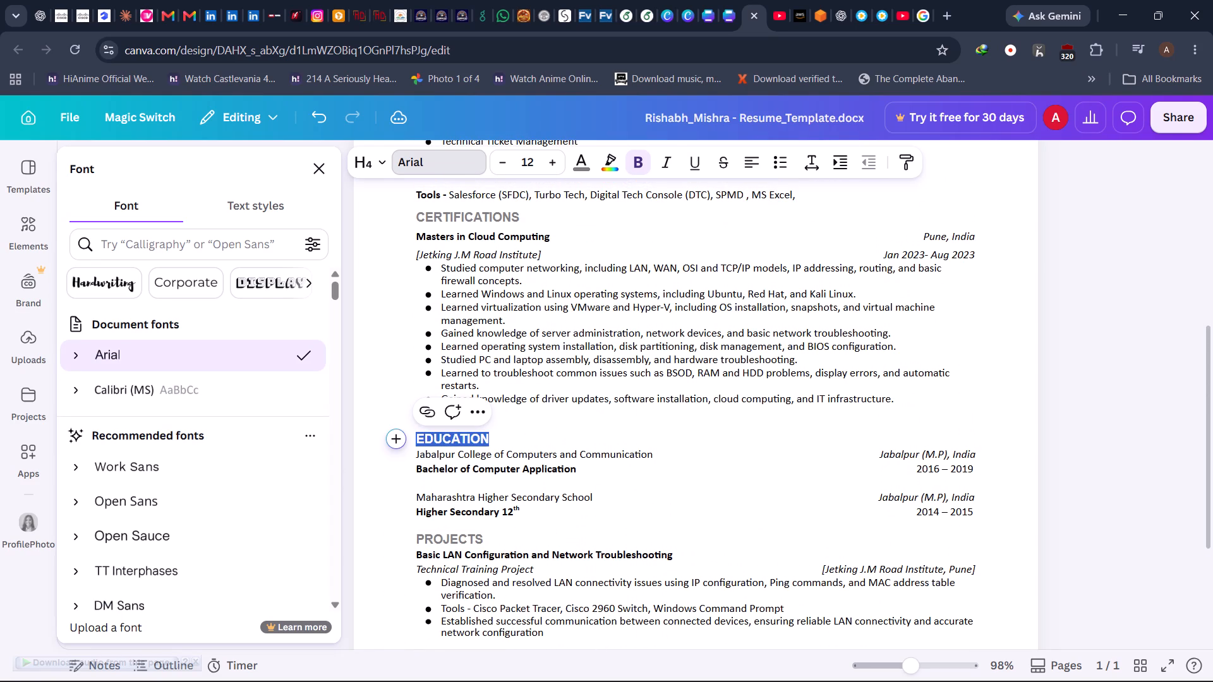
double_click(475, 256)
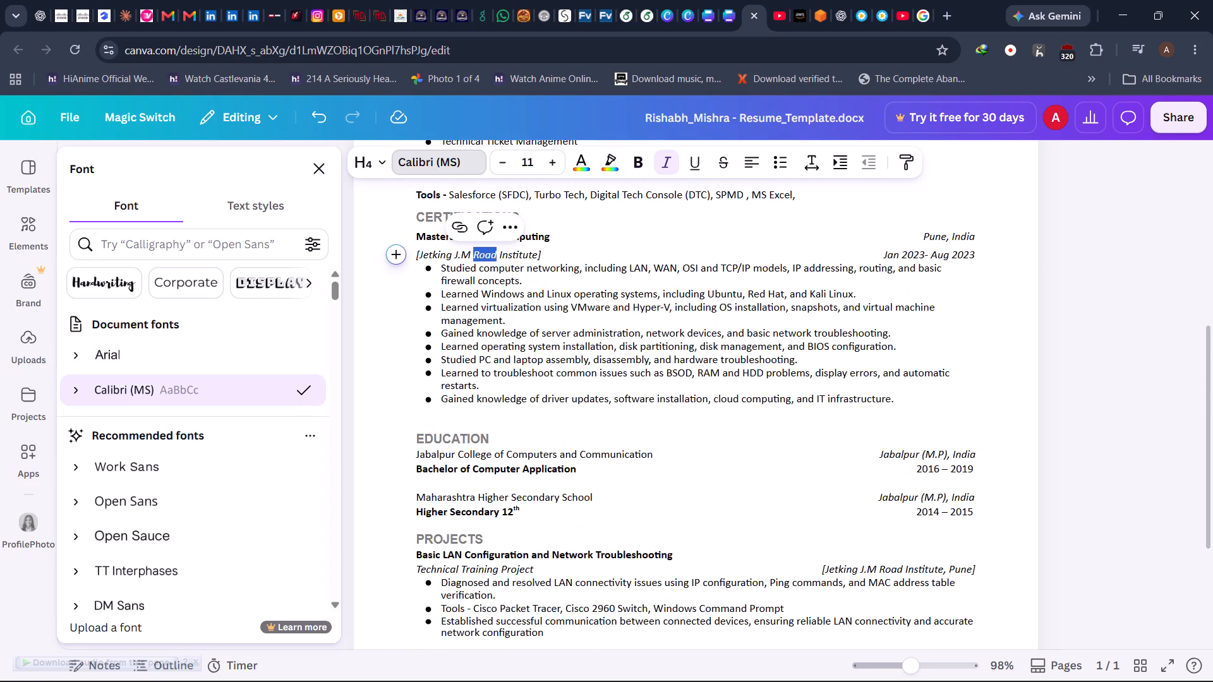
double_click(447, 496)
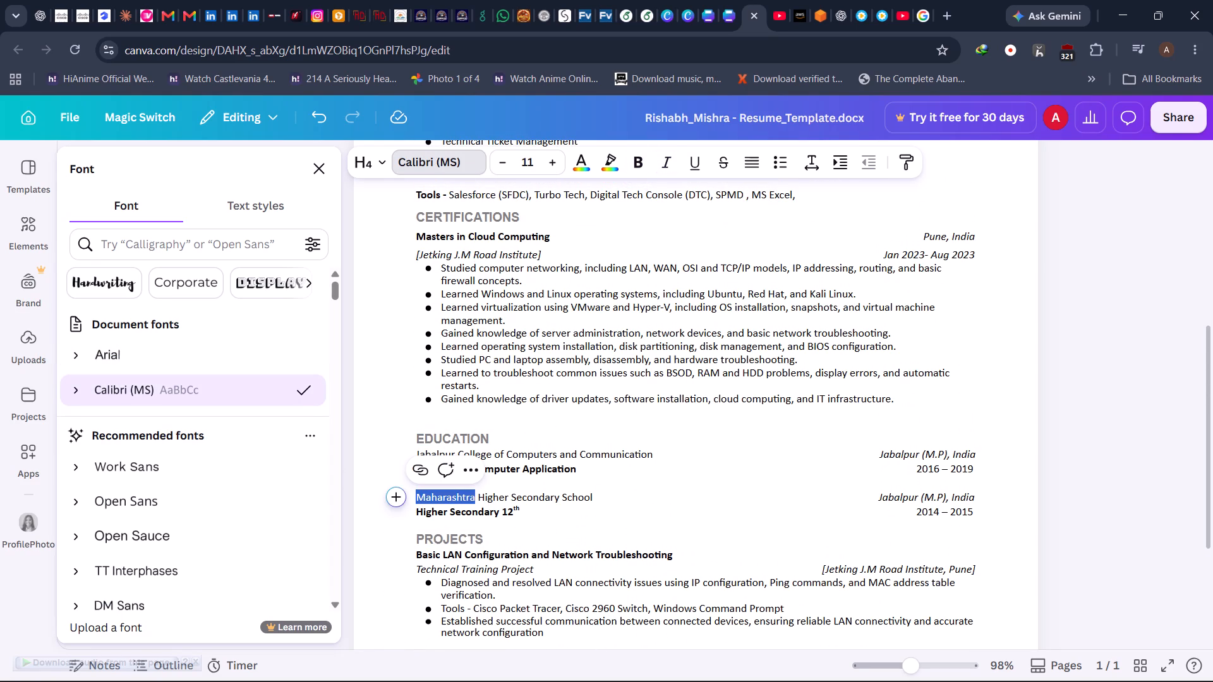
double_click(427, 195)
scroll(473, 309, up, 1)
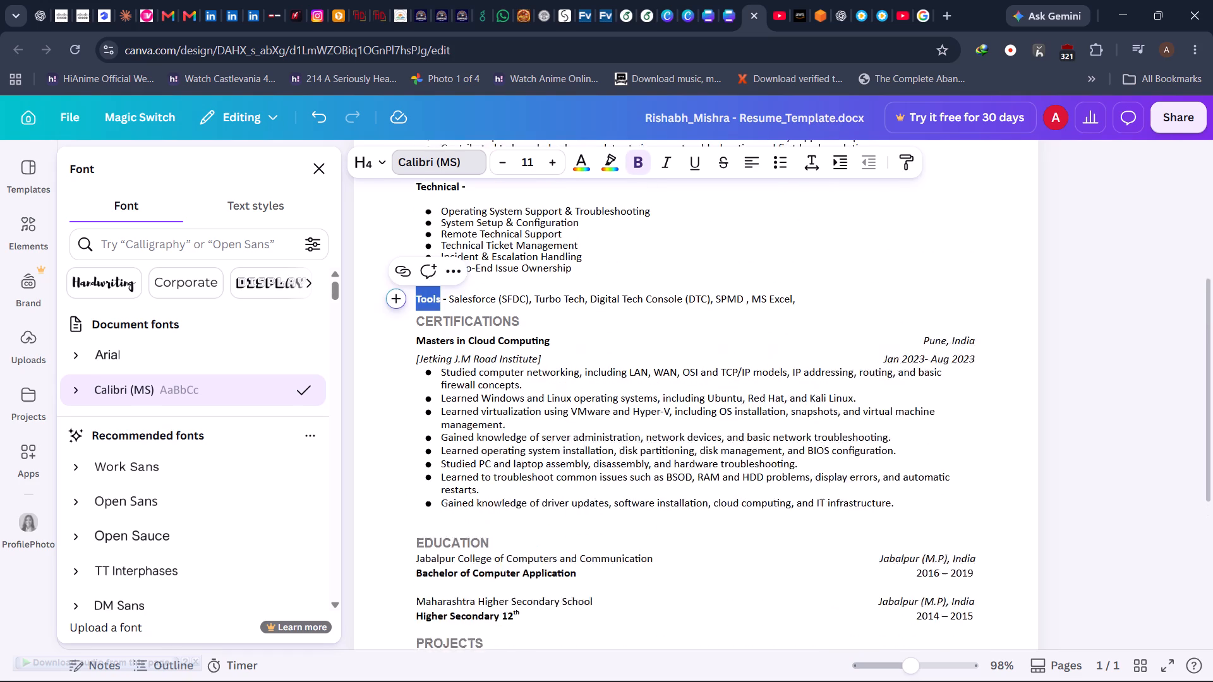
scroll(473, 309, up, 1)
scroll(473, 309, down, 4)
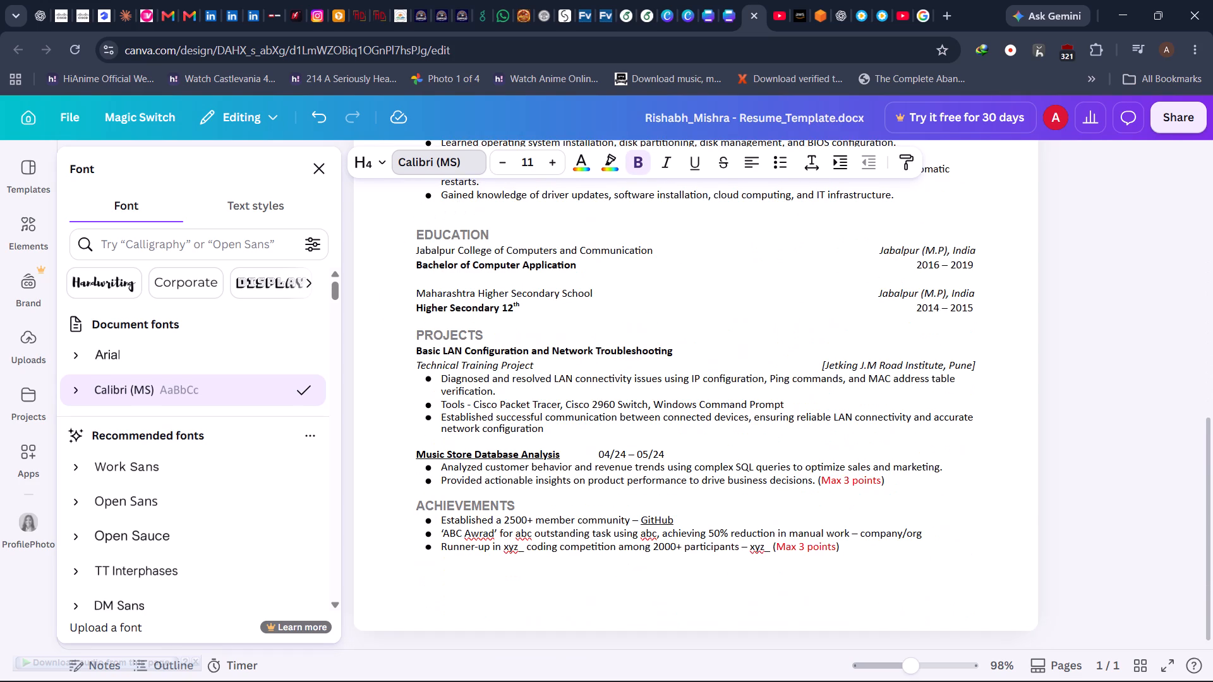
scroll(473, 309, up, 4)
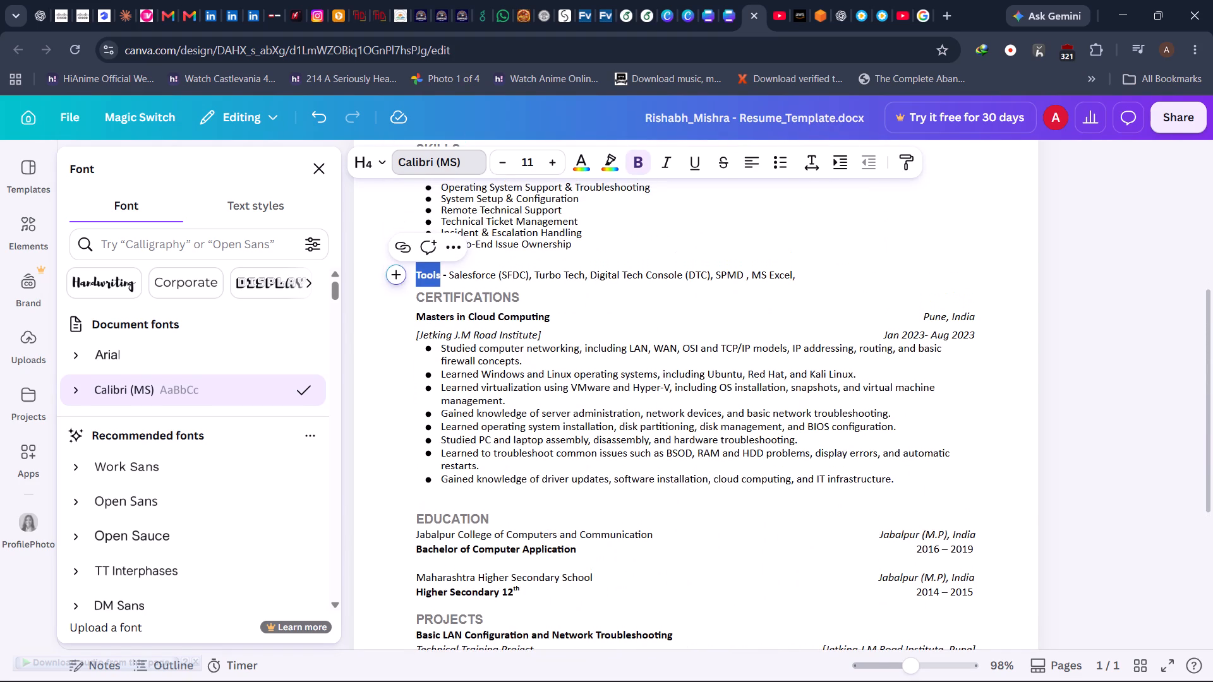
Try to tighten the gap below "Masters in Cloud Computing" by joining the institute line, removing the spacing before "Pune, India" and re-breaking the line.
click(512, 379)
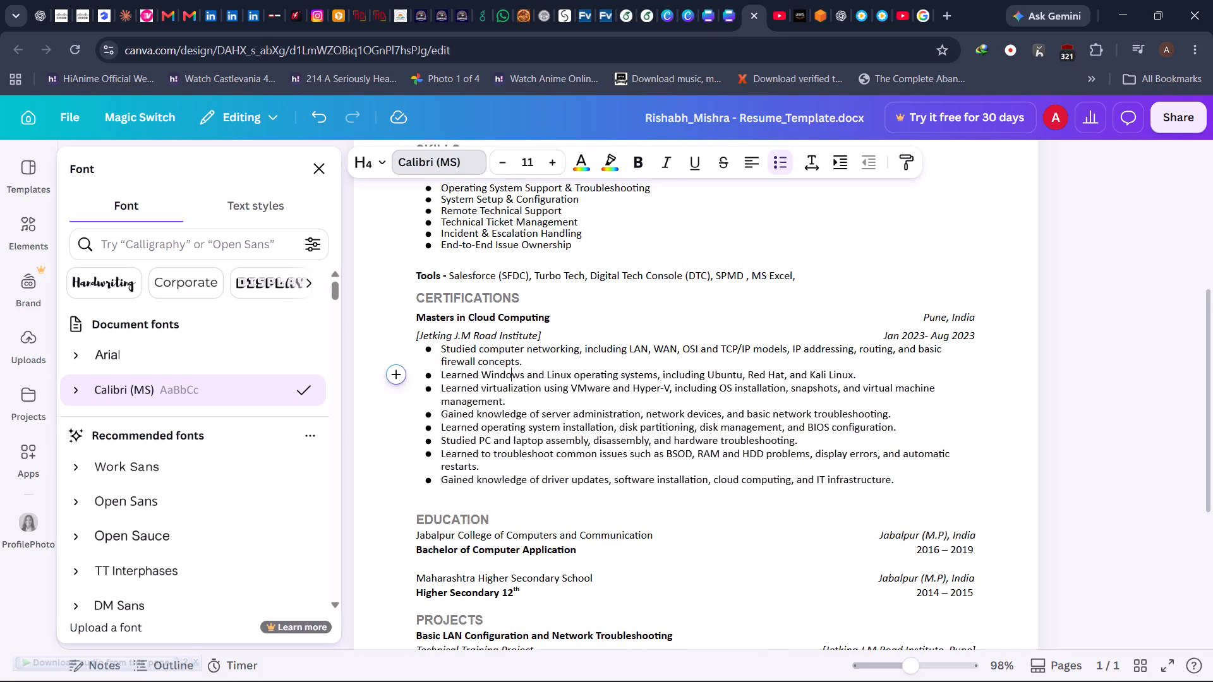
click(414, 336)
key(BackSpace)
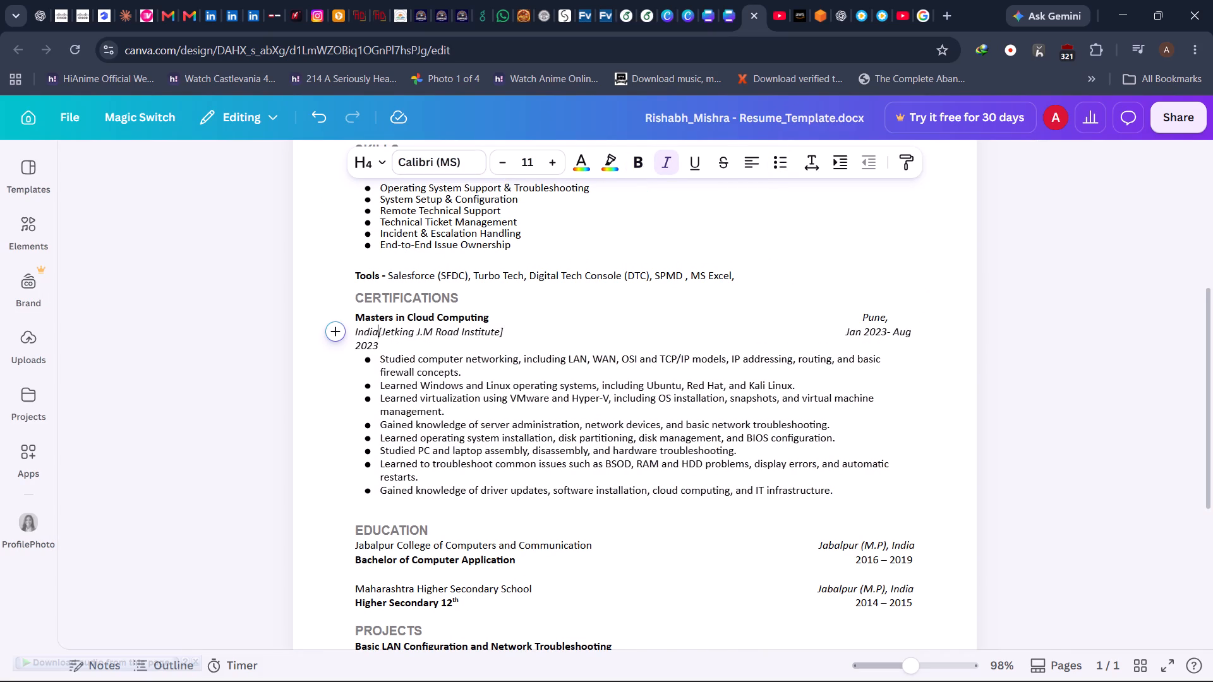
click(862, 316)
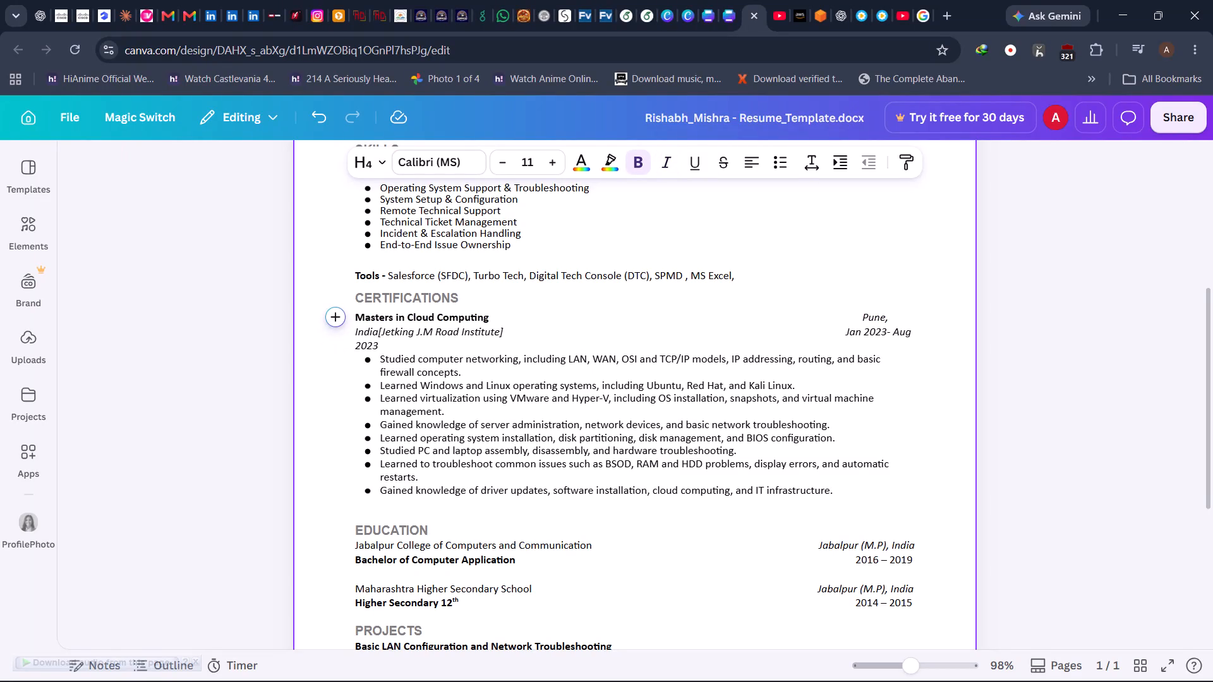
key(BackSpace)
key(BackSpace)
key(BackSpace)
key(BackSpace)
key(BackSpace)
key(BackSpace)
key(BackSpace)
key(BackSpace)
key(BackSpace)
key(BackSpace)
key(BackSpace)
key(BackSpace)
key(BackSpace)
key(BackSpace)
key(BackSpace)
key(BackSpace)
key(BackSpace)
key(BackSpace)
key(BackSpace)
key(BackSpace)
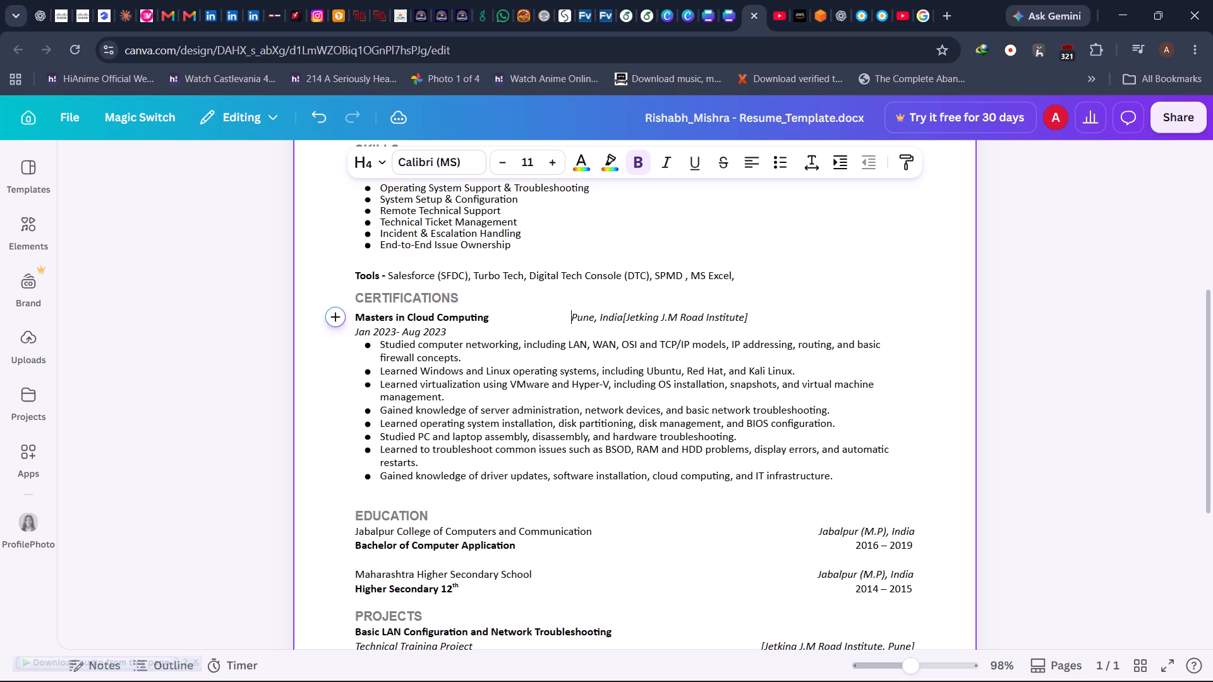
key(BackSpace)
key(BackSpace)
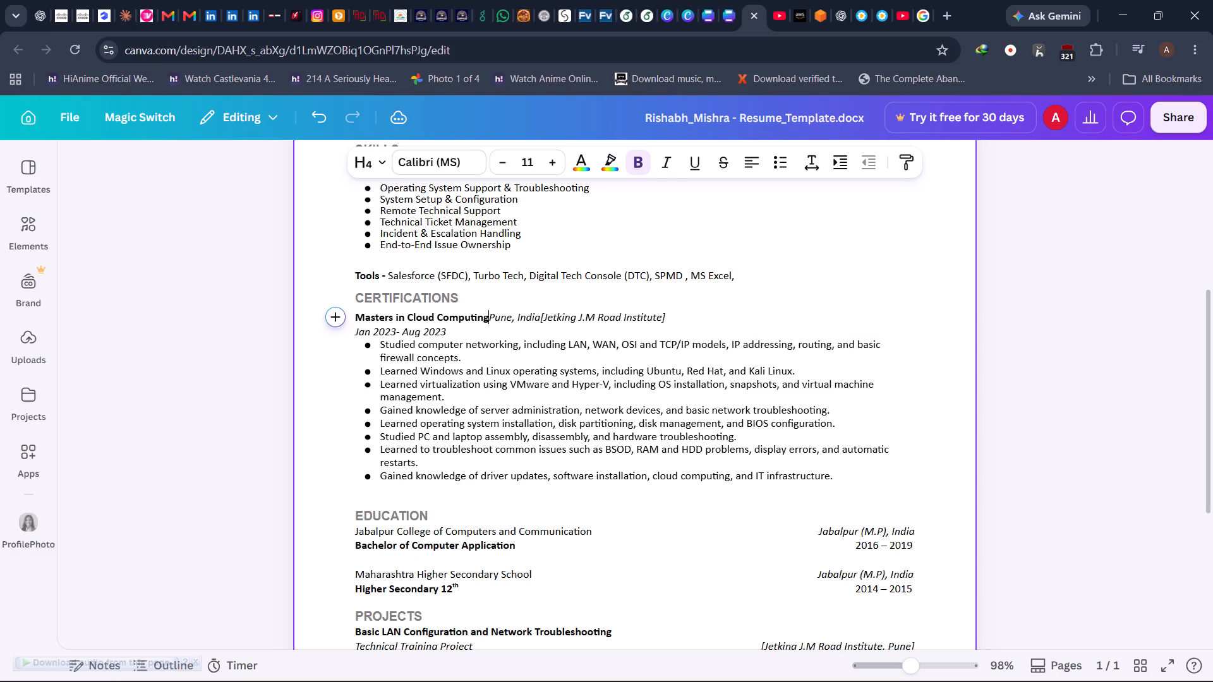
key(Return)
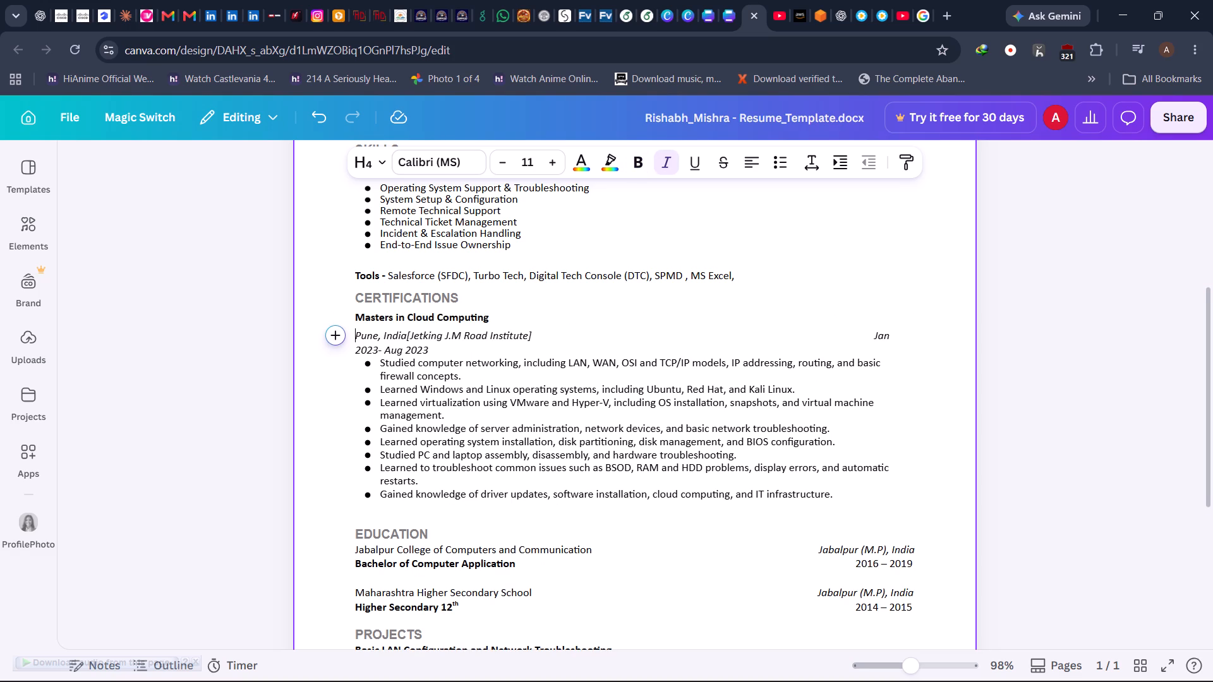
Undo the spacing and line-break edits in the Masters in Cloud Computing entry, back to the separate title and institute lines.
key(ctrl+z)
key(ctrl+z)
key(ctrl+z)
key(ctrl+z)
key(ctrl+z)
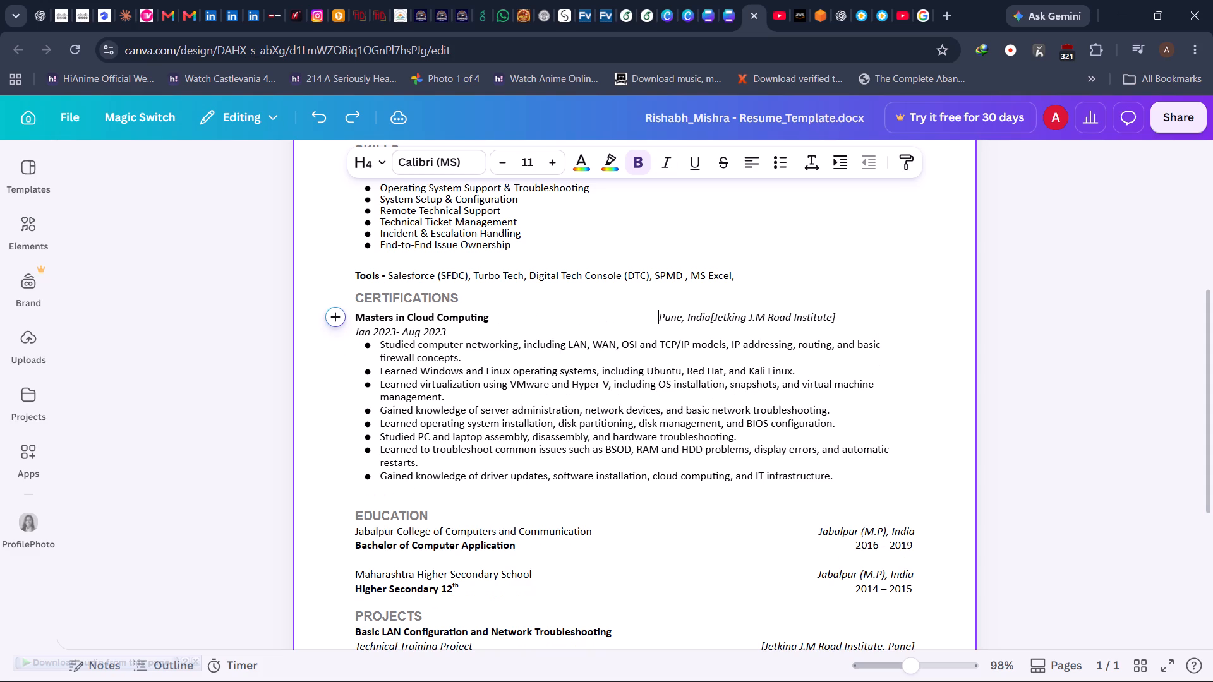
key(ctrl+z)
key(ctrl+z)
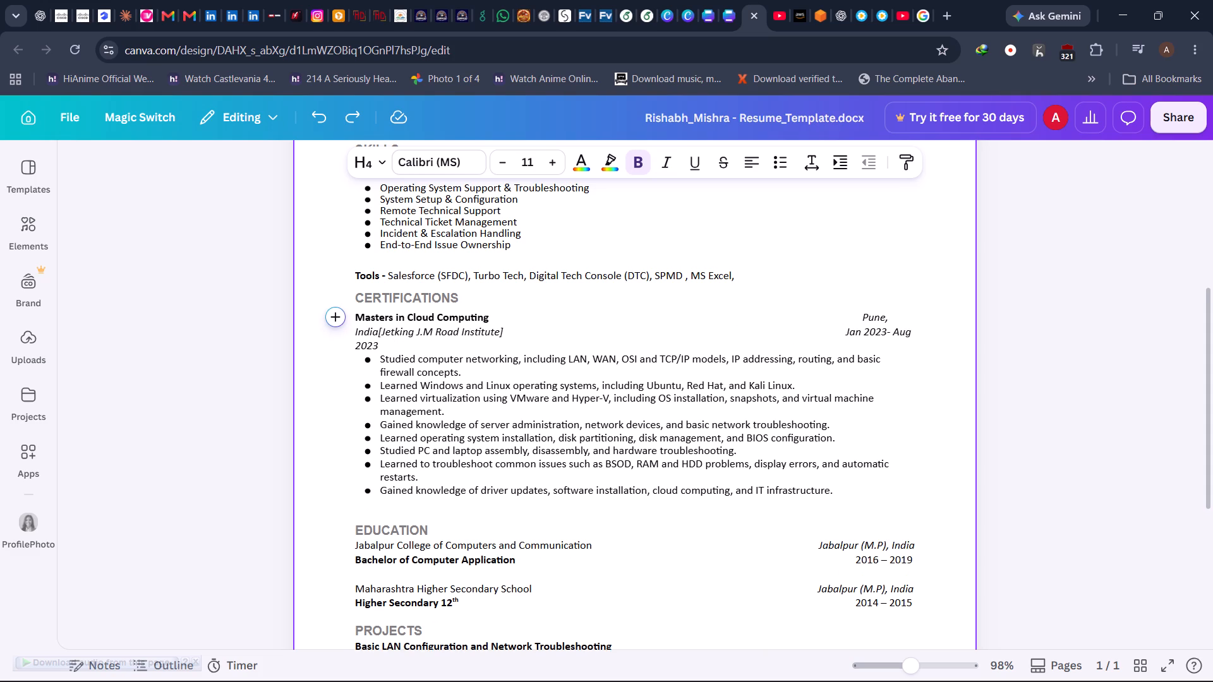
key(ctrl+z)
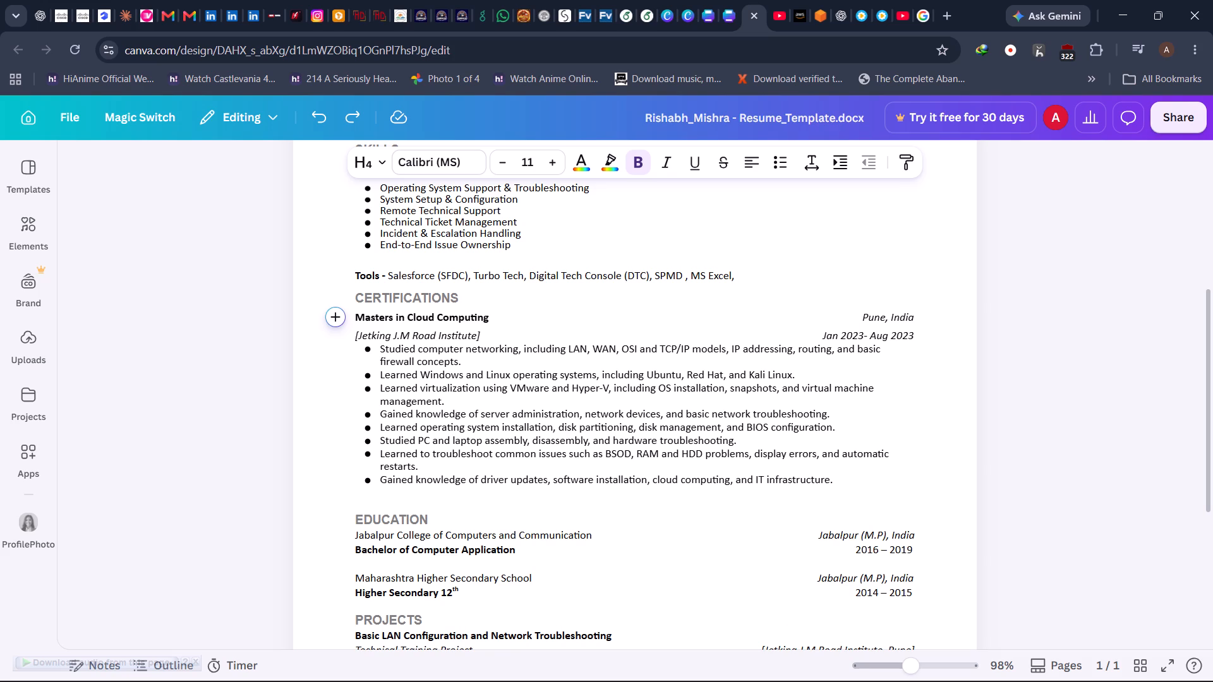
Remove the italics from the "Jan 2023- Aug 2023" date in the Masters in Cloud Computing entry.
drag(823, 335, 961, 323)
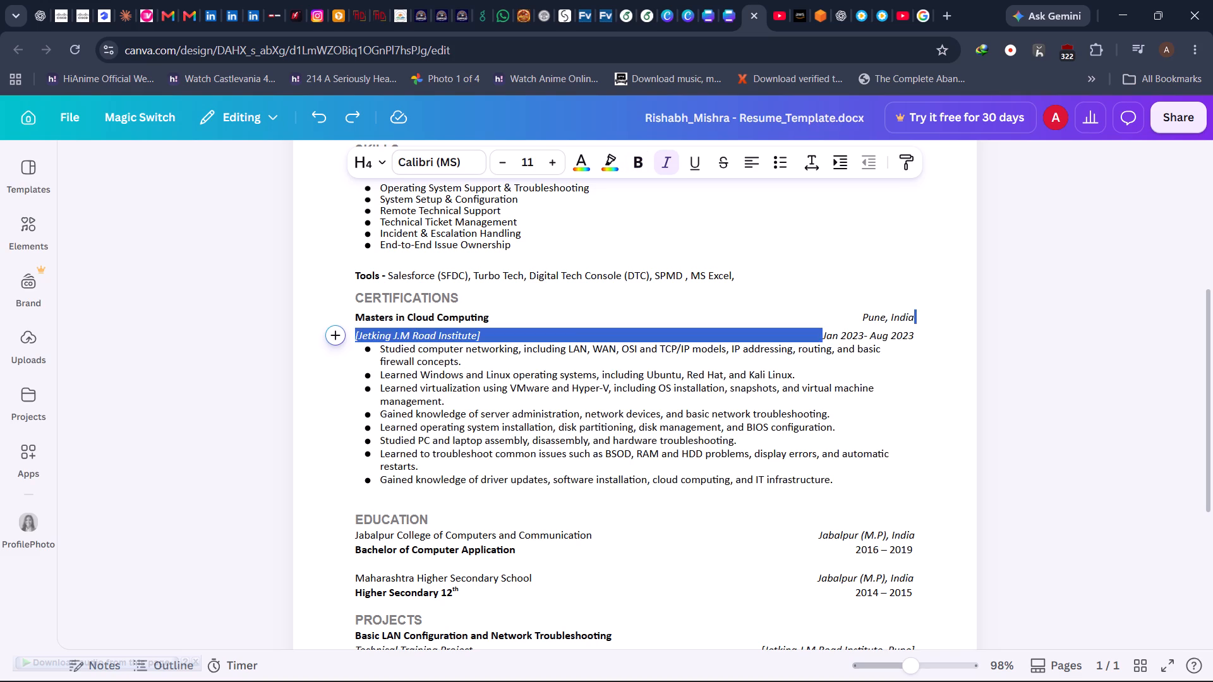
drag(961, 323, 942, 334)
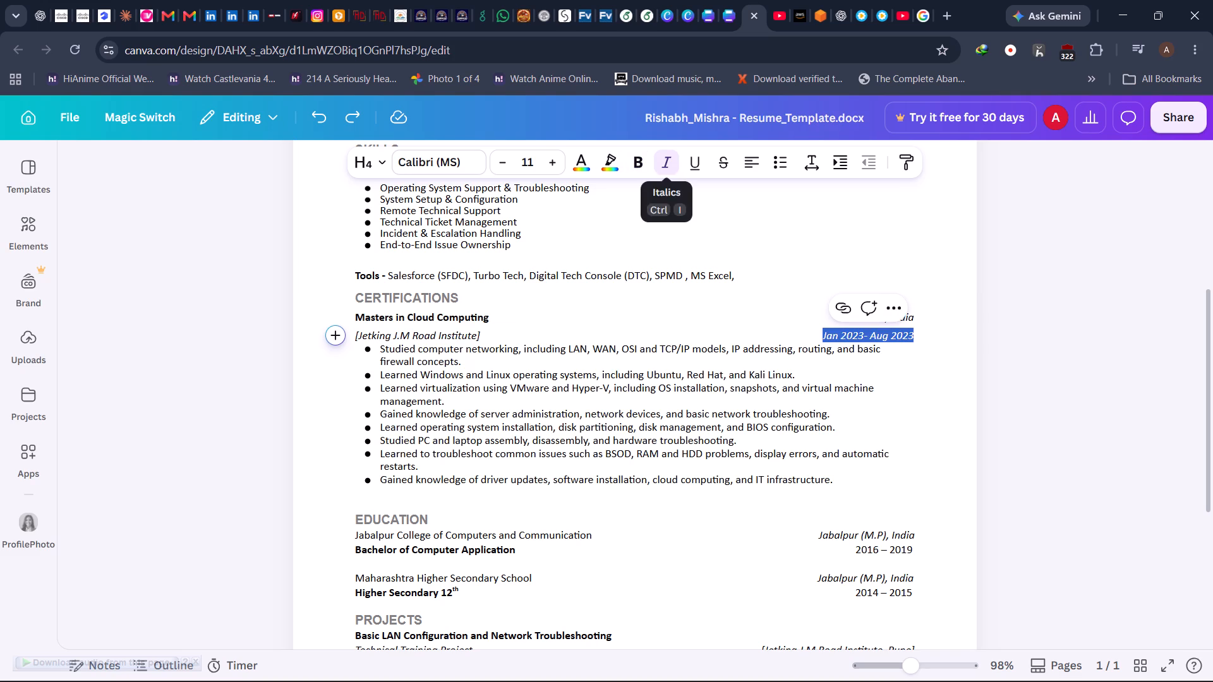
click(667, 160)
click(768, 247)
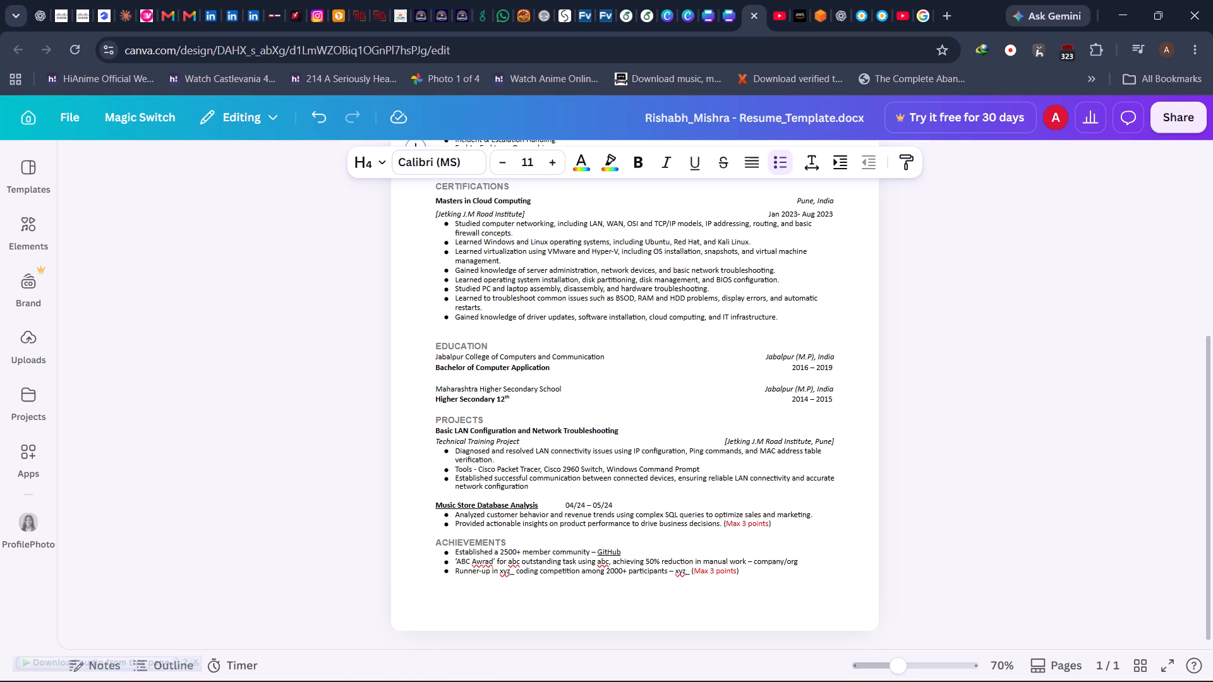
Review the resume's layout and formatting from the name header through the Certifications and Education sections.
scroll(769, 361, up, 1)
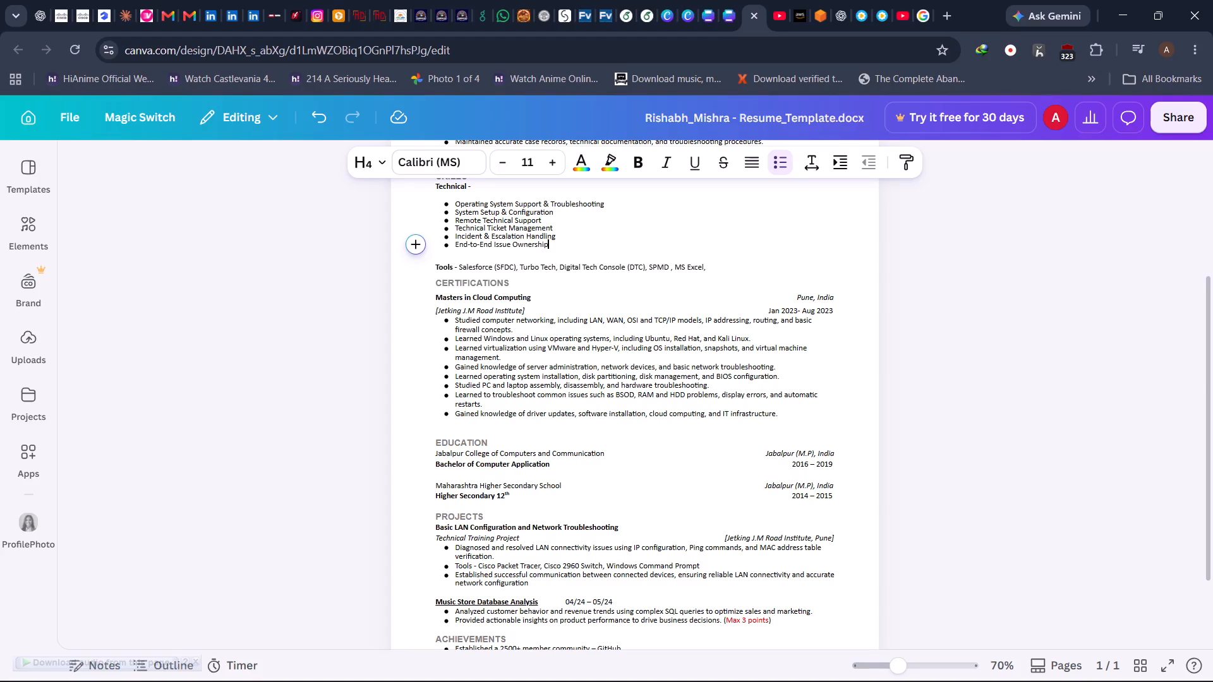
scroll(769, 361, up, 2)
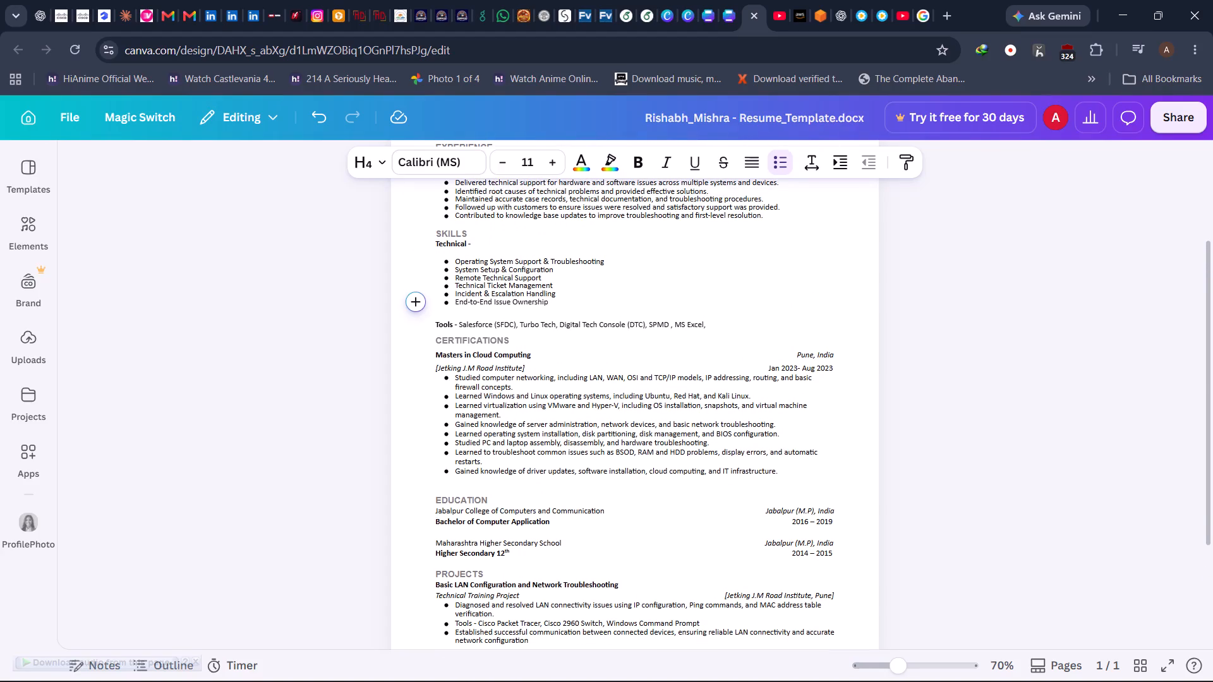
scroll(769, 361, up, 2)
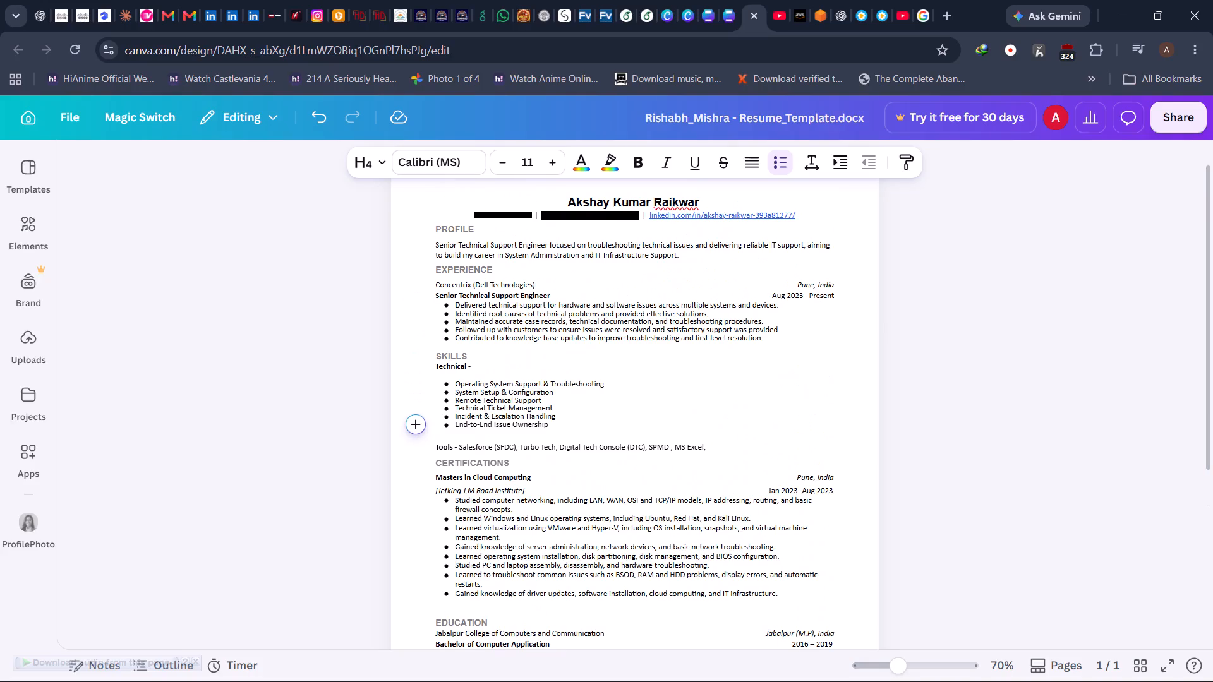
scroll(769, 361, down, 4)
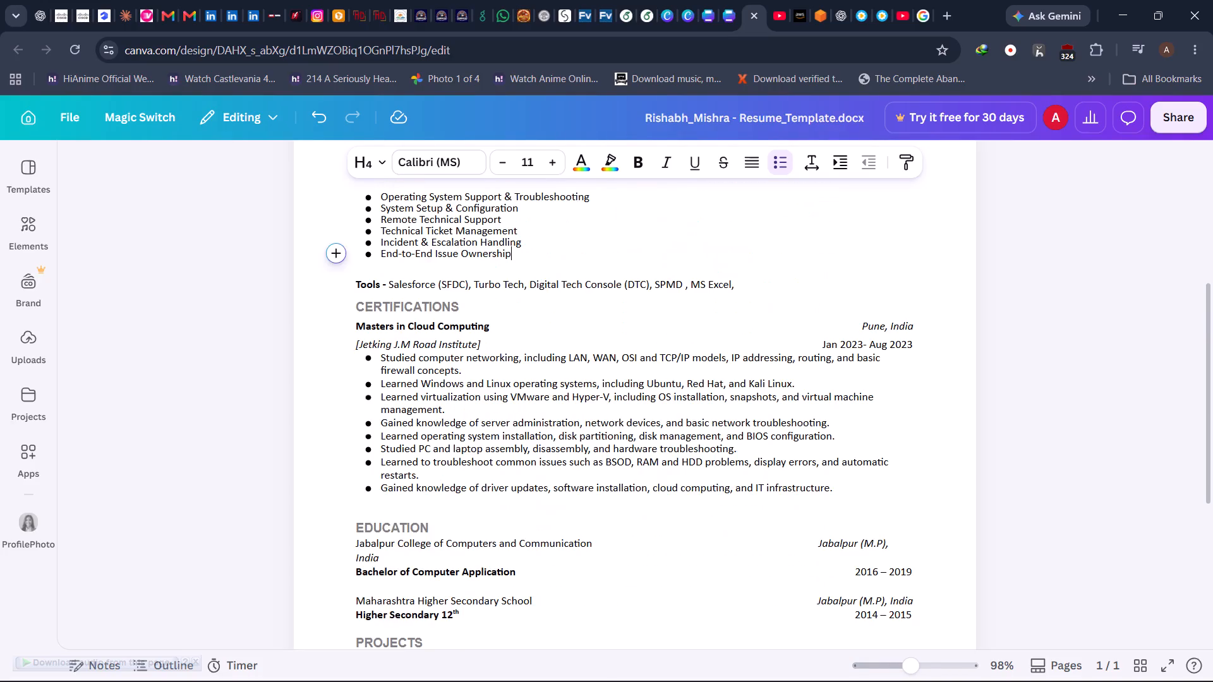
scroll(769, 361, up, 3)
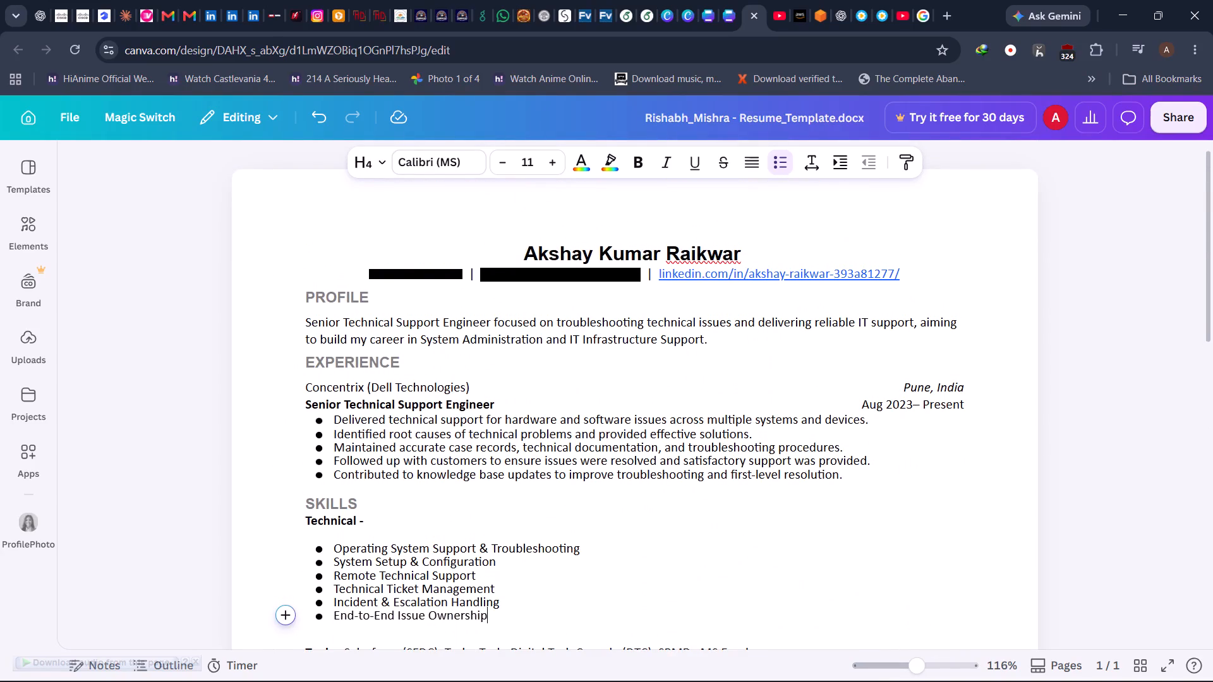
scroll(769, 361, down, 3)
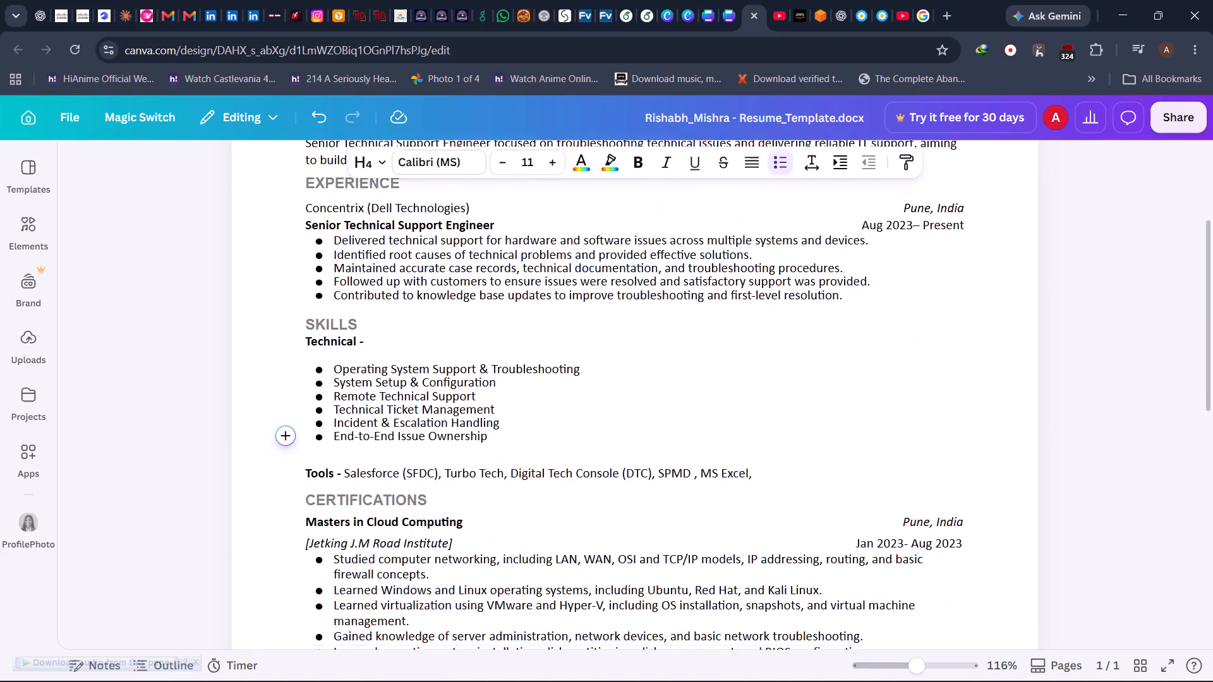
scroll(769, 361, down, 1)
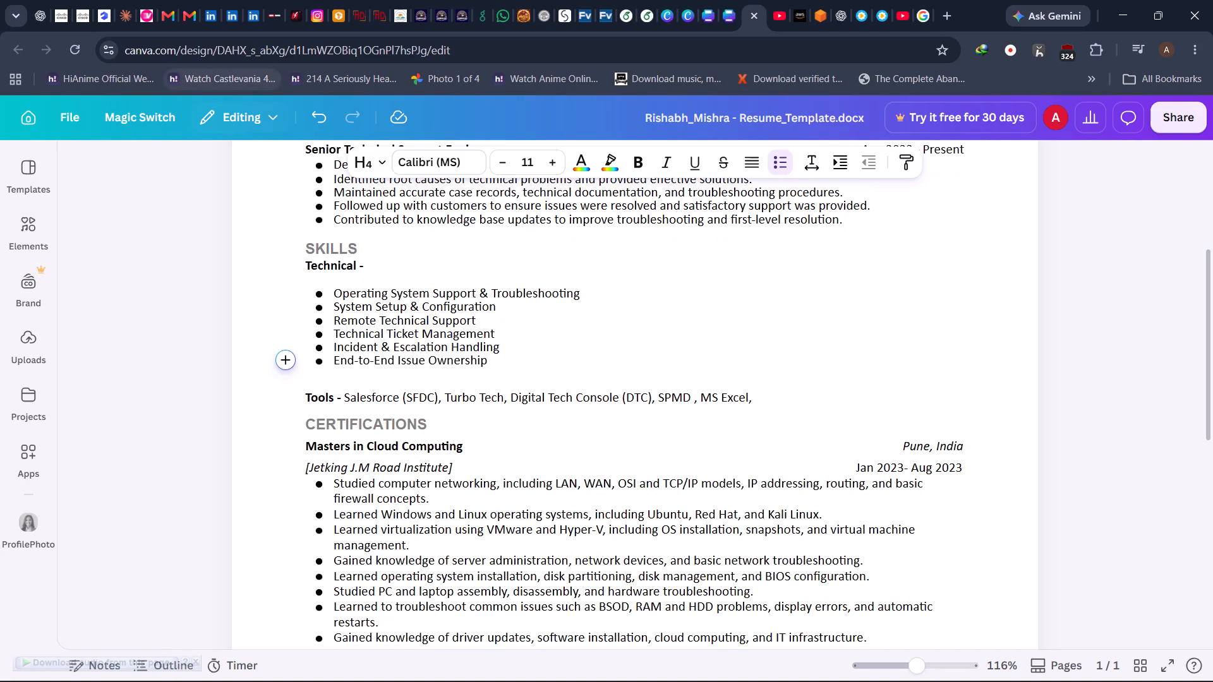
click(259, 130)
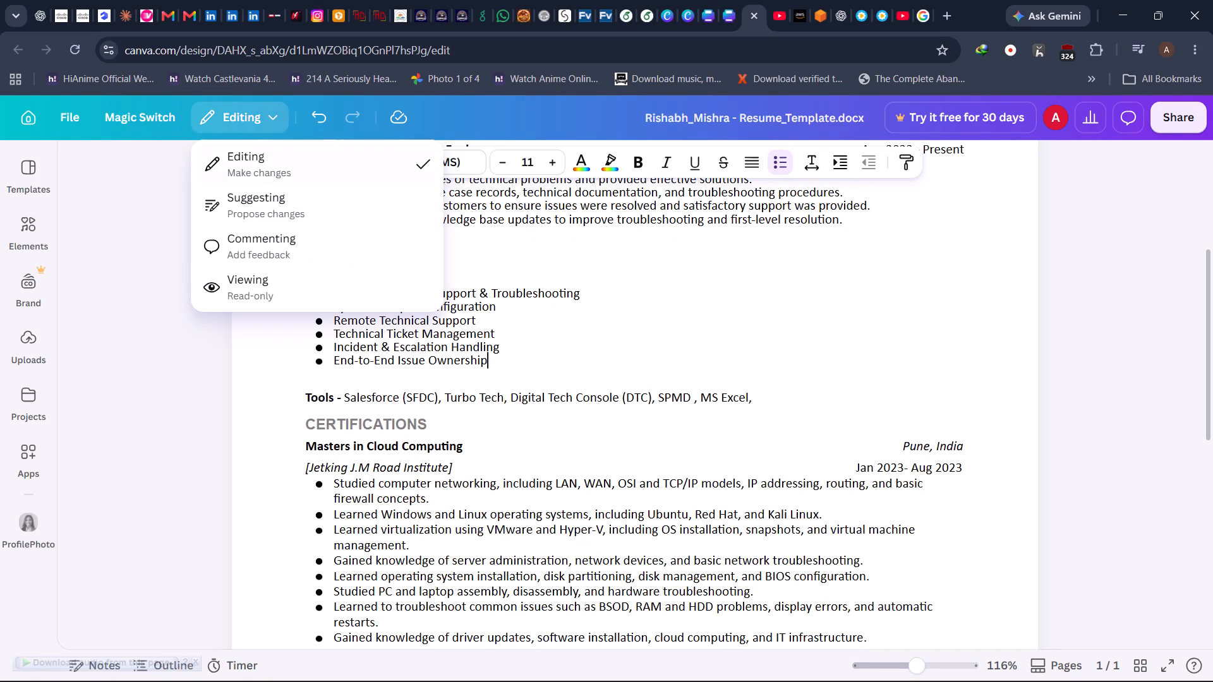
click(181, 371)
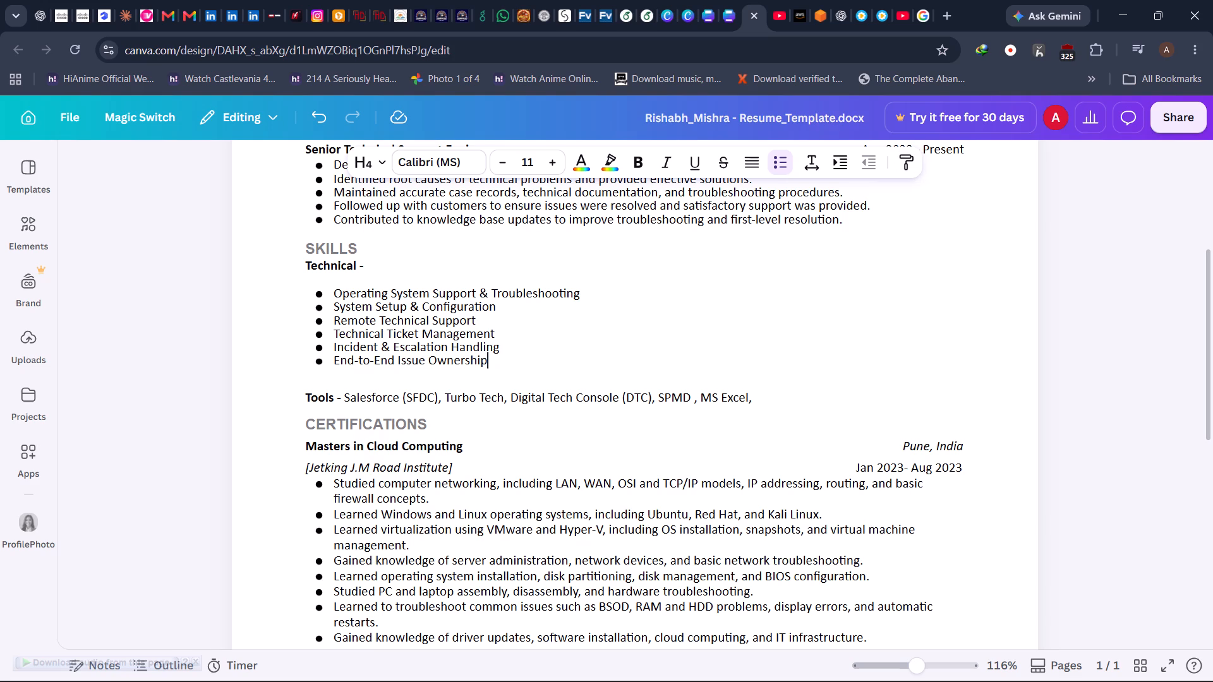
Examine the spacing around the "[Jetking J.M Road Institute]" line up close, and compare it with the resume's other sections.
click(460, 460)
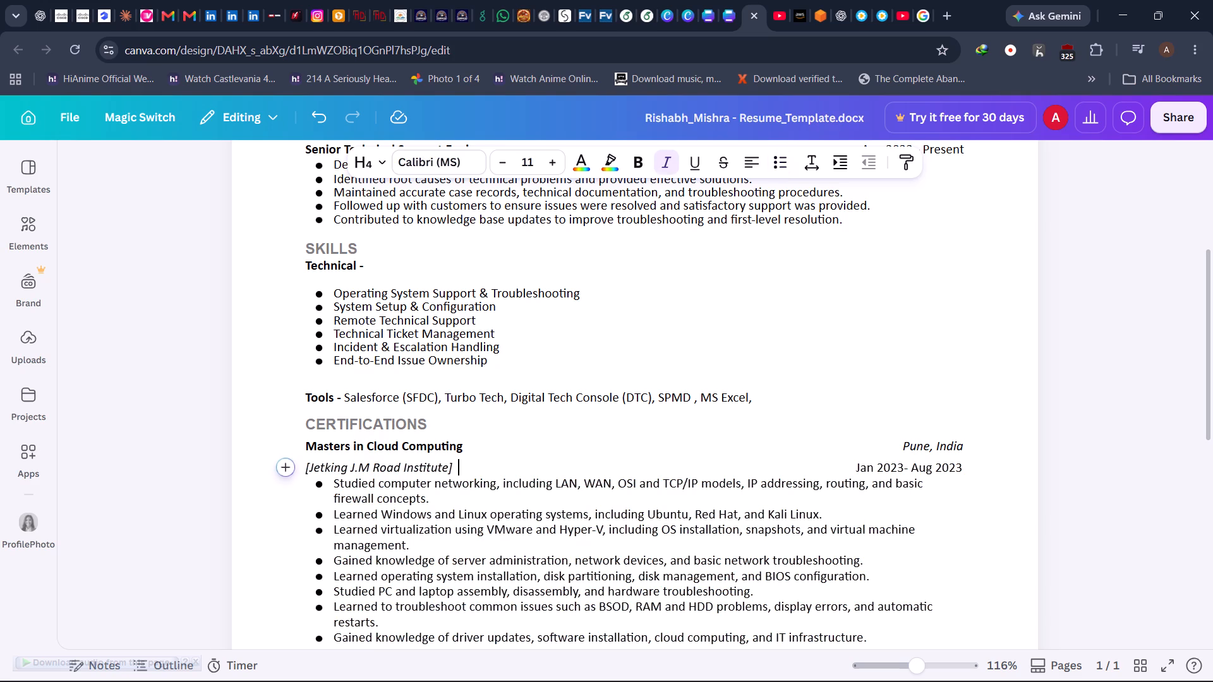
click(489, 457)
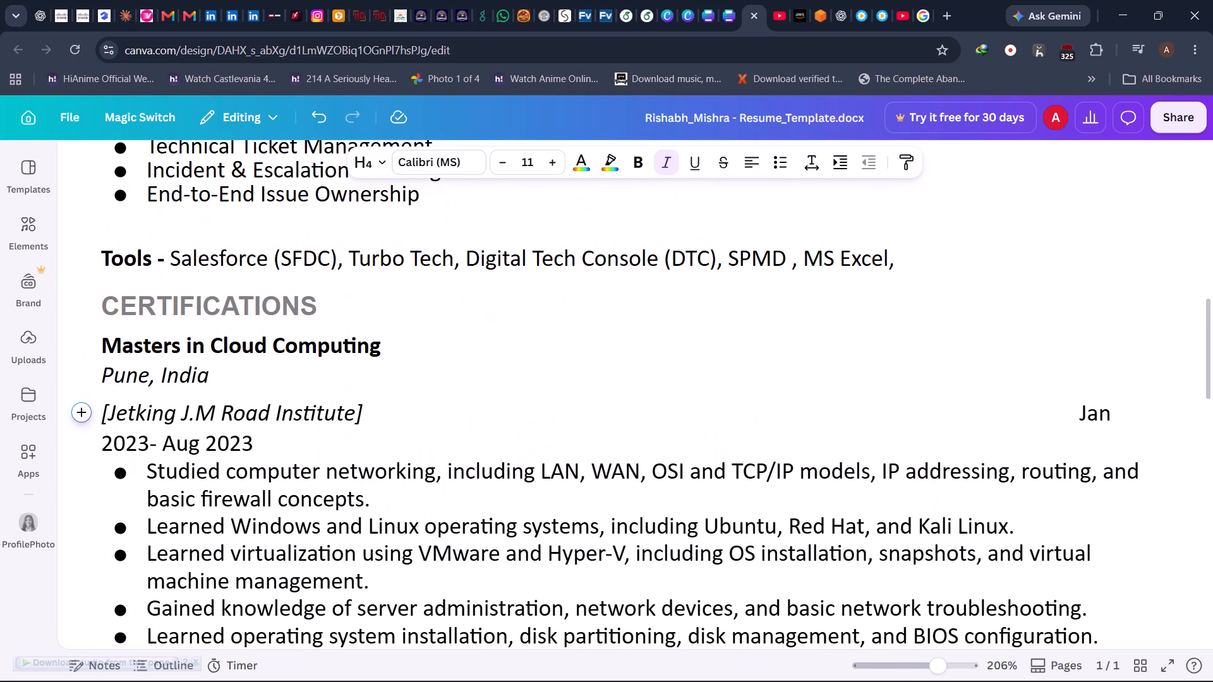
click(297, 393)
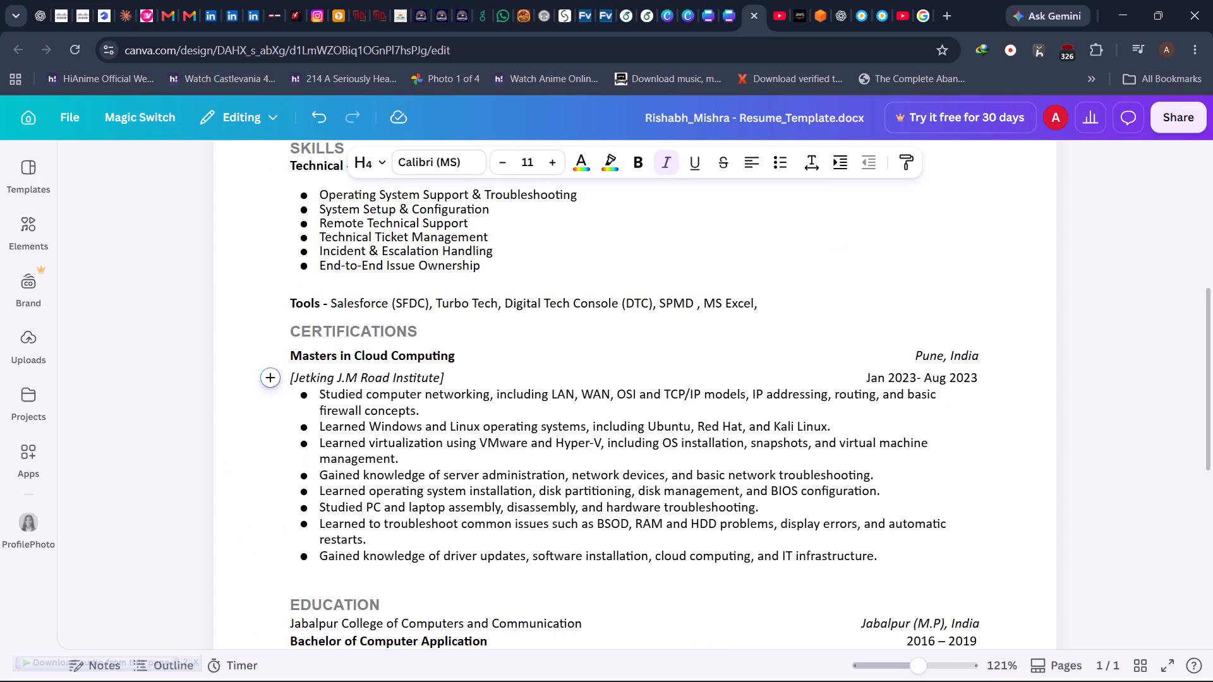
scroll(414, 499, left, 2)
scroll(356, 474, left, 1)
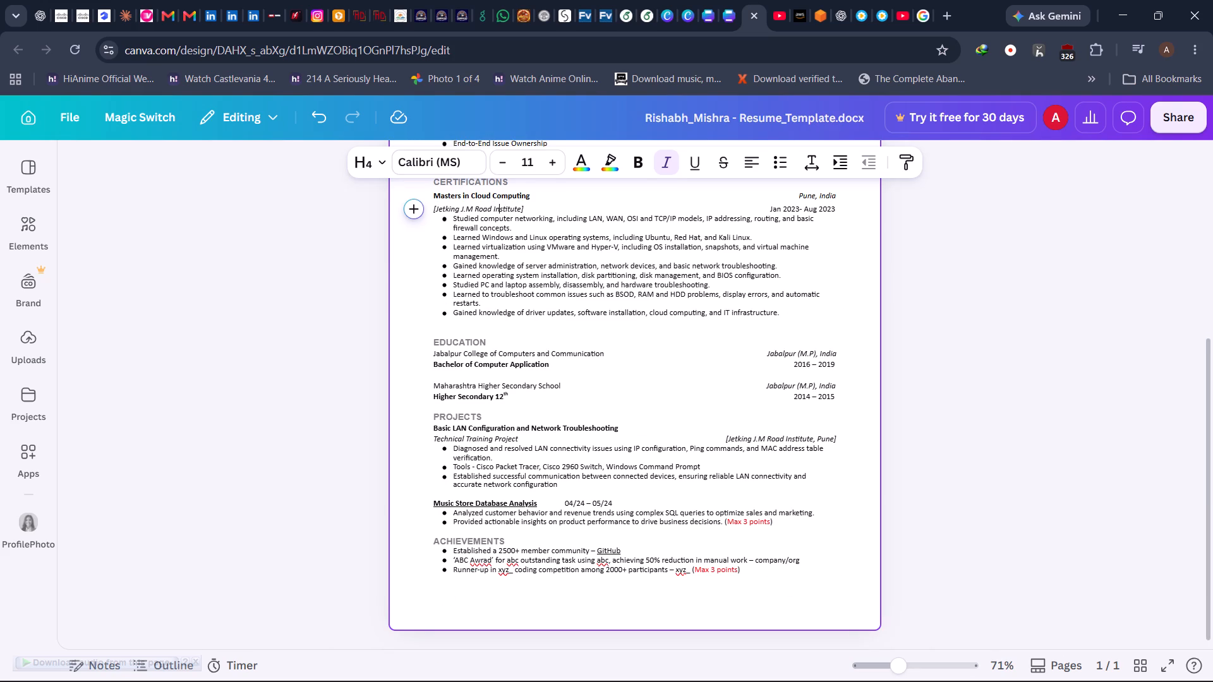
scroll(476, 457, up, 2)
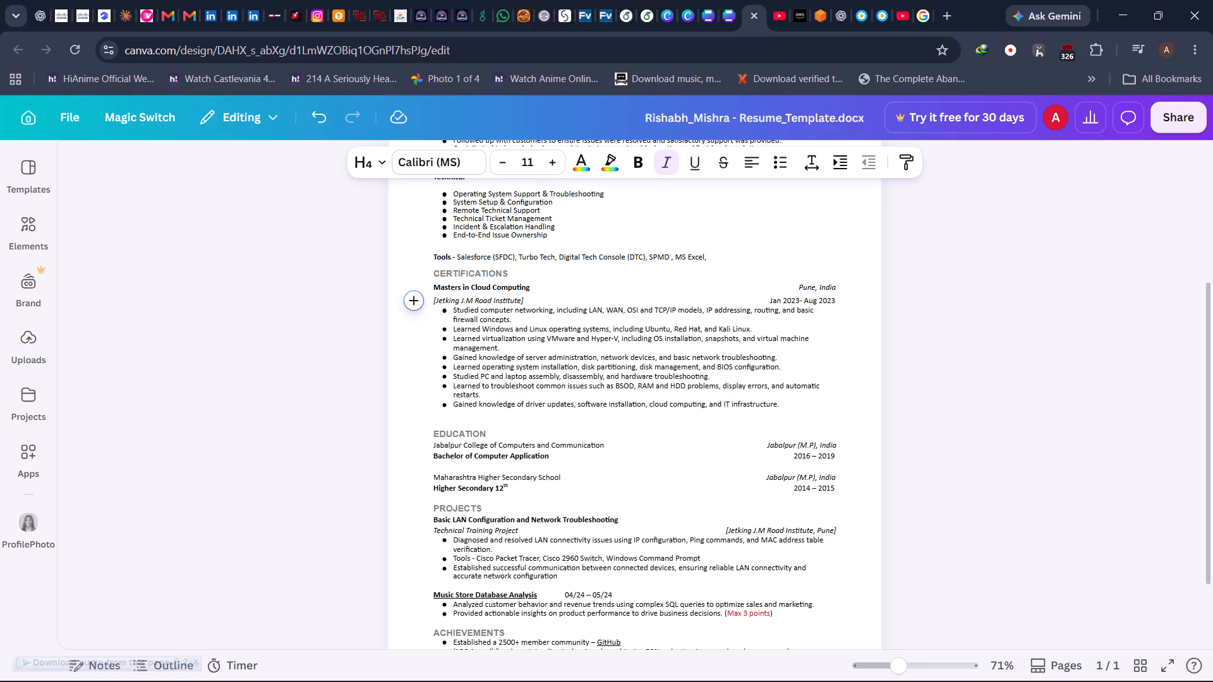
scroll(476, 457, up, 2)
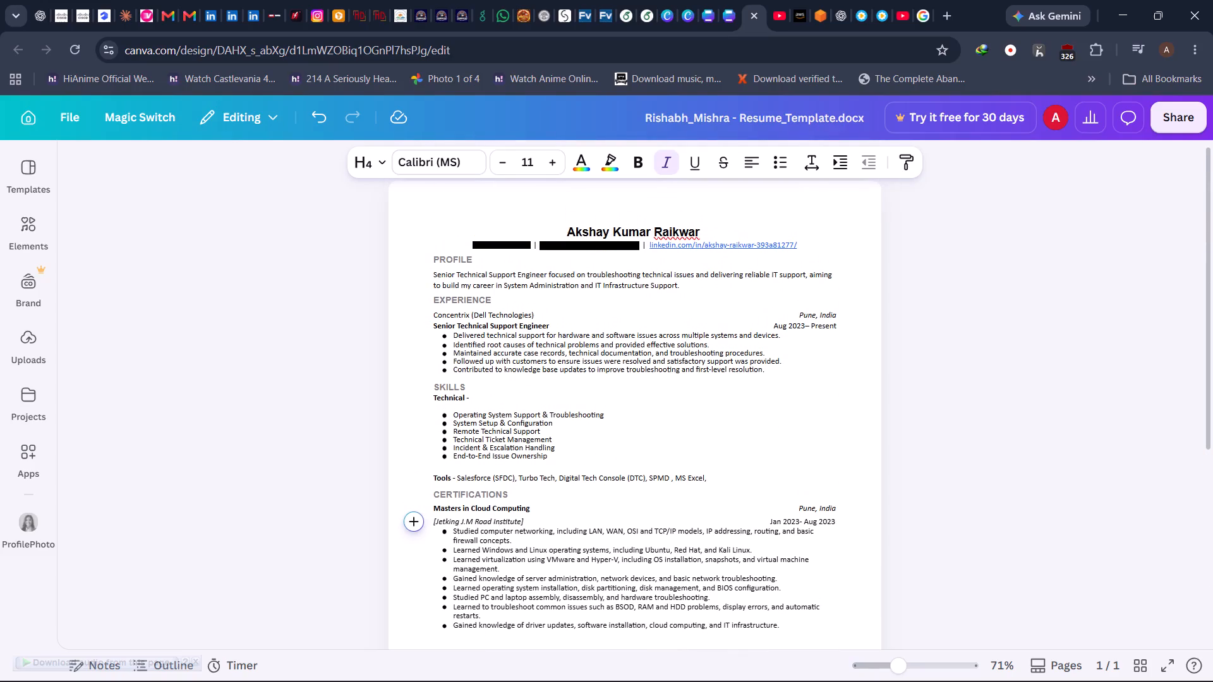
scroll(476, 457, down, 1)
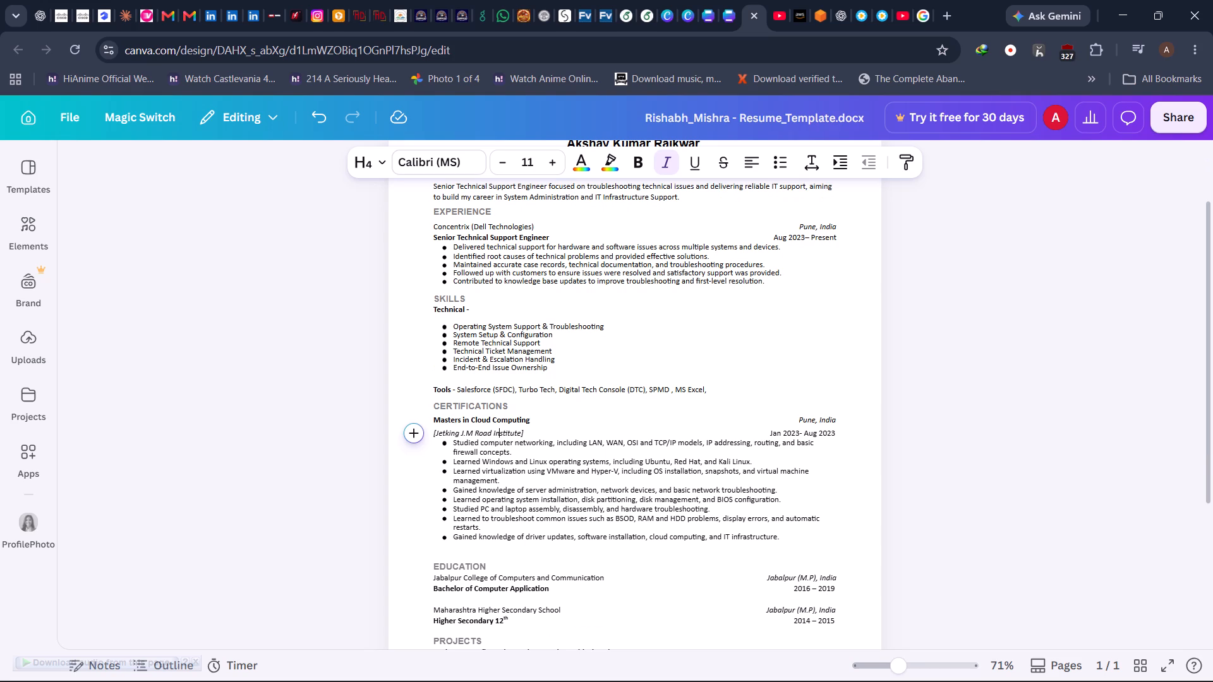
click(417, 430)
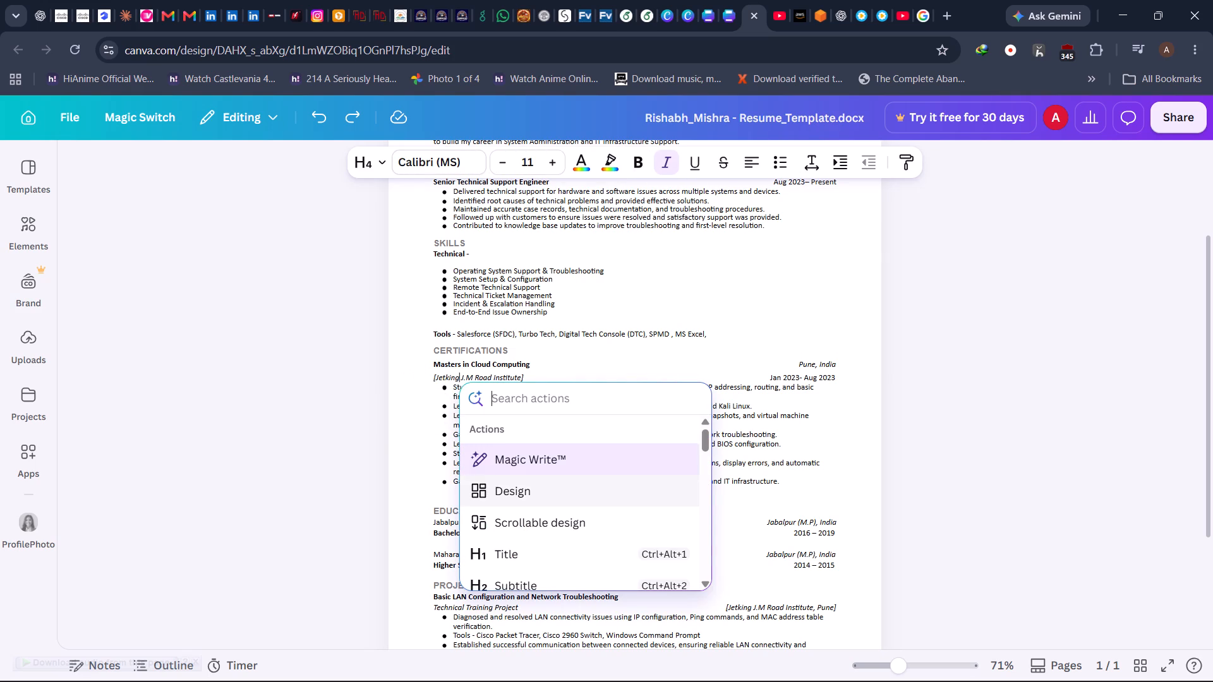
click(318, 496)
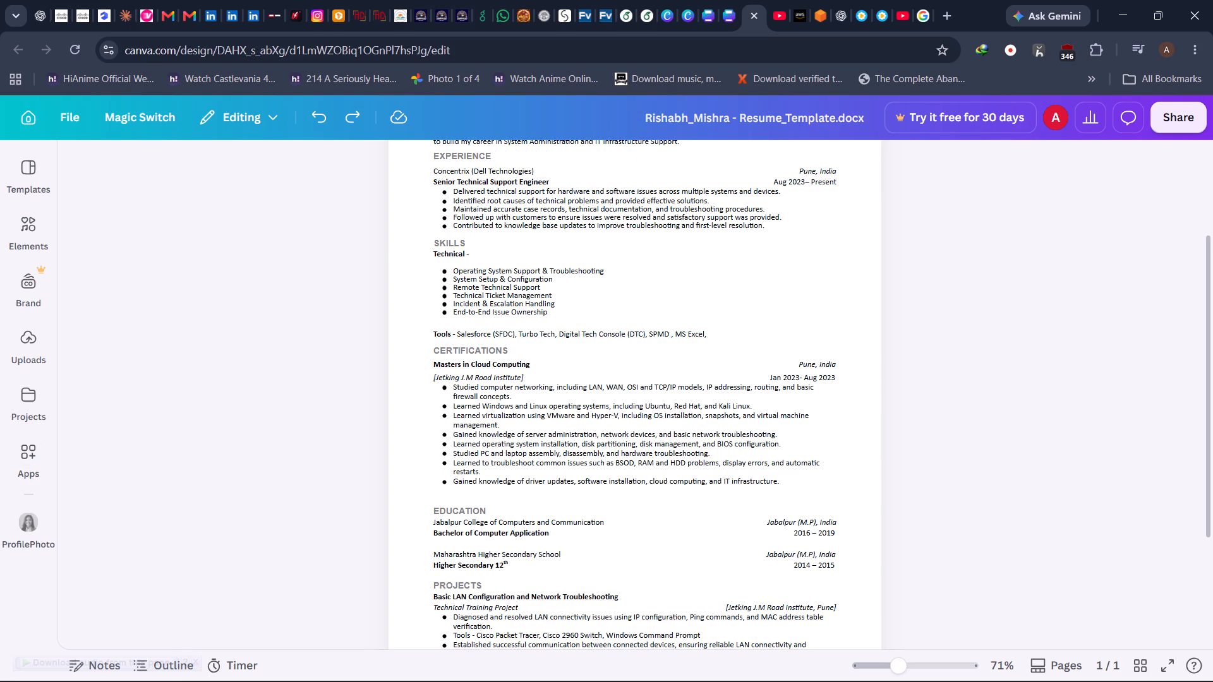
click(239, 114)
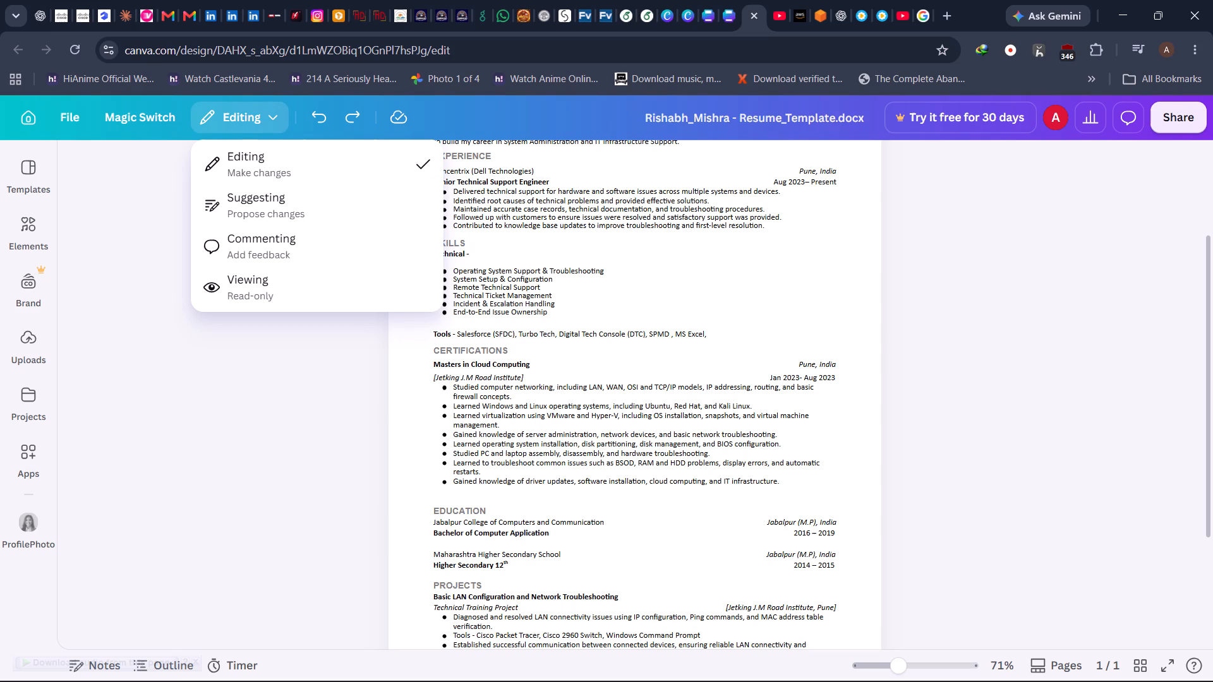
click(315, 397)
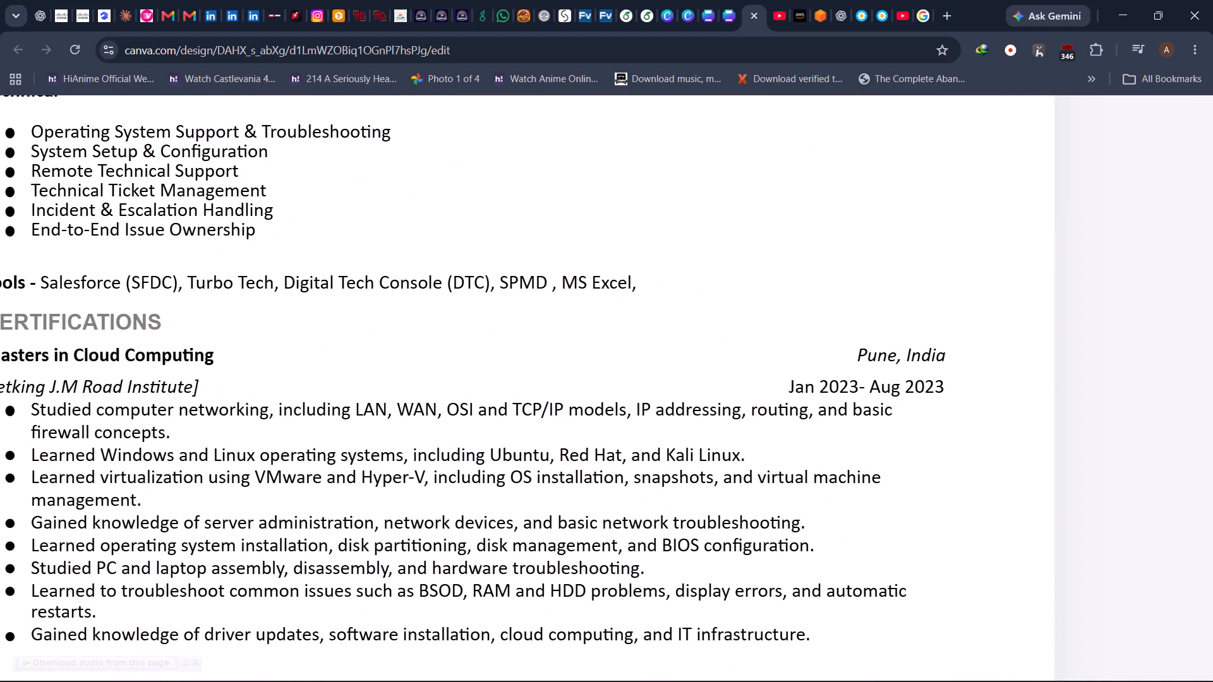
Insert a space before the hyphen in the "Jan 2023- Aug 2023" date range of the Masters in Cloud Computing entry.
click(867, 386)
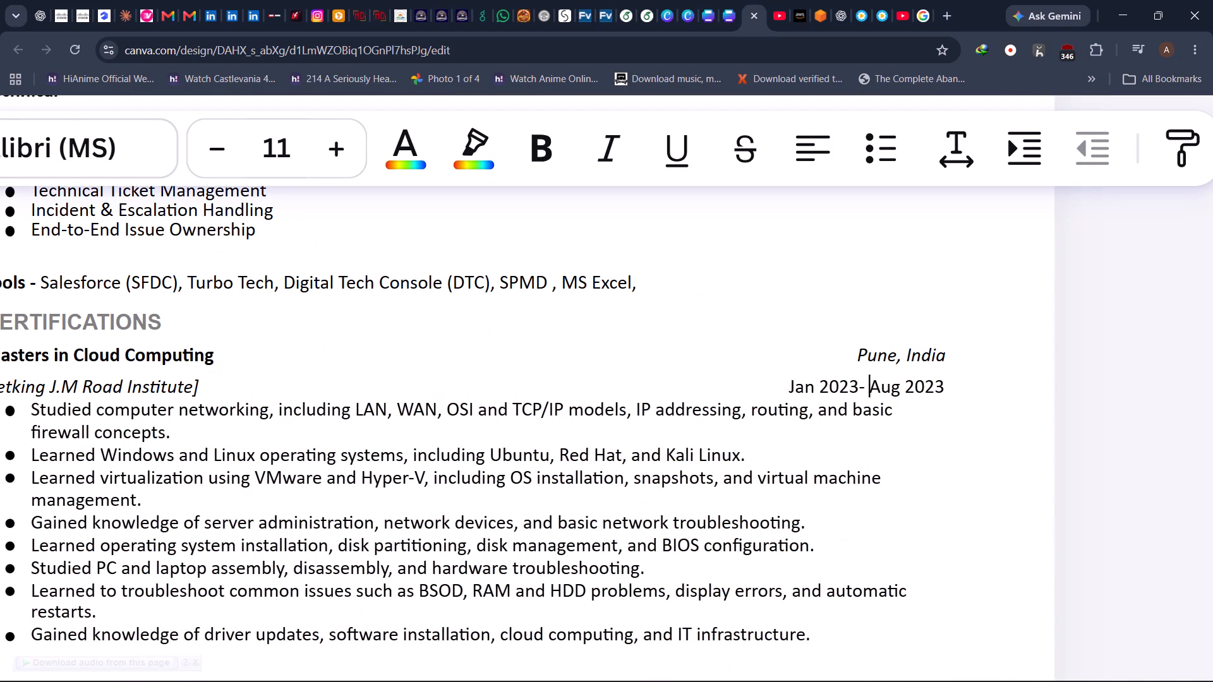
click(862, 383)
key(Left)
key(space)
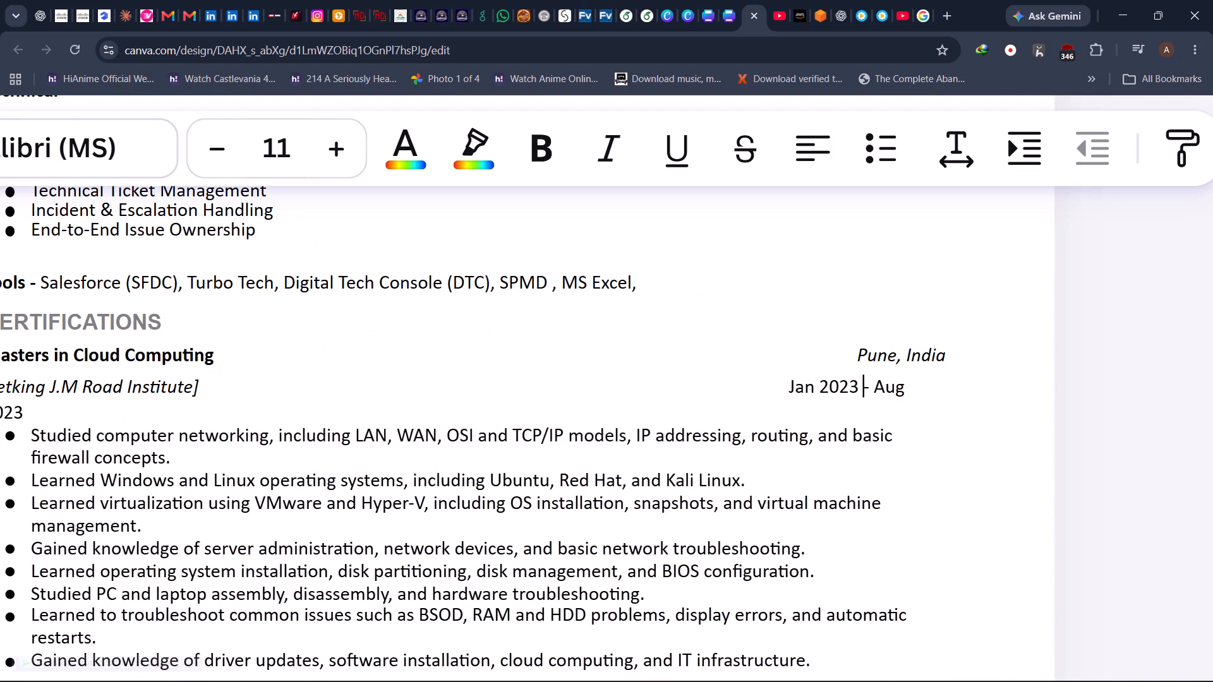
Delete one space before "Jan 2023" in the Masters in Cloud Computing entry so the date range fits on one line.
key(Left)
key(Left)
key(Left)
key(Left)
key(Left)
key(Left)
key(Left)
key(Left)
key(Left)
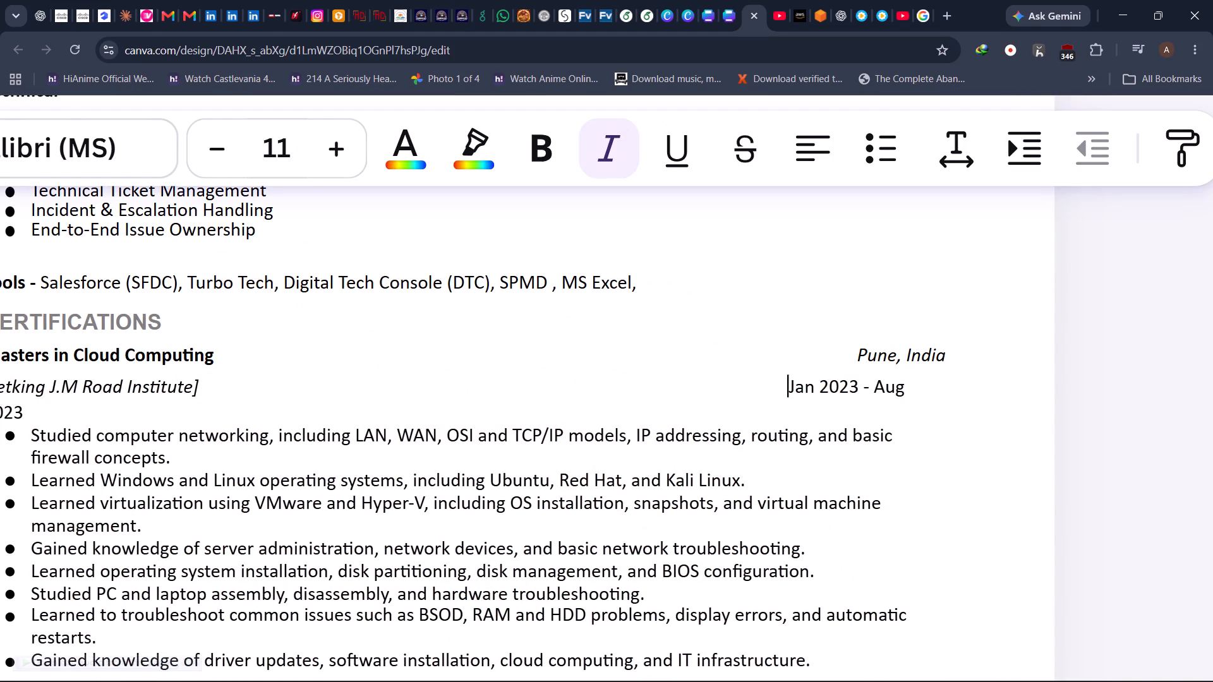
key(BackSpace)
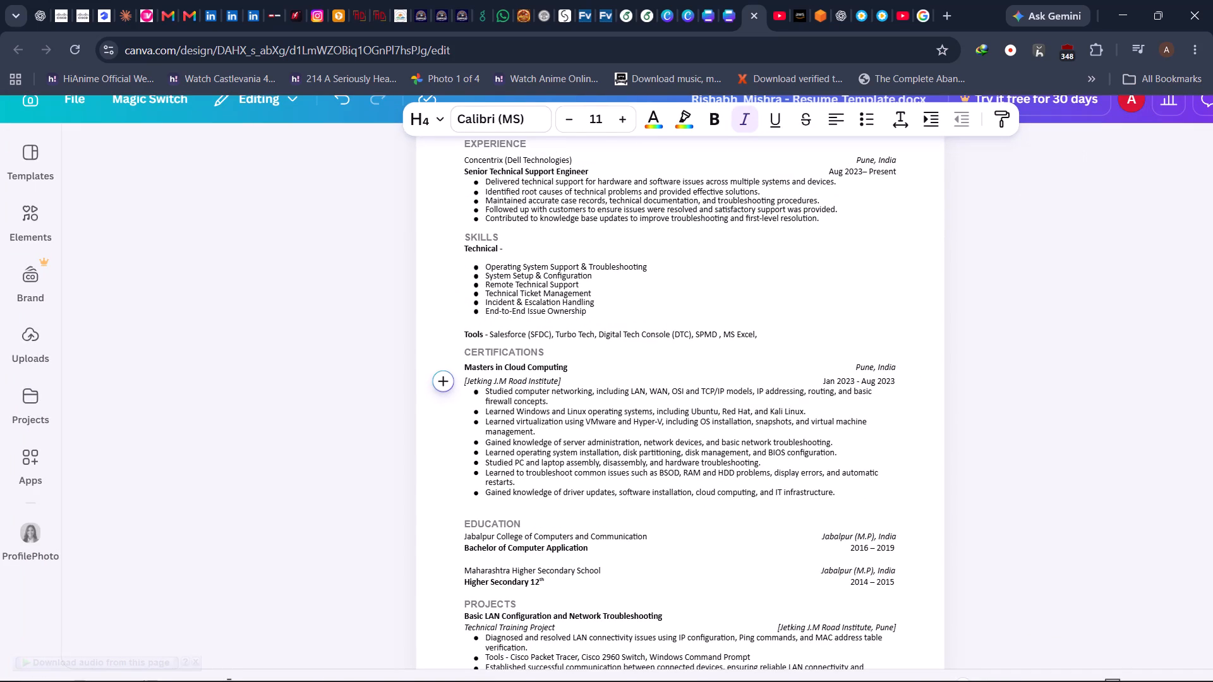
Replace the hyphen in "Jan 2023 - Aug 2023" with the dash copied from the Bachelor of Computer Application dates "2016 – 2019".
double_click(874, 549)
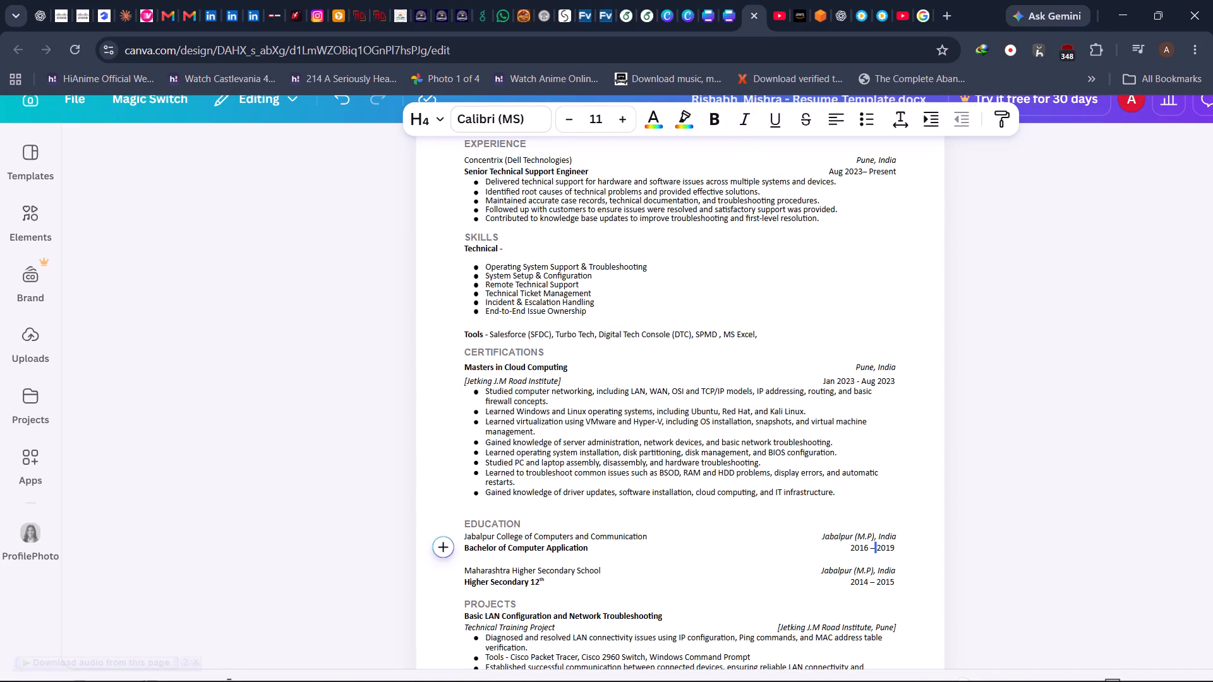
key(Left)
key(Left)
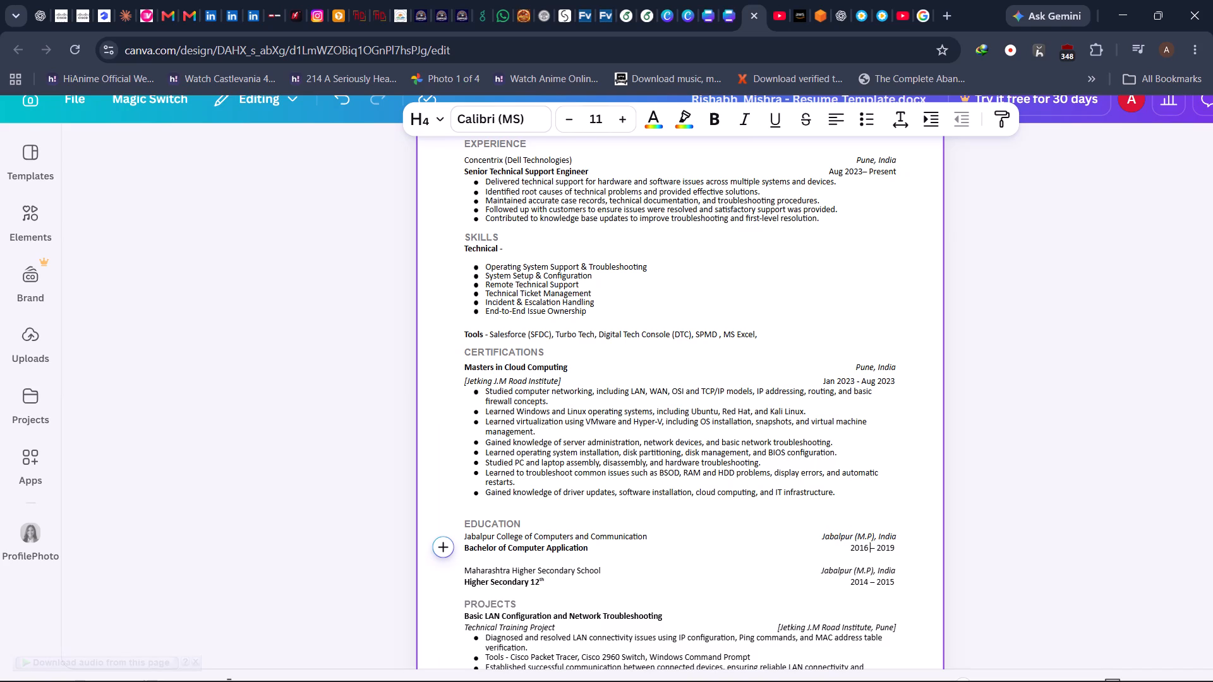
key(ctrl+shift+Right)
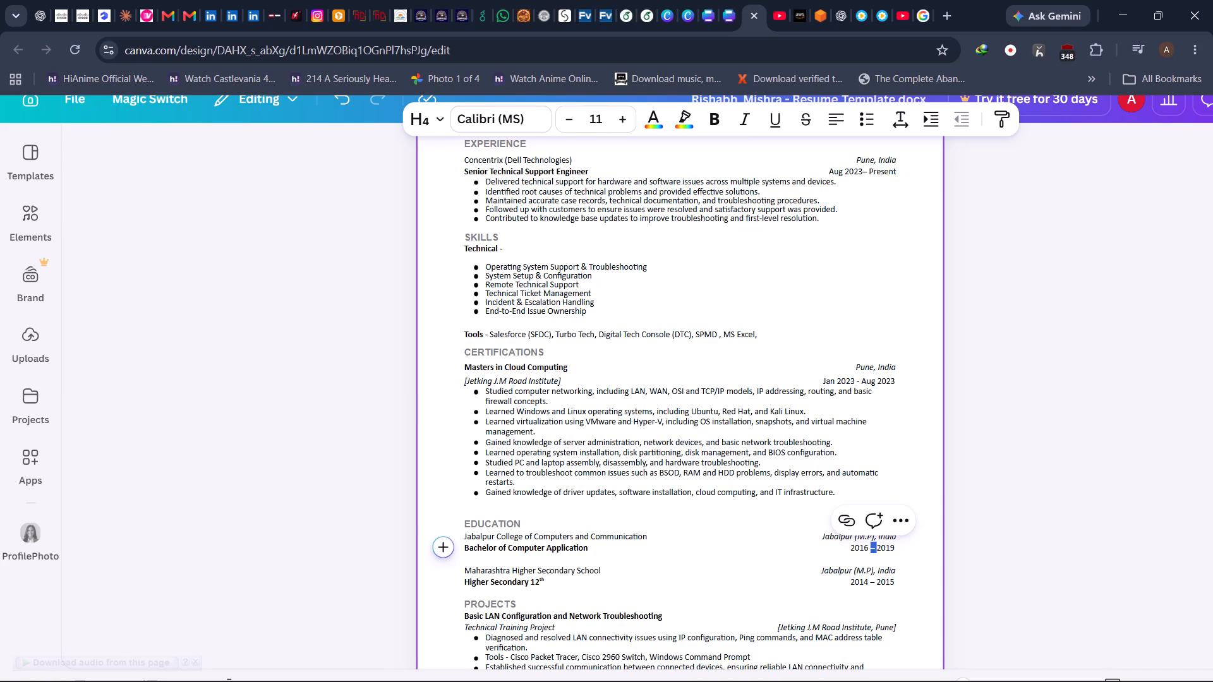
key(ctrl+c)
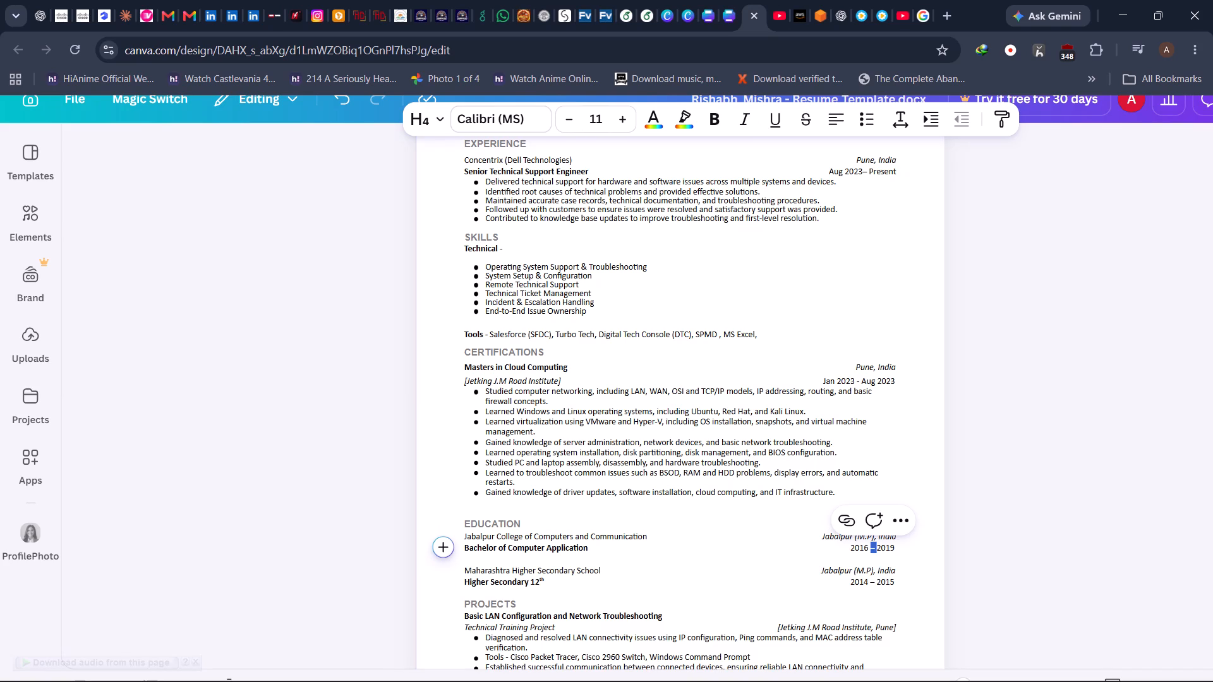
click(859, 380)
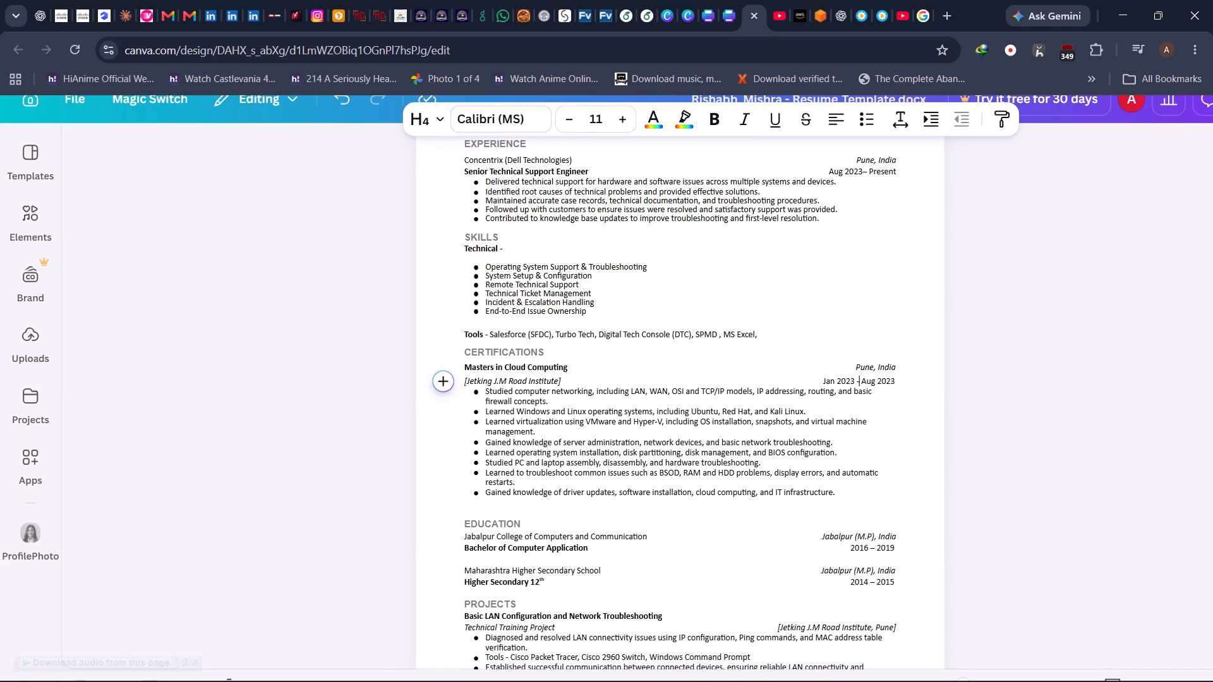
double_click(859, 380)
key(BackSpace)
key(BackSpace)
key(ctrl+v)
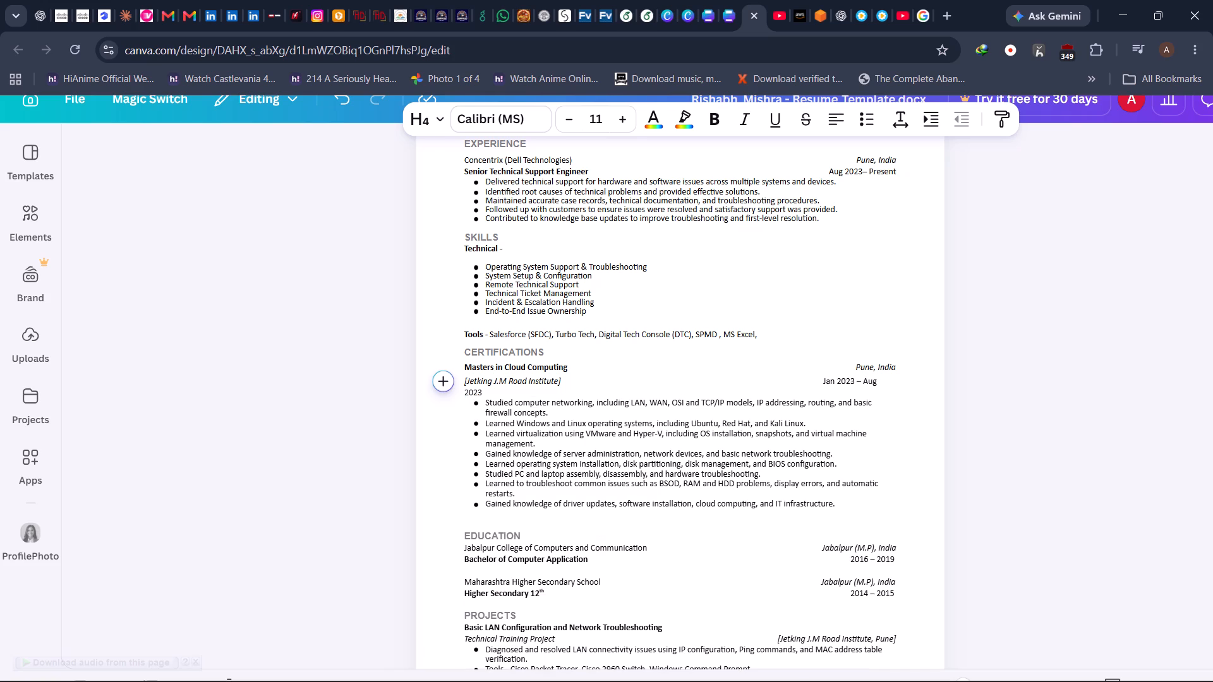
Remove a space before "Jan 2023" to bring the wrapped date range back onto one line.
key(ctrl+Left)
key(ctrl+Left)
key(ctrl+Left)
key(BackSpace)
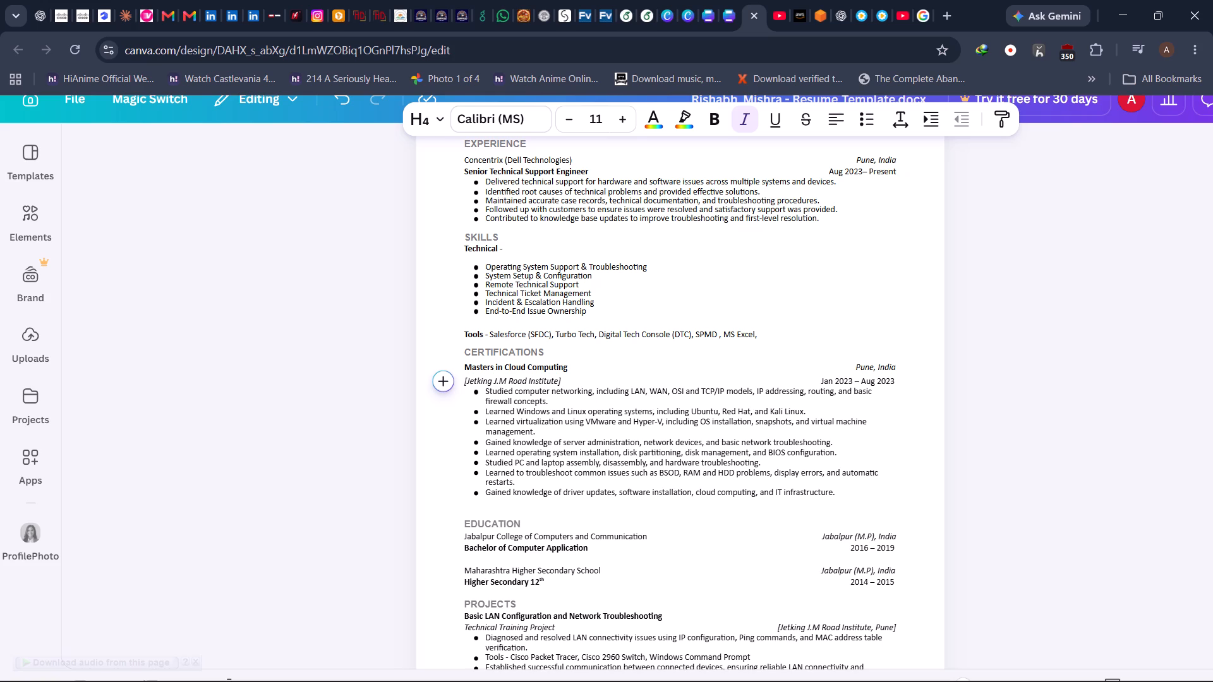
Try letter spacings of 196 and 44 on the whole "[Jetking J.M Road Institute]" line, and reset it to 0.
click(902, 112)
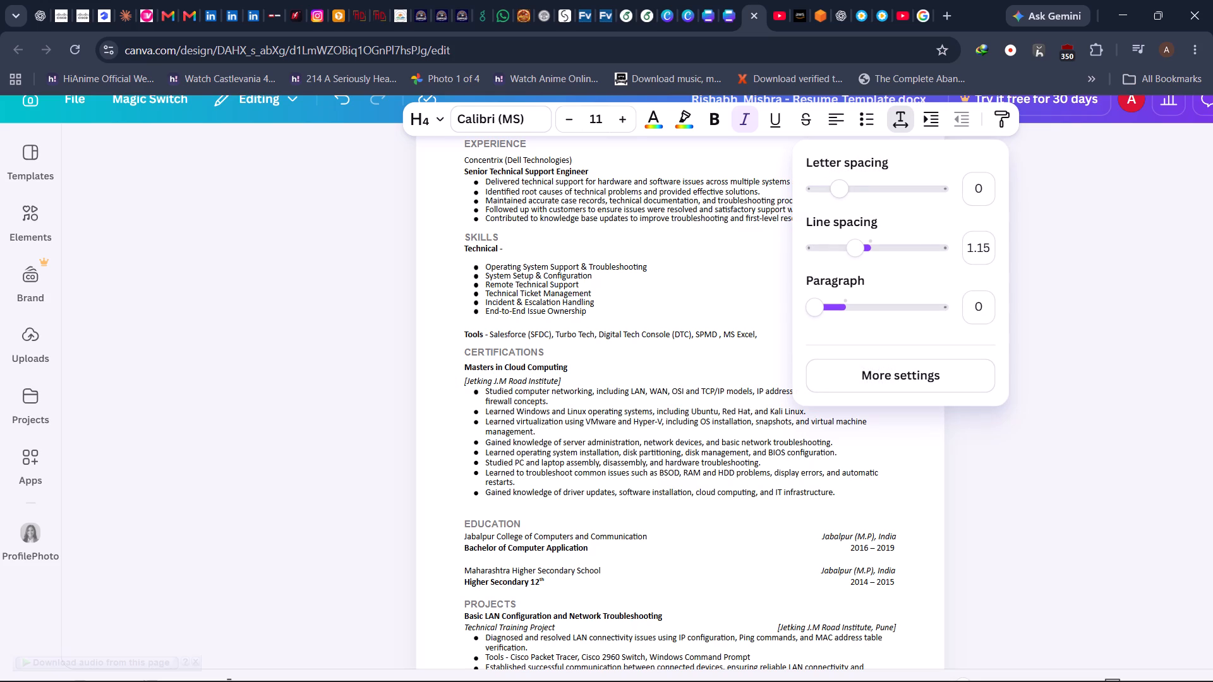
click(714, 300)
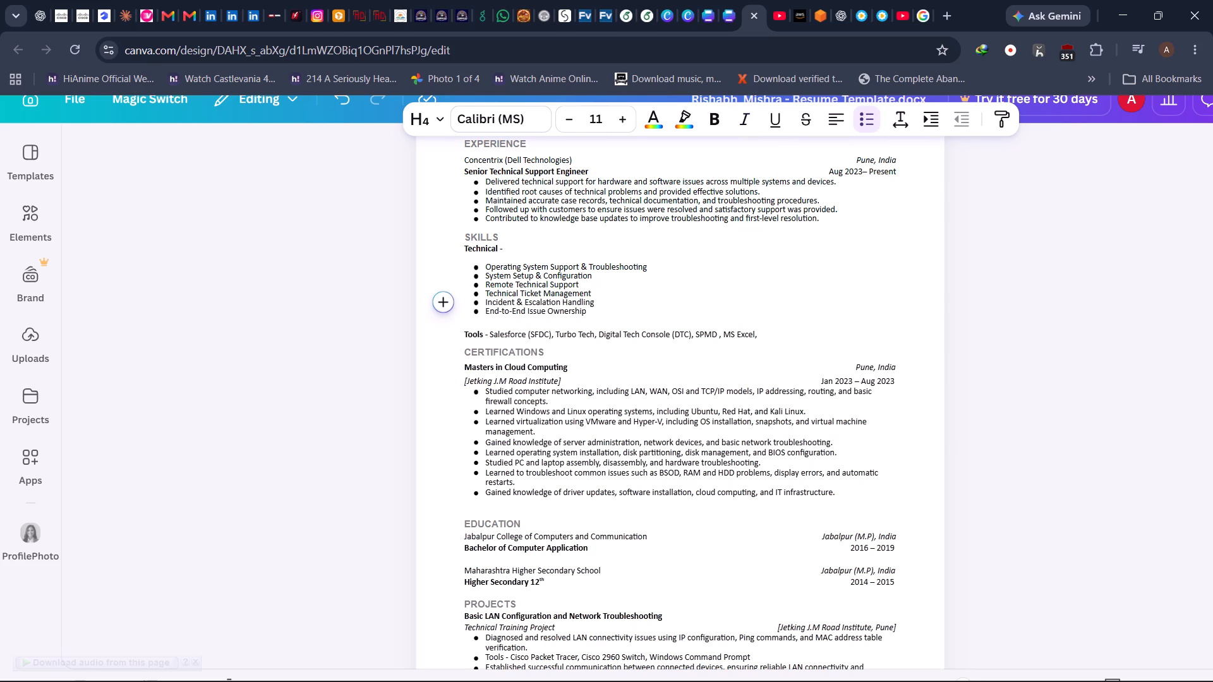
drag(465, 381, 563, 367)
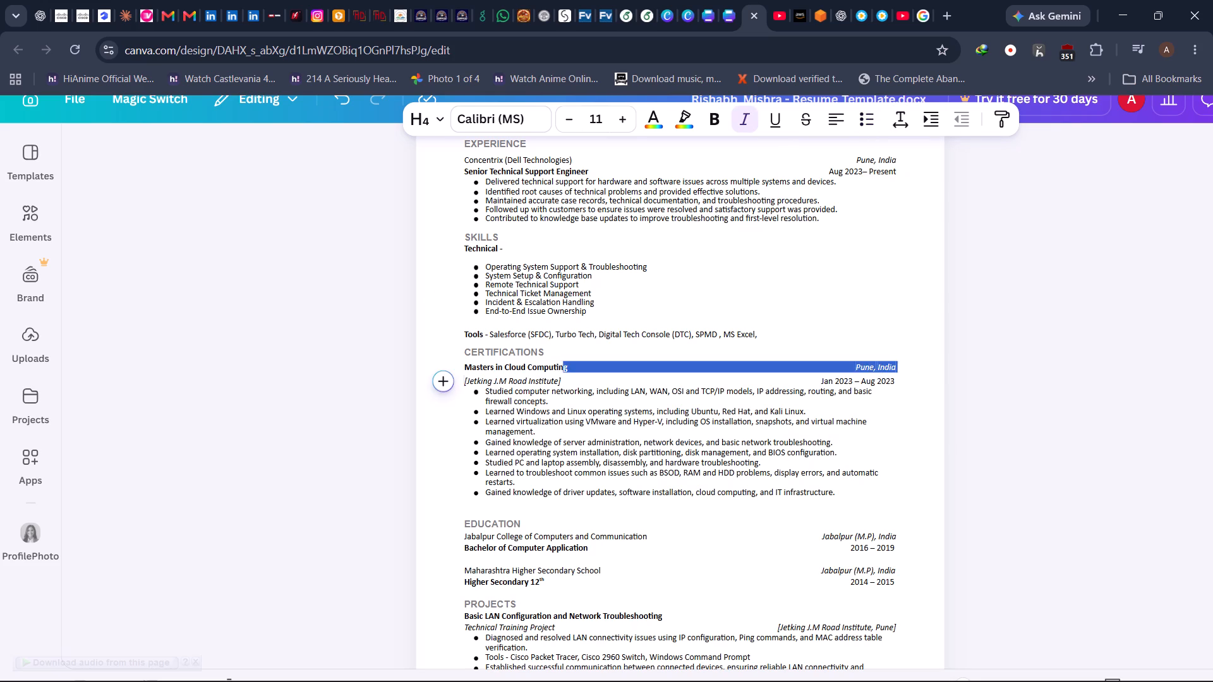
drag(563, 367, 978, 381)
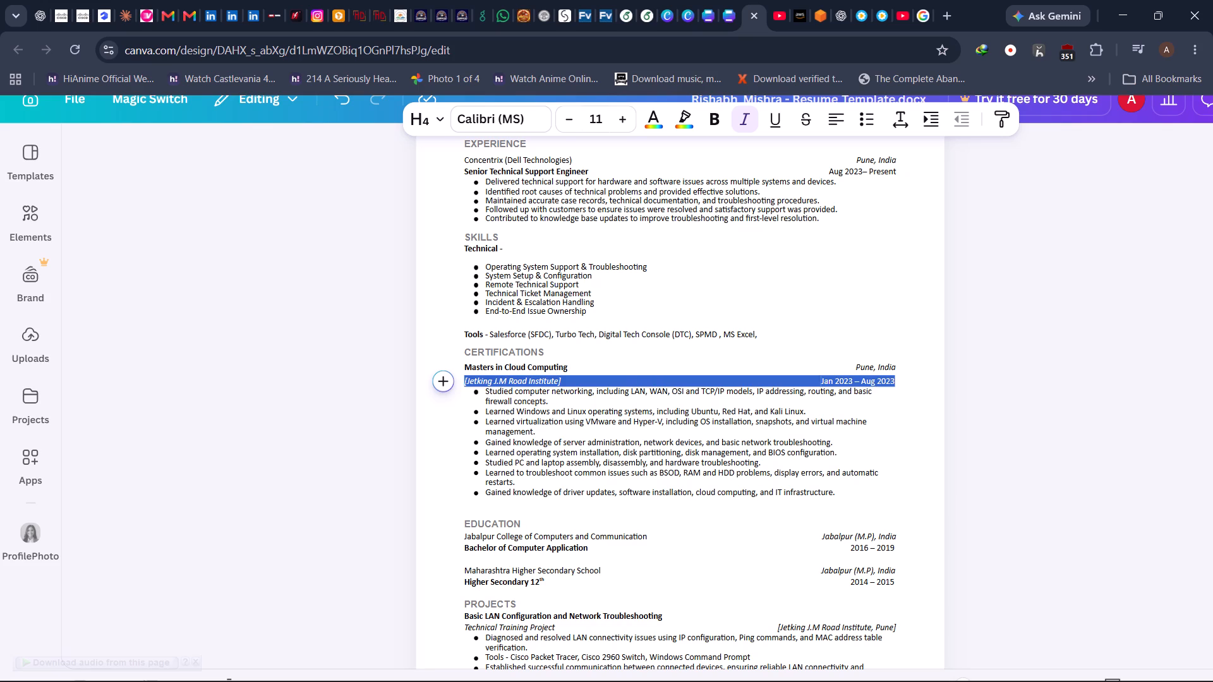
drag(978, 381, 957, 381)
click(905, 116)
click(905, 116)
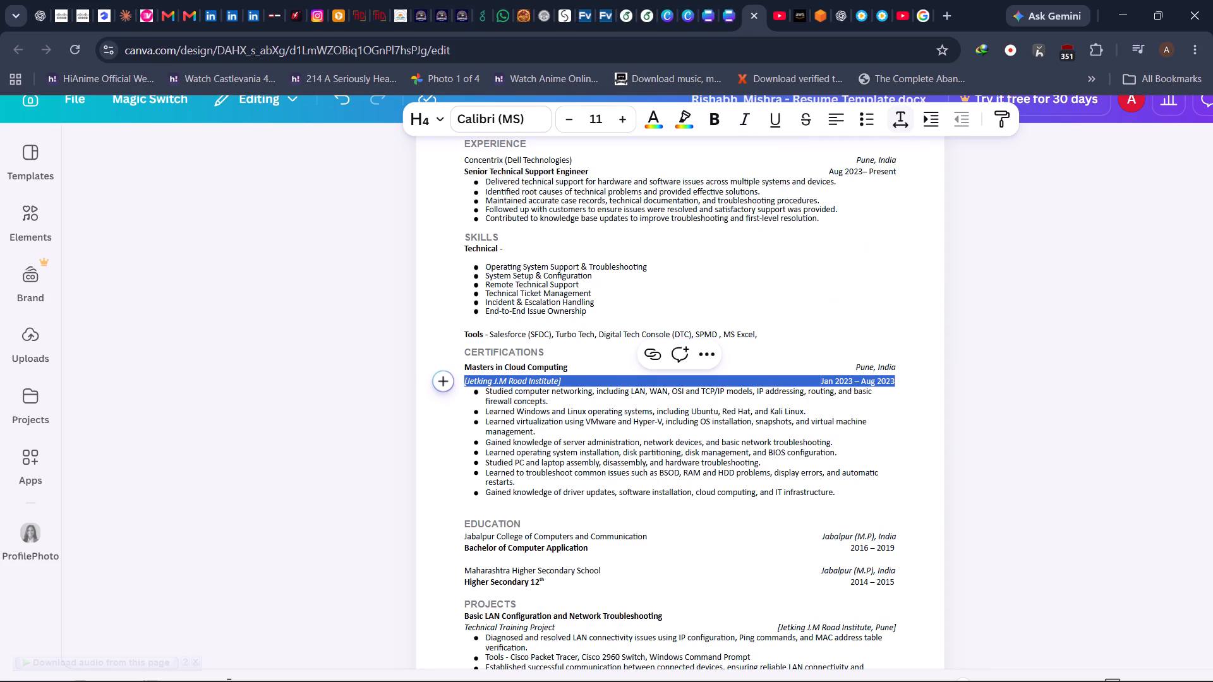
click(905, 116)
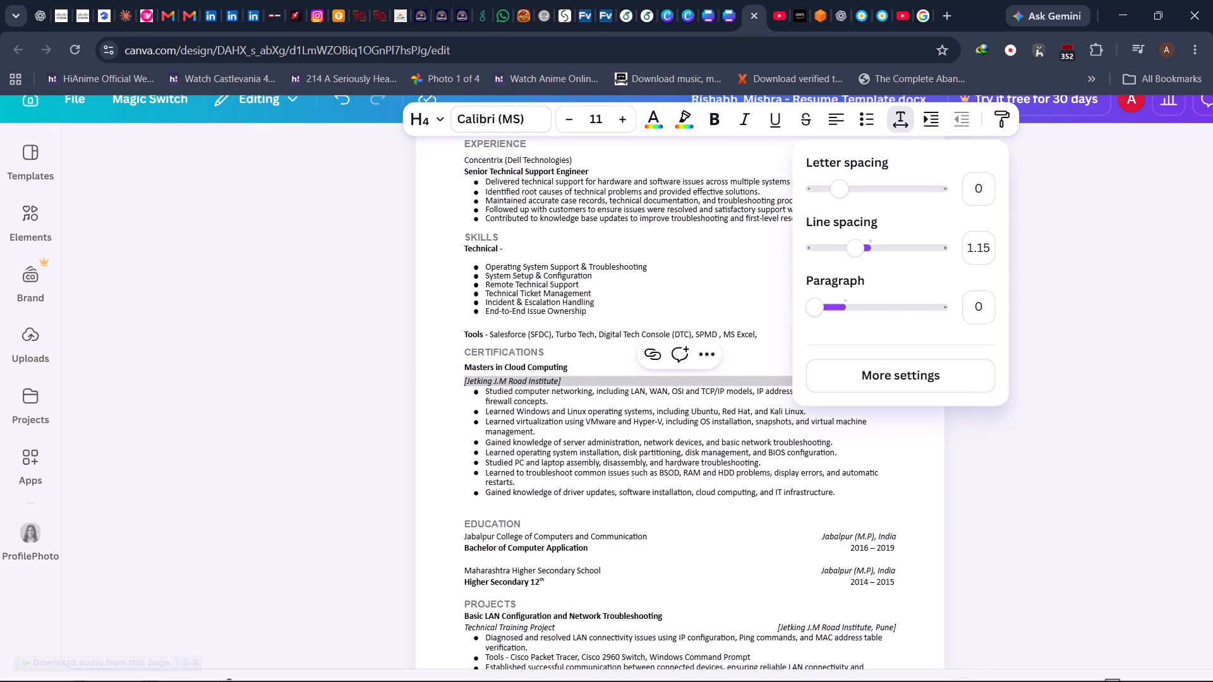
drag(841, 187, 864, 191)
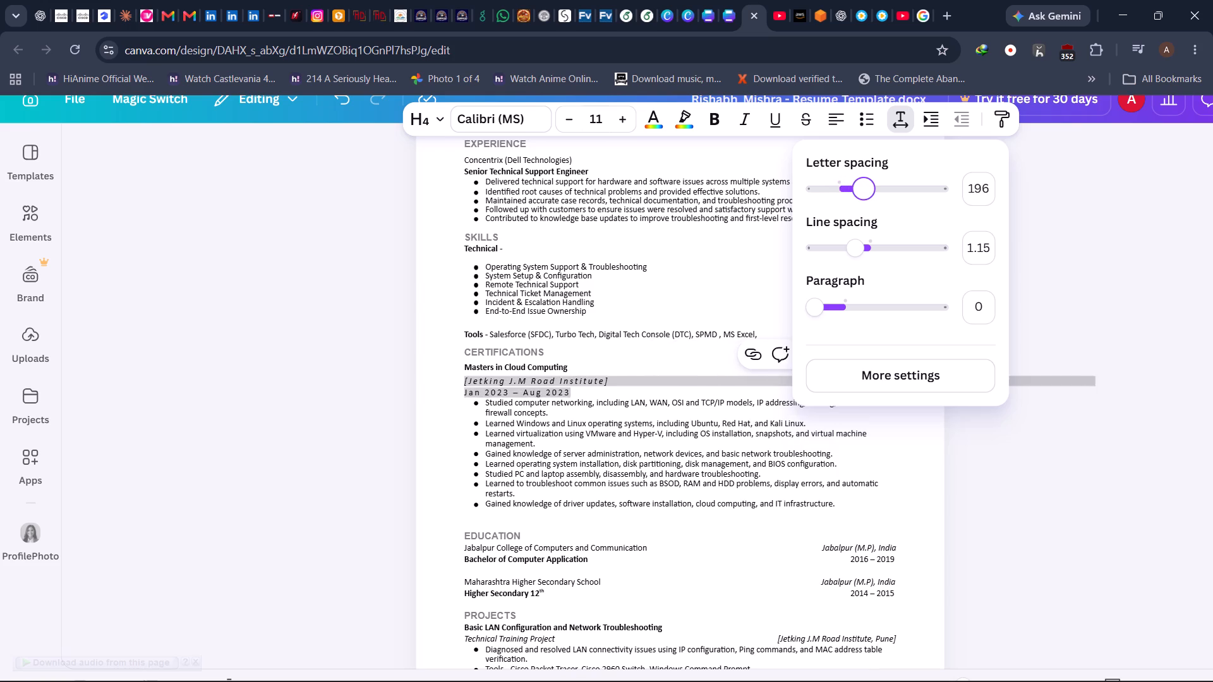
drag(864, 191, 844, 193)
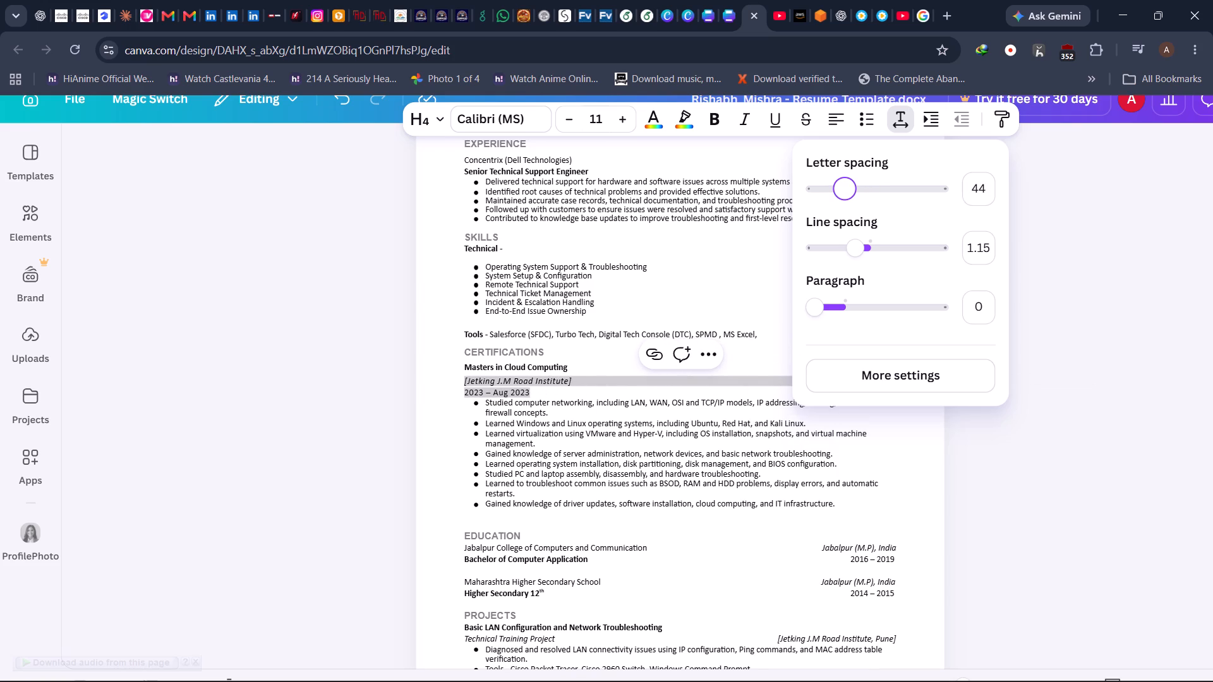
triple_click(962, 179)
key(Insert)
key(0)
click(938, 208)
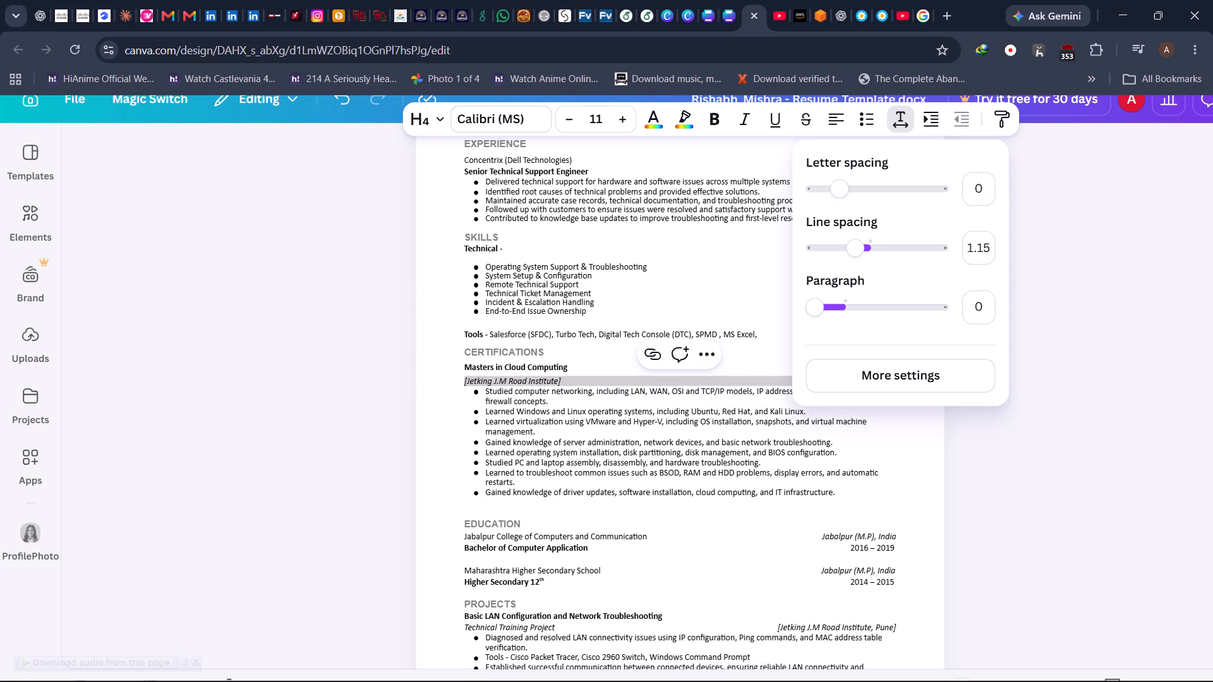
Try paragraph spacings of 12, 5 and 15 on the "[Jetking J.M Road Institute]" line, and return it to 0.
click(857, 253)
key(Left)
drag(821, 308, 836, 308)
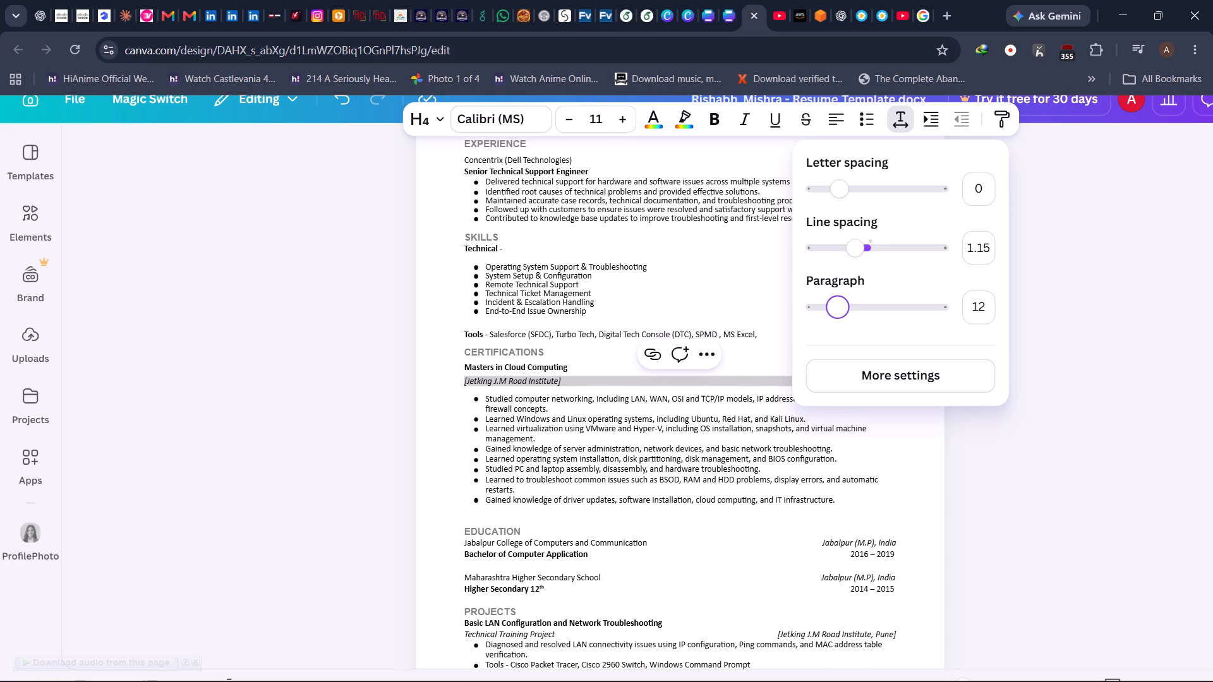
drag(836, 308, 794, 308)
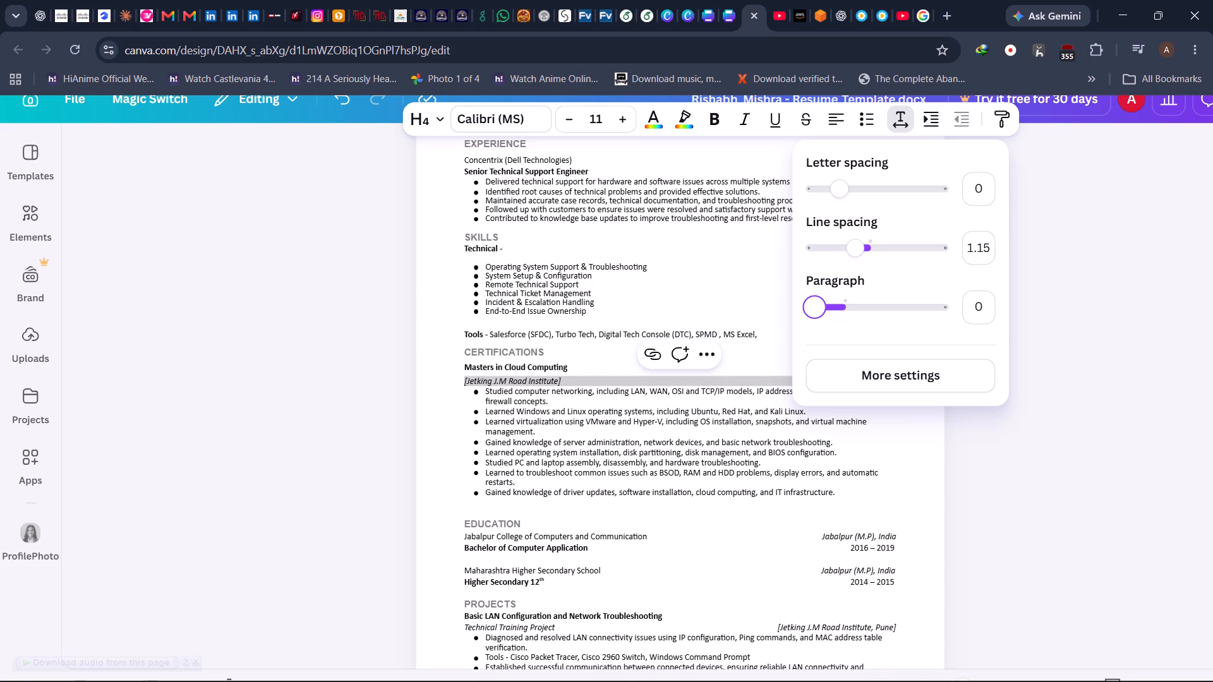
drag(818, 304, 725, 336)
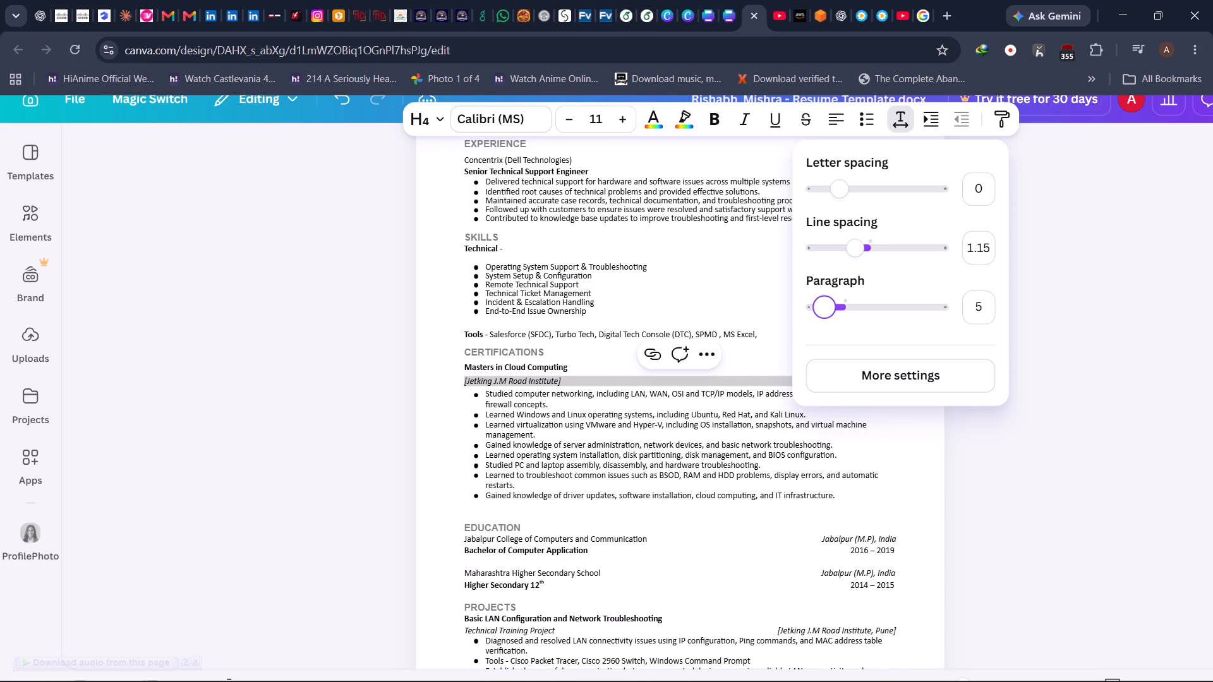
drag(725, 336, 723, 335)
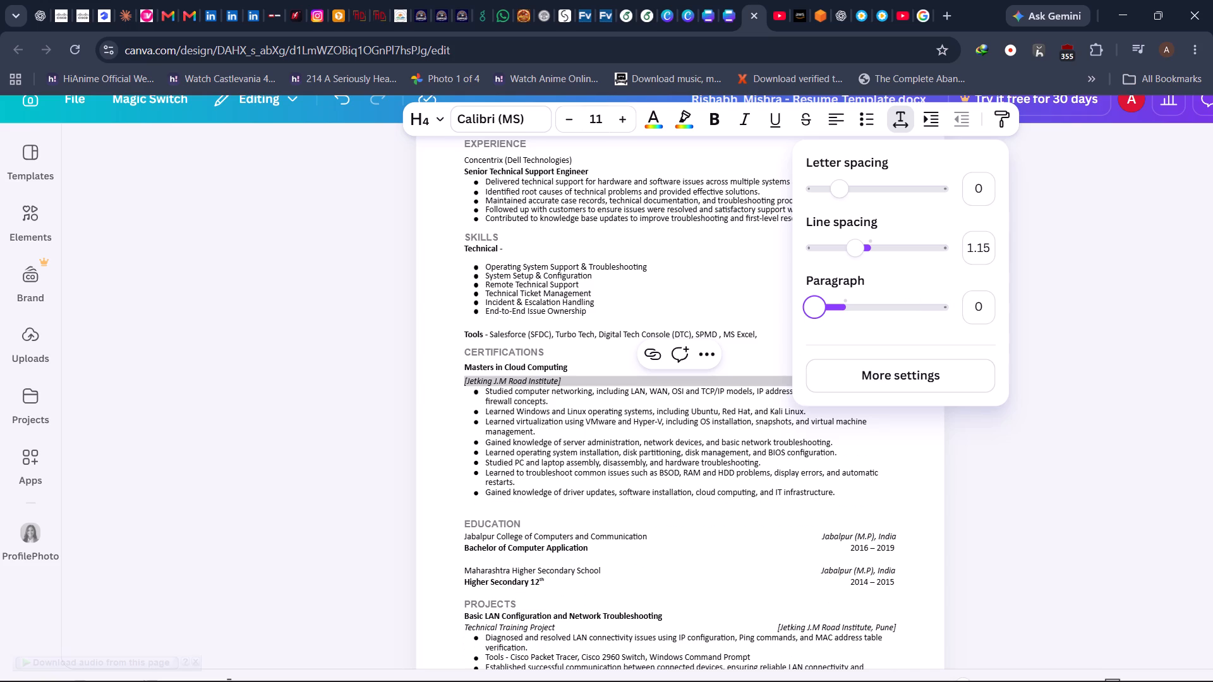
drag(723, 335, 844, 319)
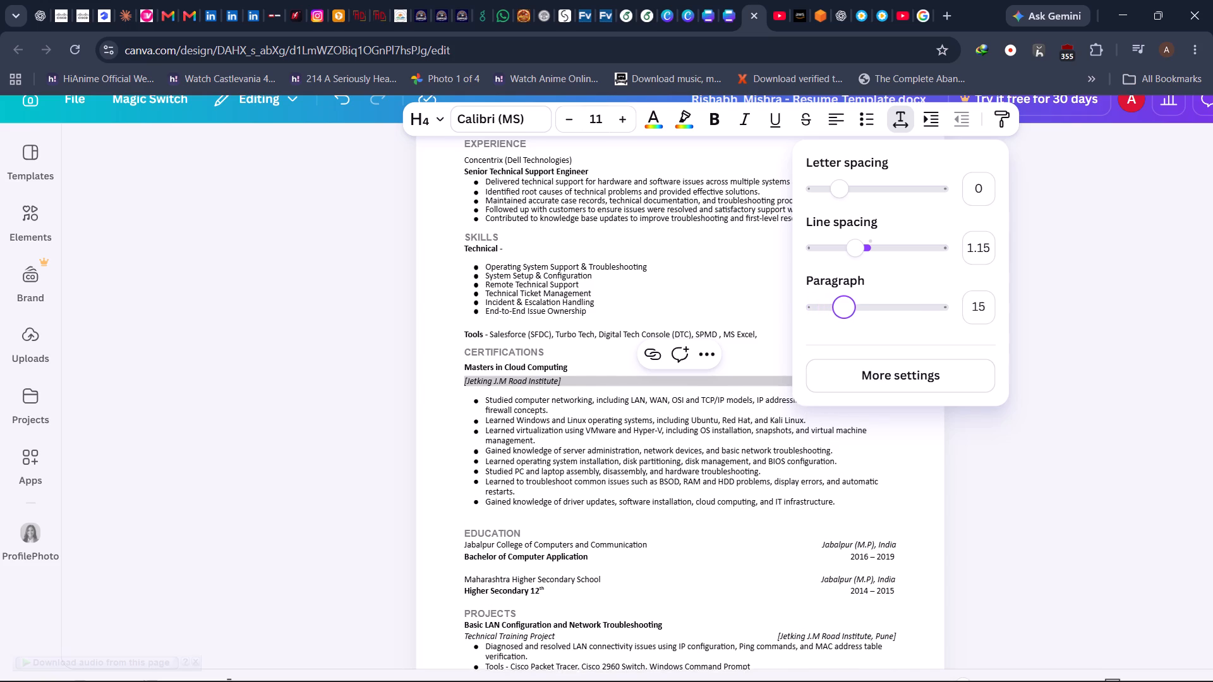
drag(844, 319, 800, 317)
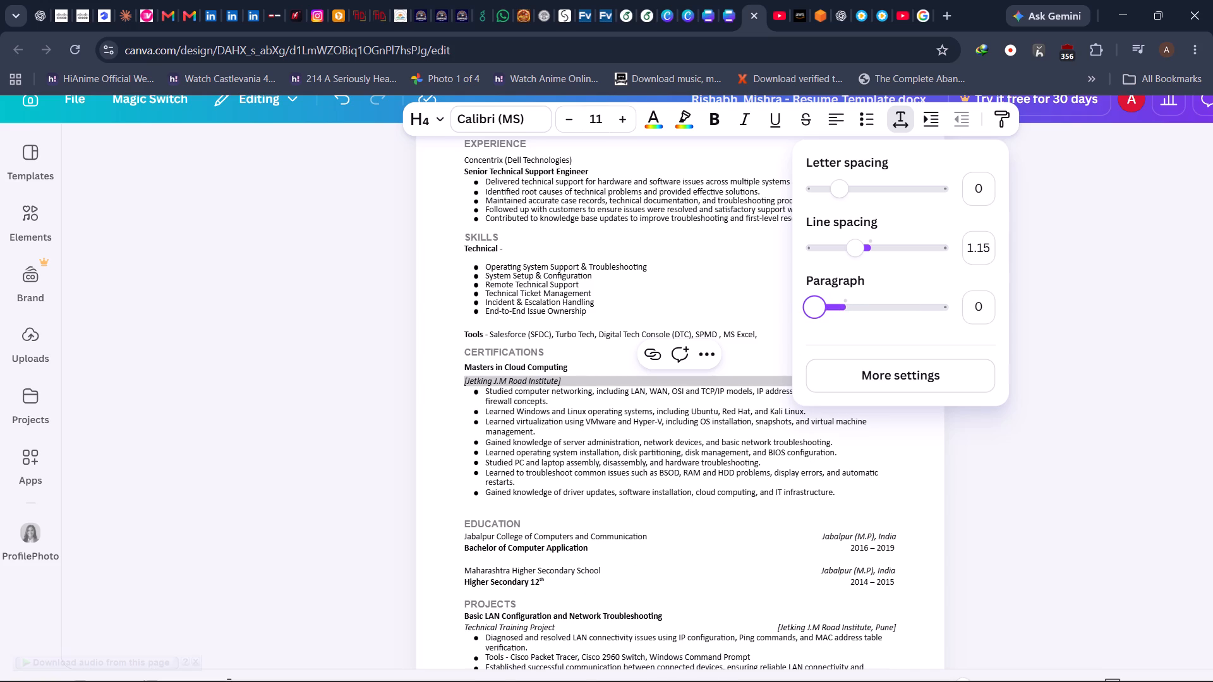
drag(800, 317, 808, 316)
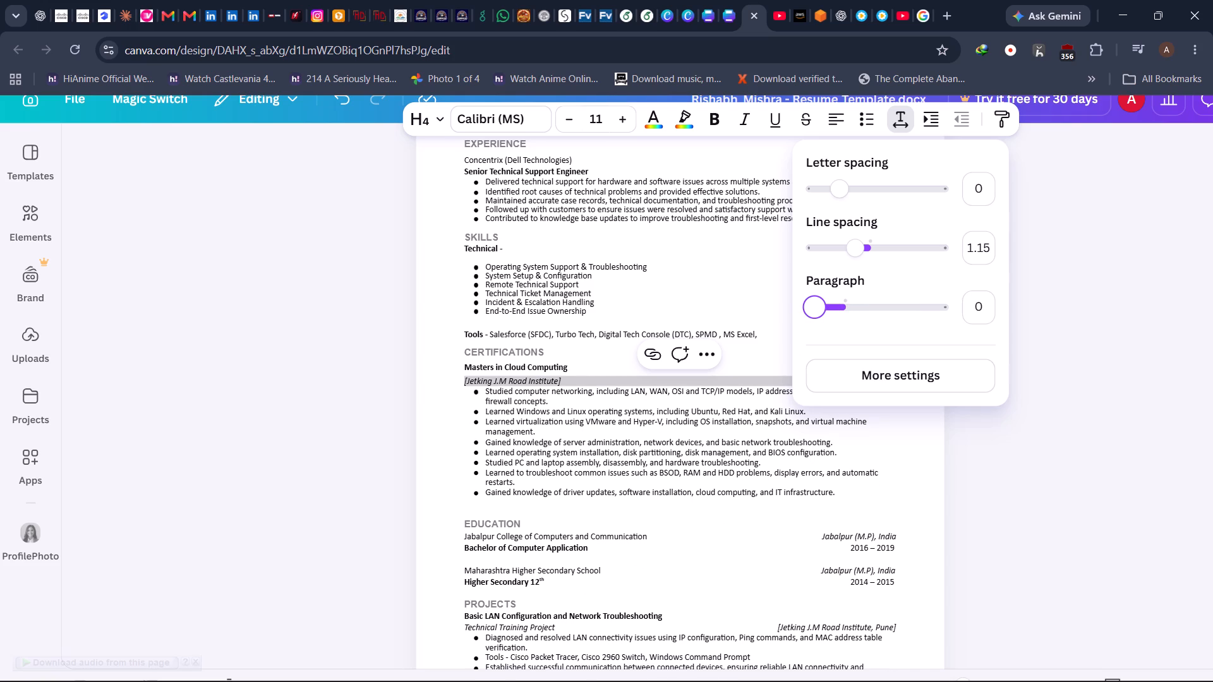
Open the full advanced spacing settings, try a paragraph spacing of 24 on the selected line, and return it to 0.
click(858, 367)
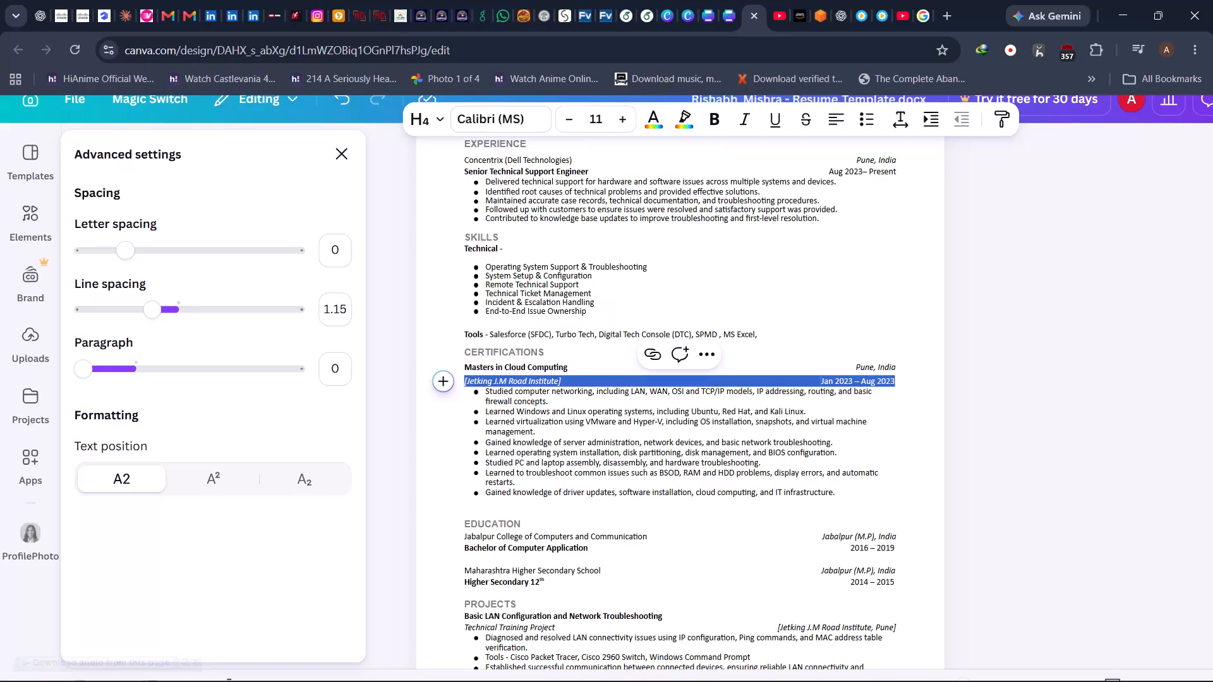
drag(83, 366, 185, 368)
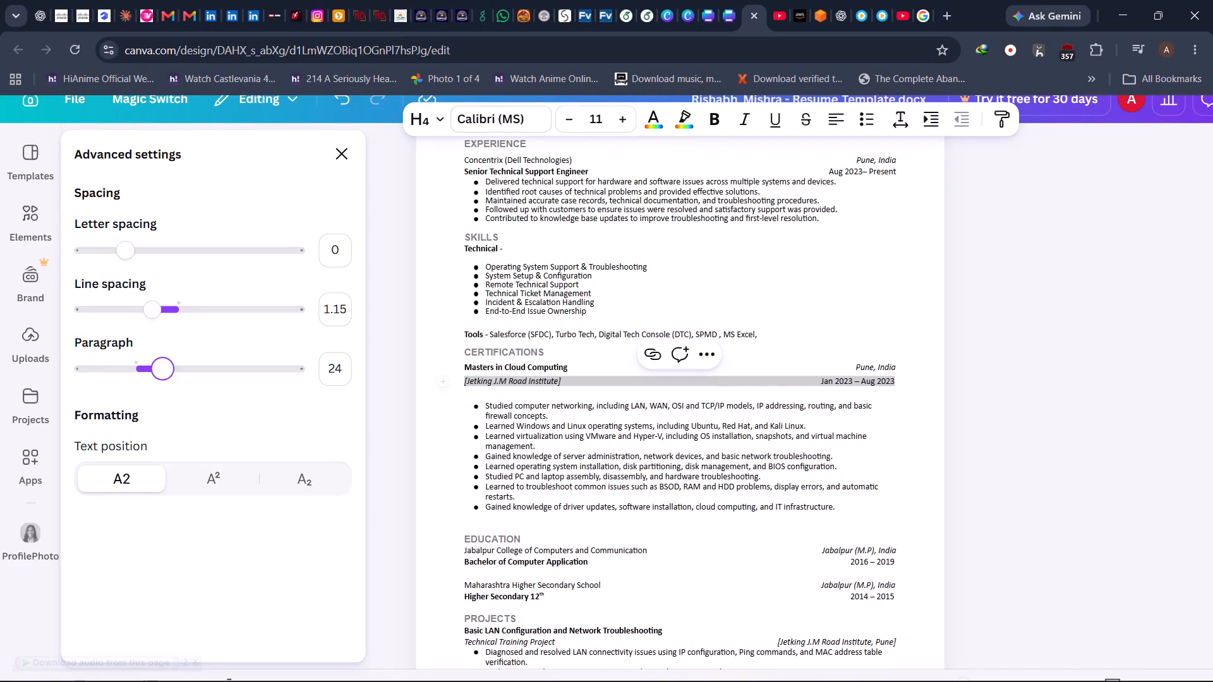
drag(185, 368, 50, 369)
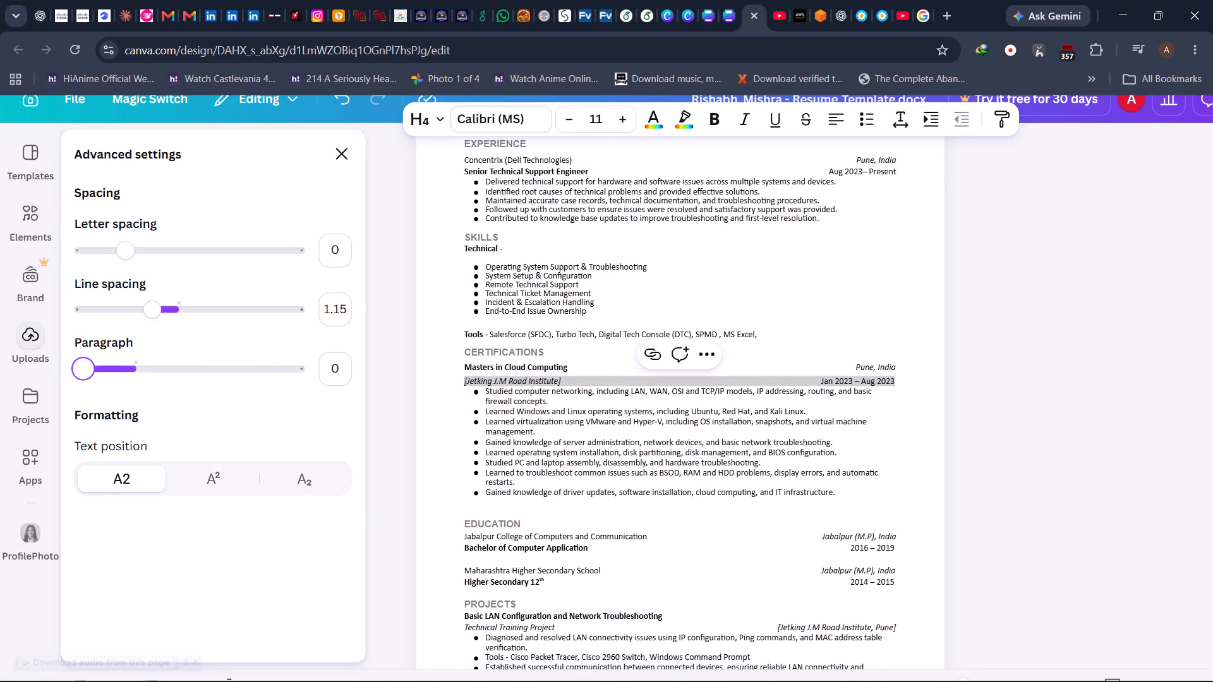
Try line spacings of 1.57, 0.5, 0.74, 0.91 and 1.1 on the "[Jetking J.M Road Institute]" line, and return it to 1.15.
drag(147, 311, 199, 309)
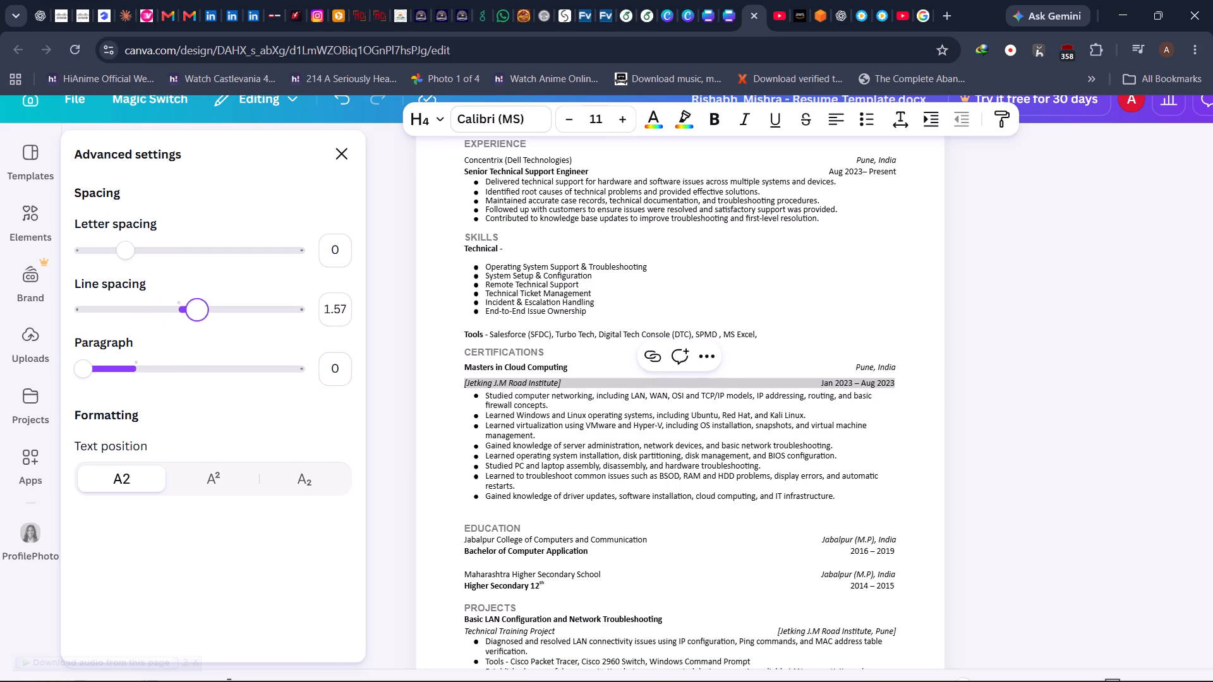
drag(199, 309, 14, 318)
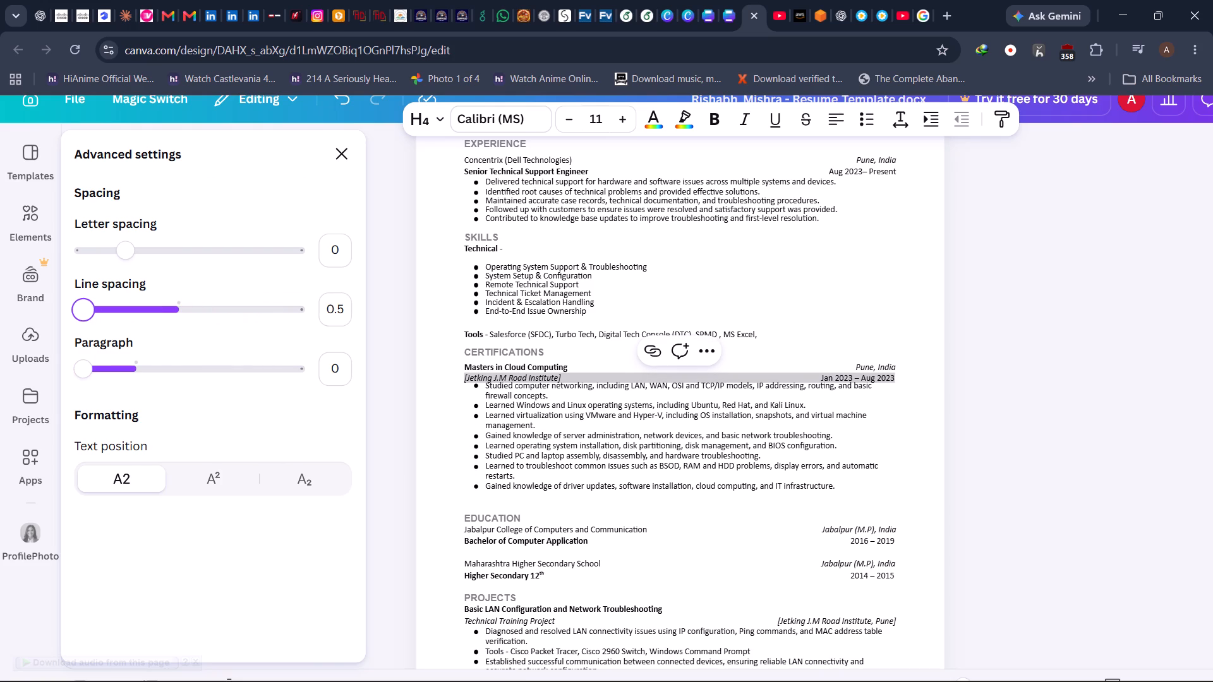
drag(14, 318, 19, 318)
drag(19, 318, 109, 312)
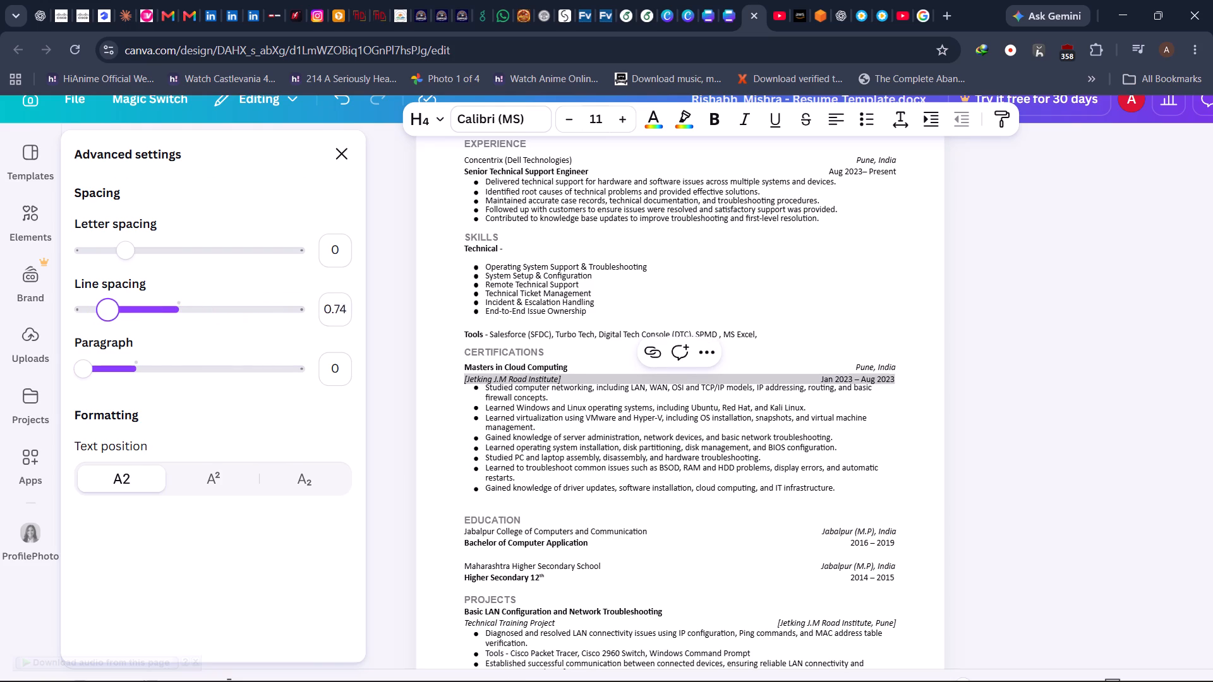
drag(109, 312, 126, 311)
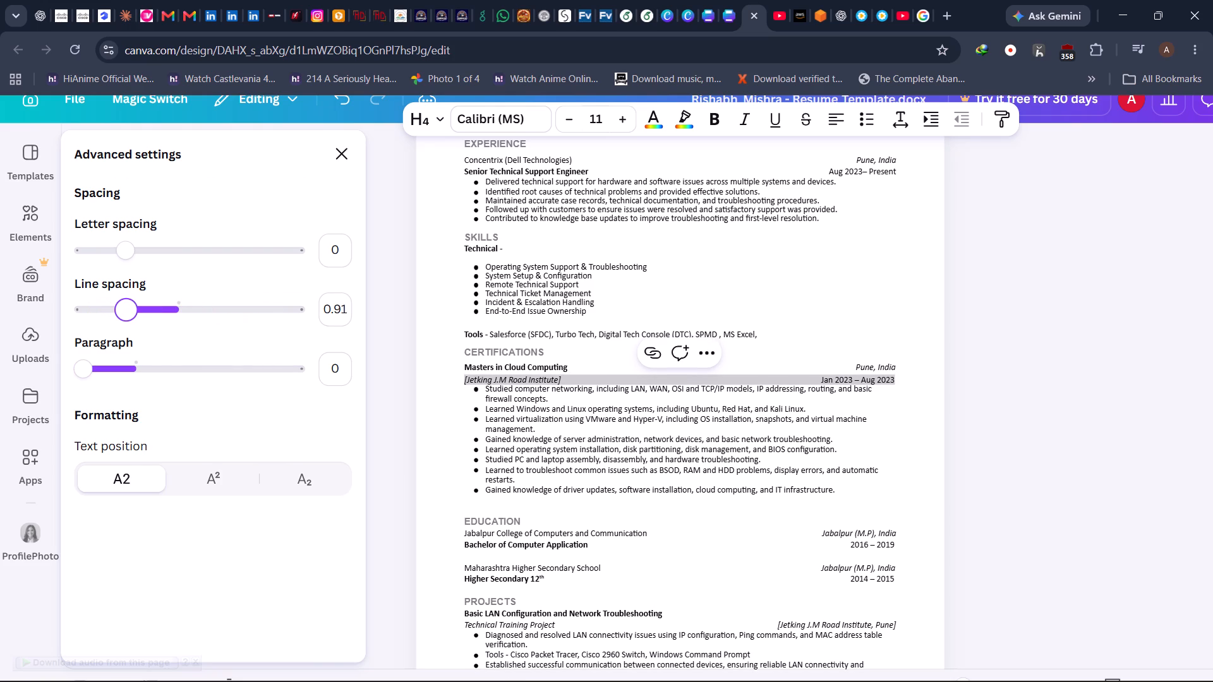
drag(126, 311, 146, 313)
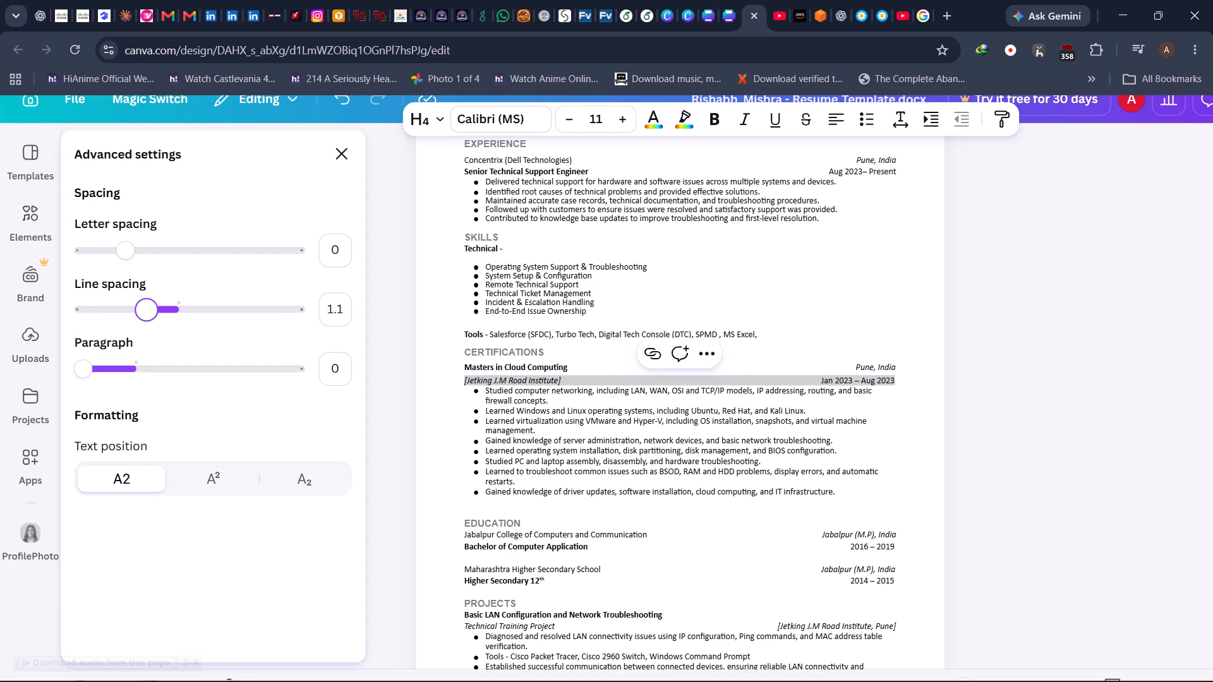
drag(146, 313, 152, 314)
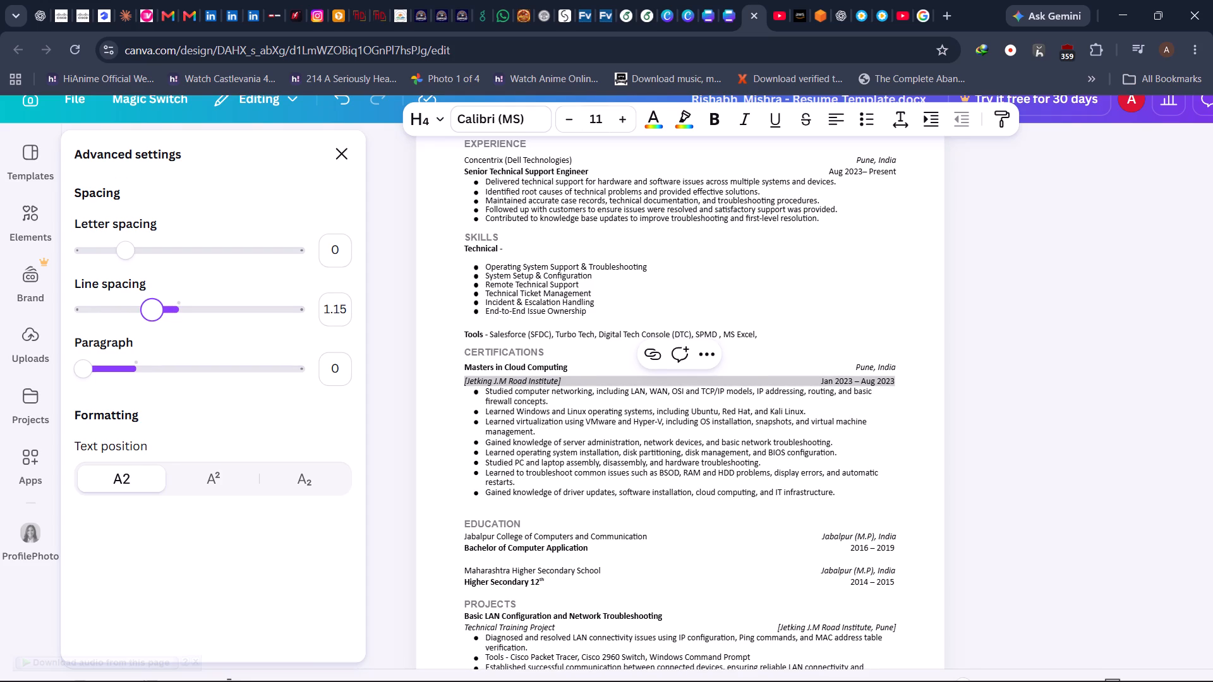
Check the spacing settings of the Education lines, the Skills heading, "Technical", a certification bullet and the "[Jetking J.M Road Institute]" line for comparison.
click(579, 537)
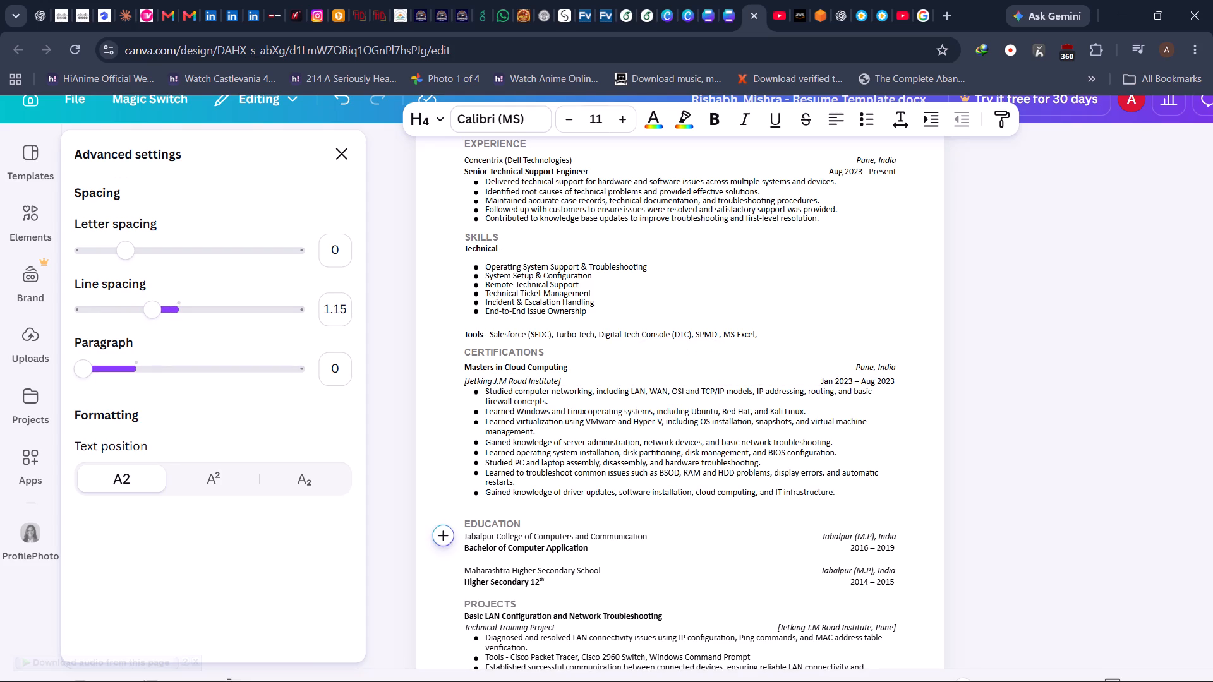
double_click(574, 539)
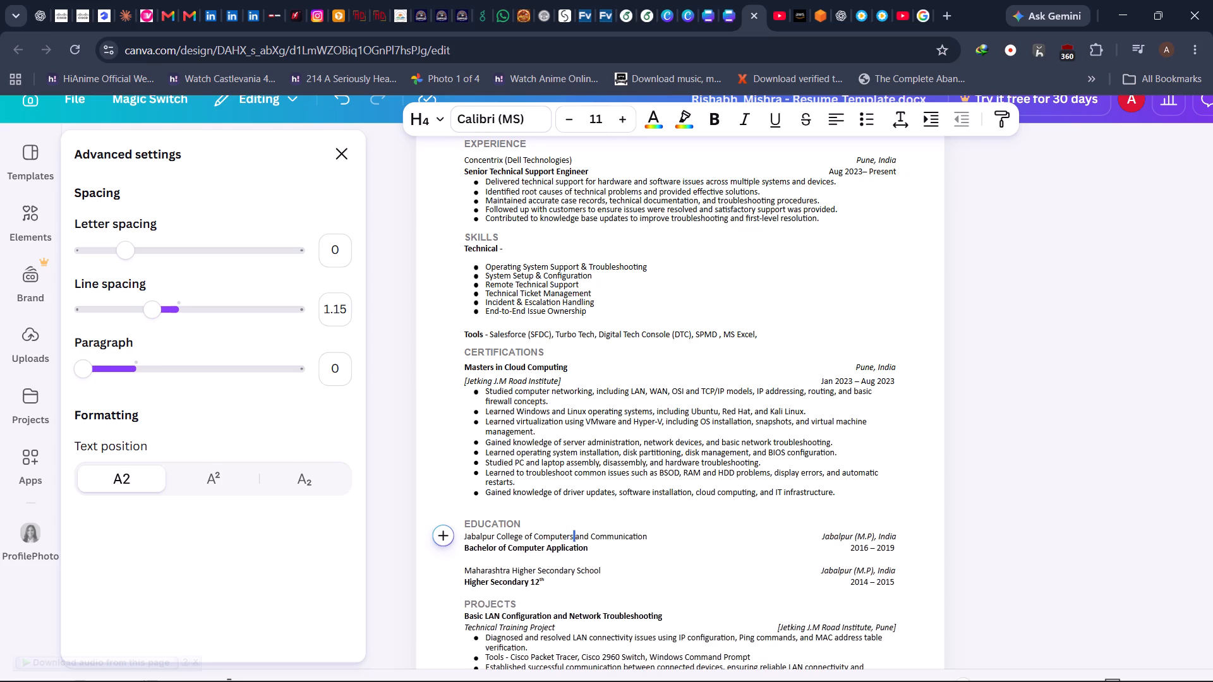
double_click(561, 539)
double_click(546, 550)
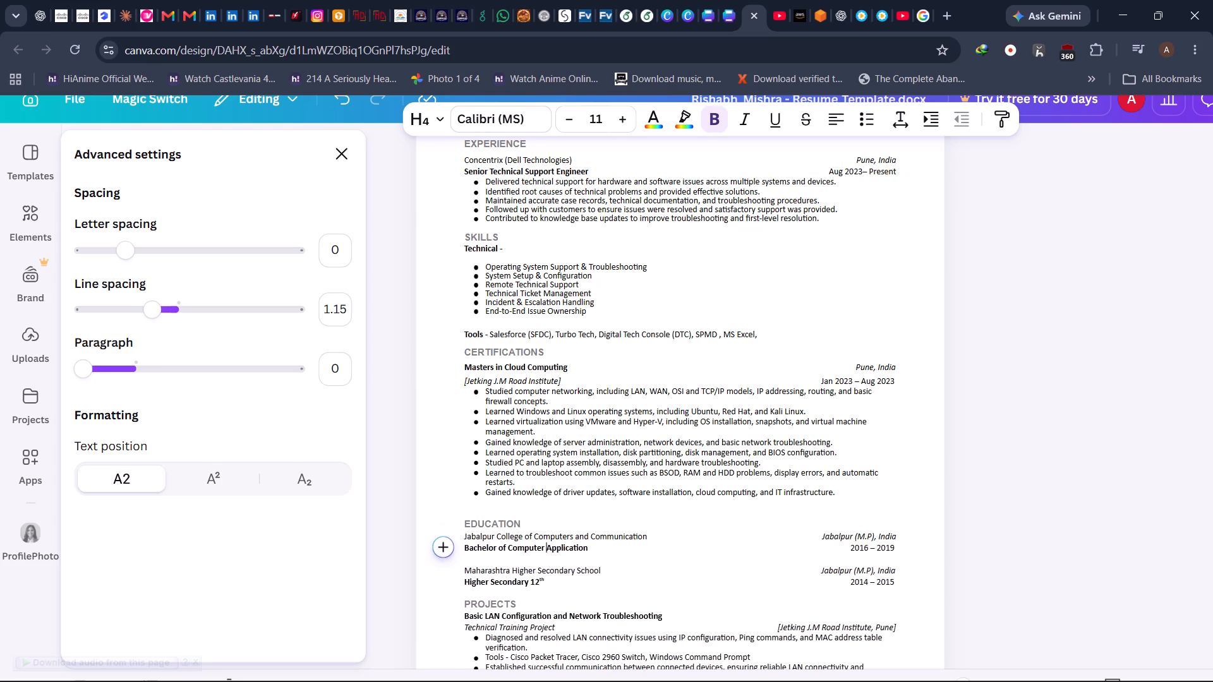
click(546, 550)
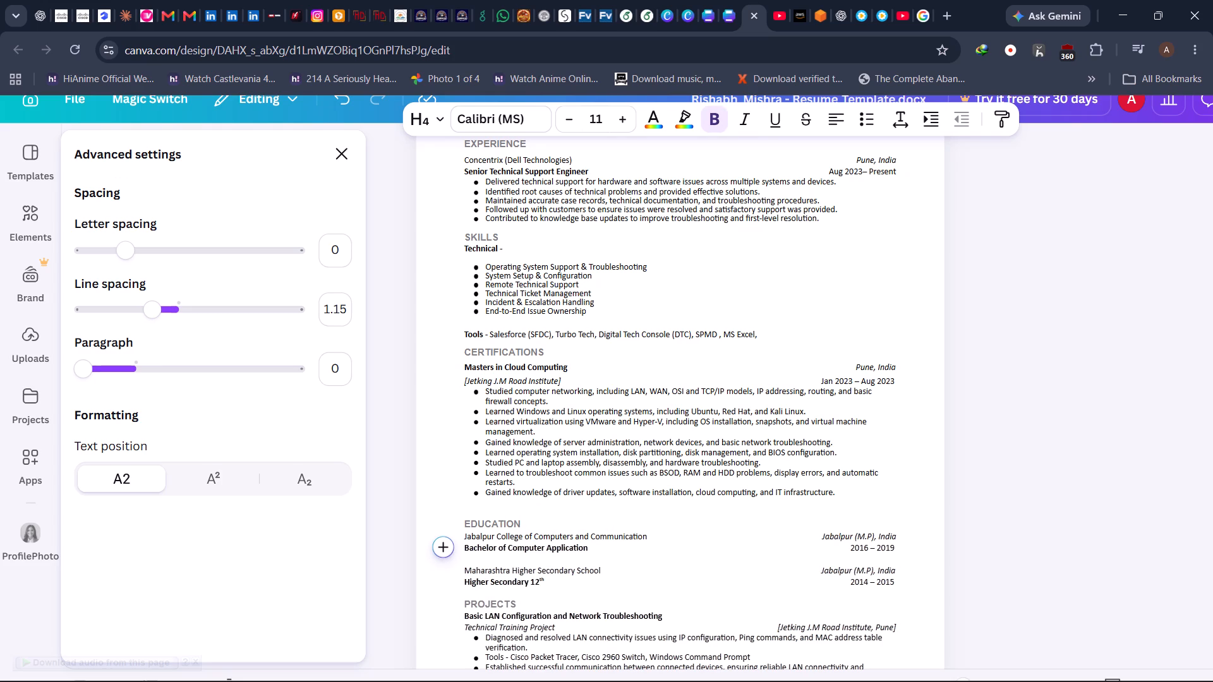
double_click(843, 538)
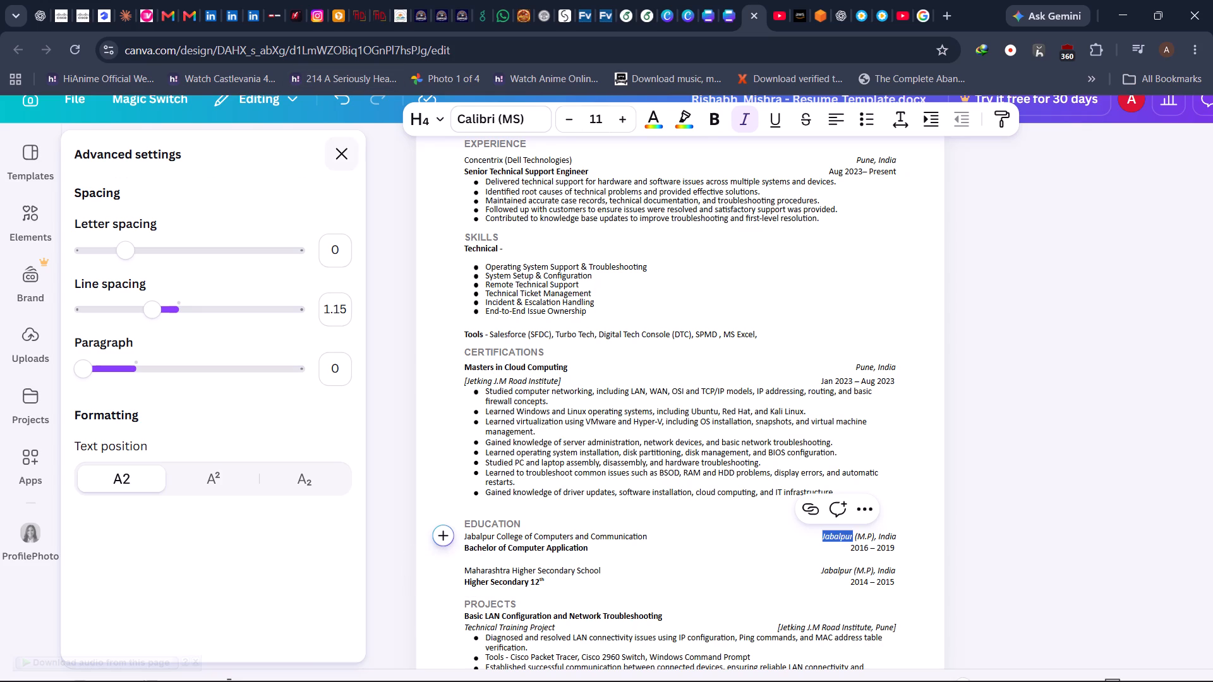
double_click(485, 232)
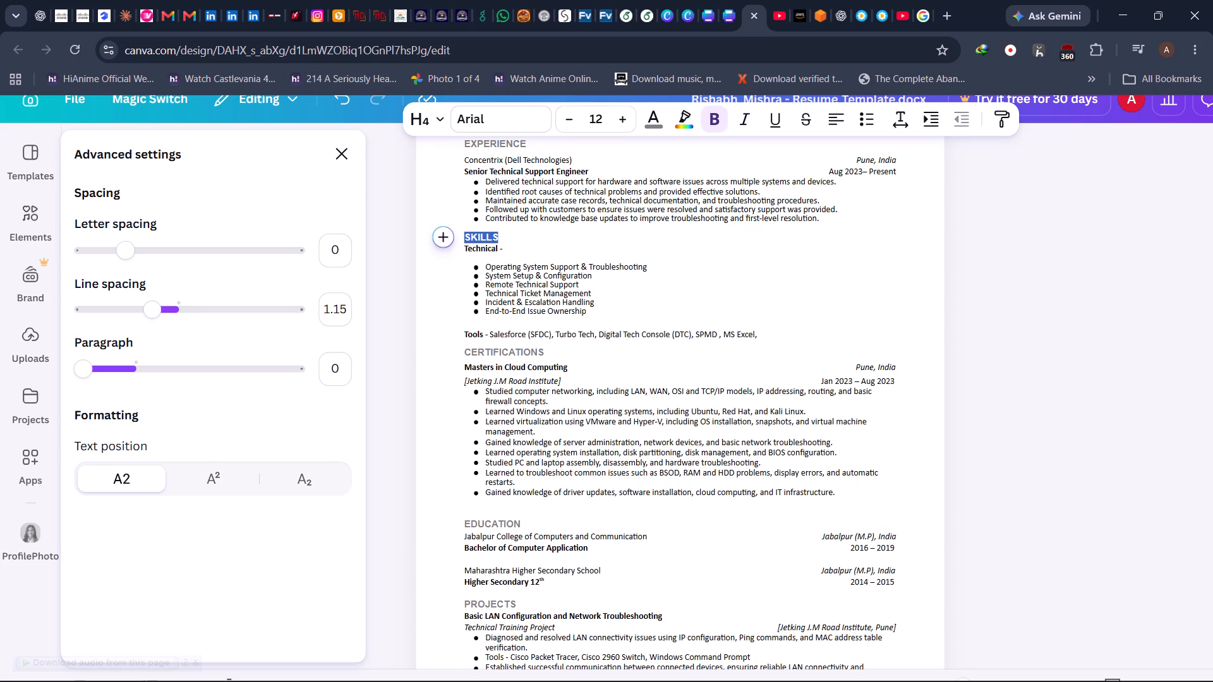
double_click(476, 251)
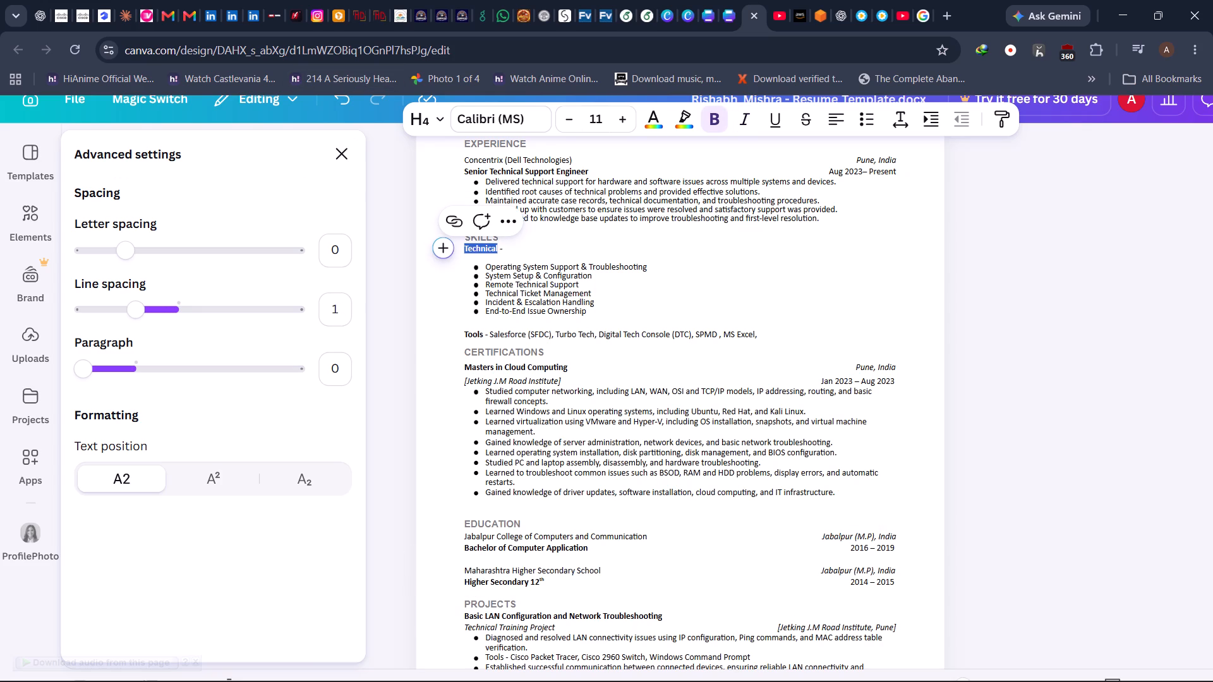
double_click(525, 414)
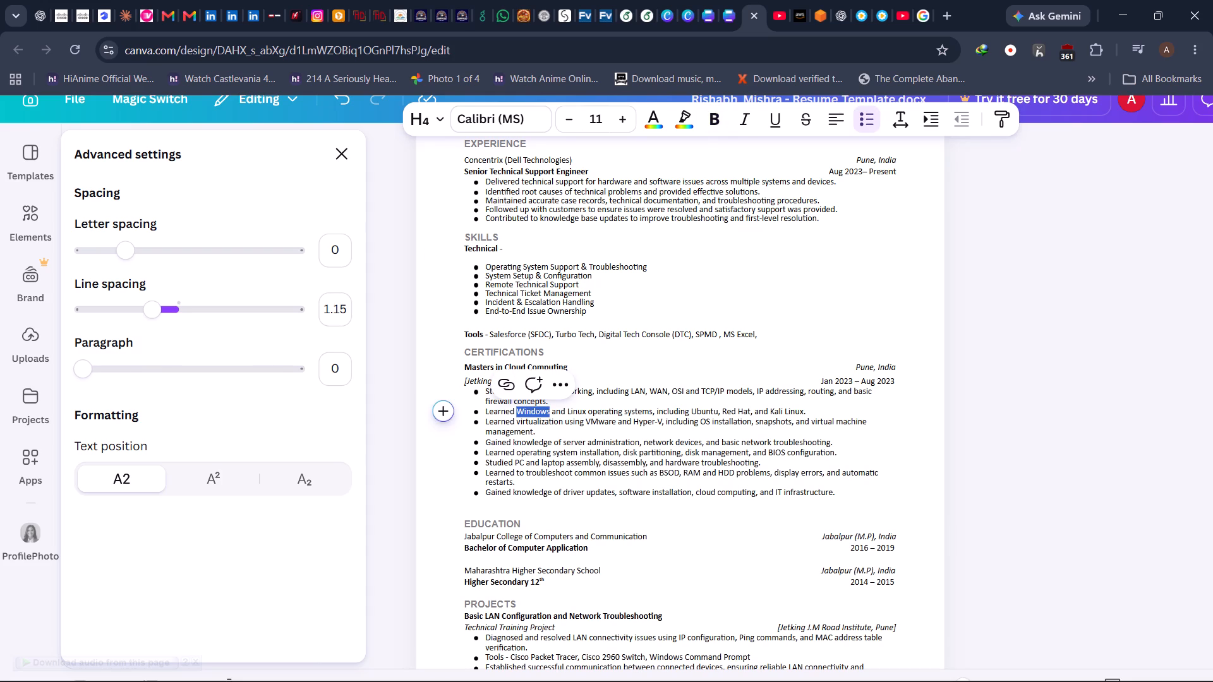
double_click(474, 381)
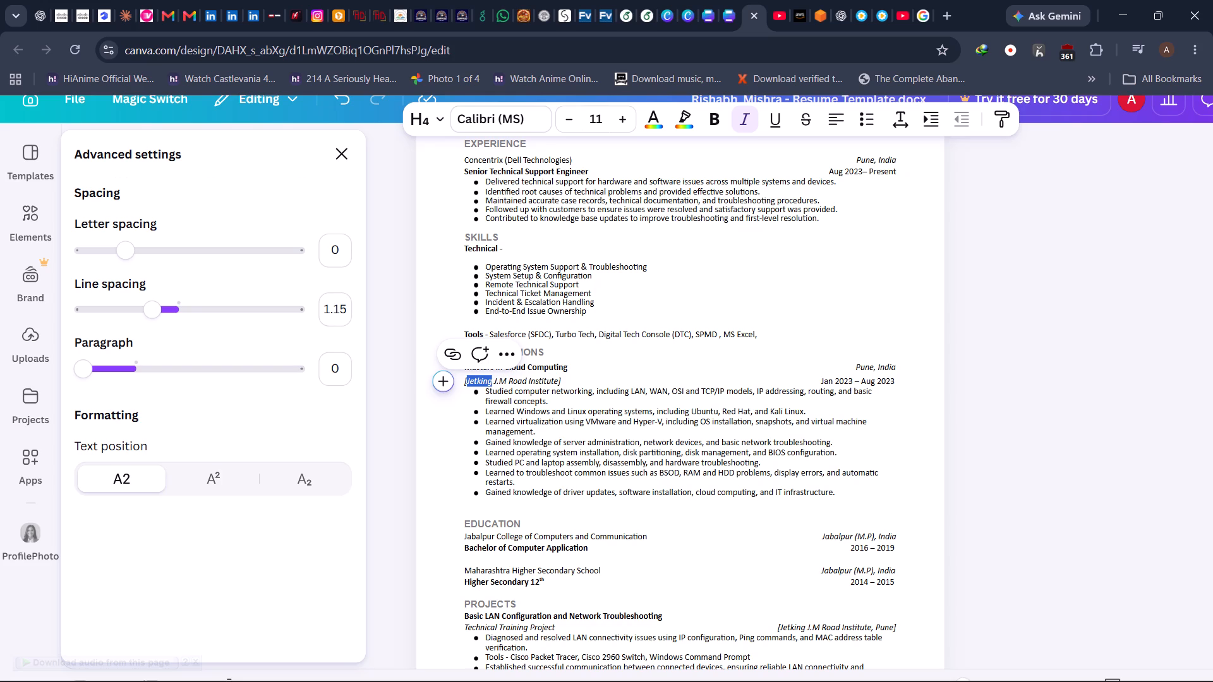
Set the whole "[Jetking J.M Road Institute]" line, including its date range, to a line spacing of 0.86 and a paragraph spacing of 8.
drag(896, 384, 522, 396)
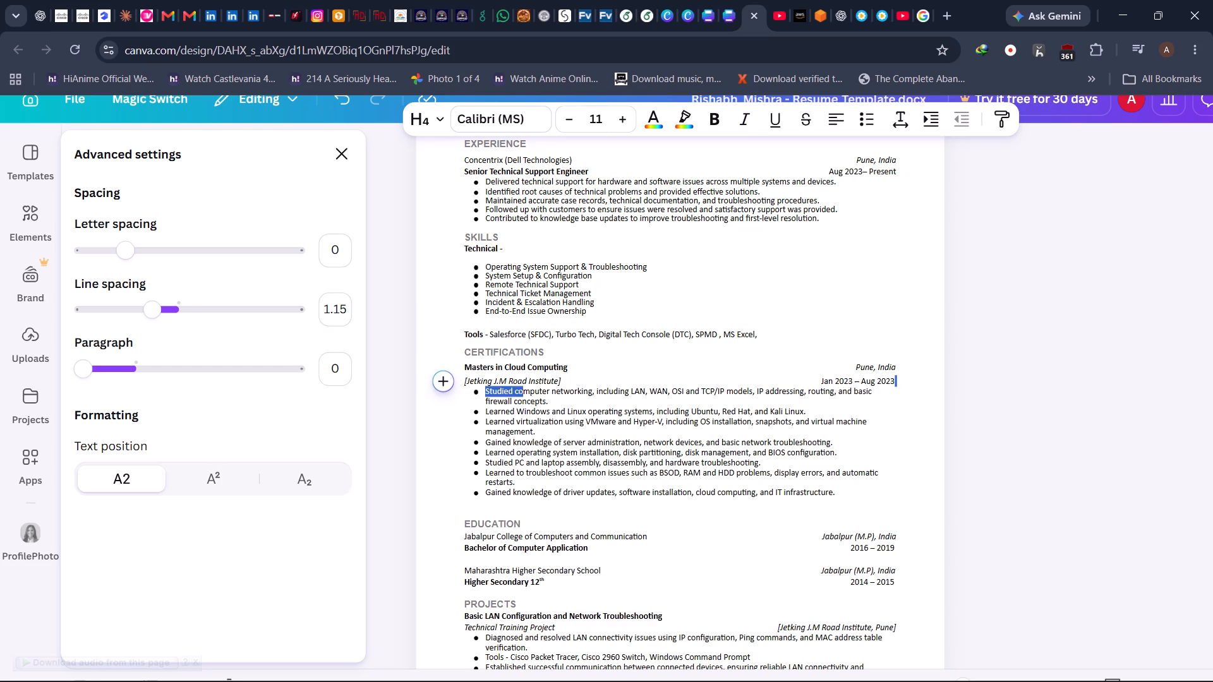
drag(522, 396, 461, 385)
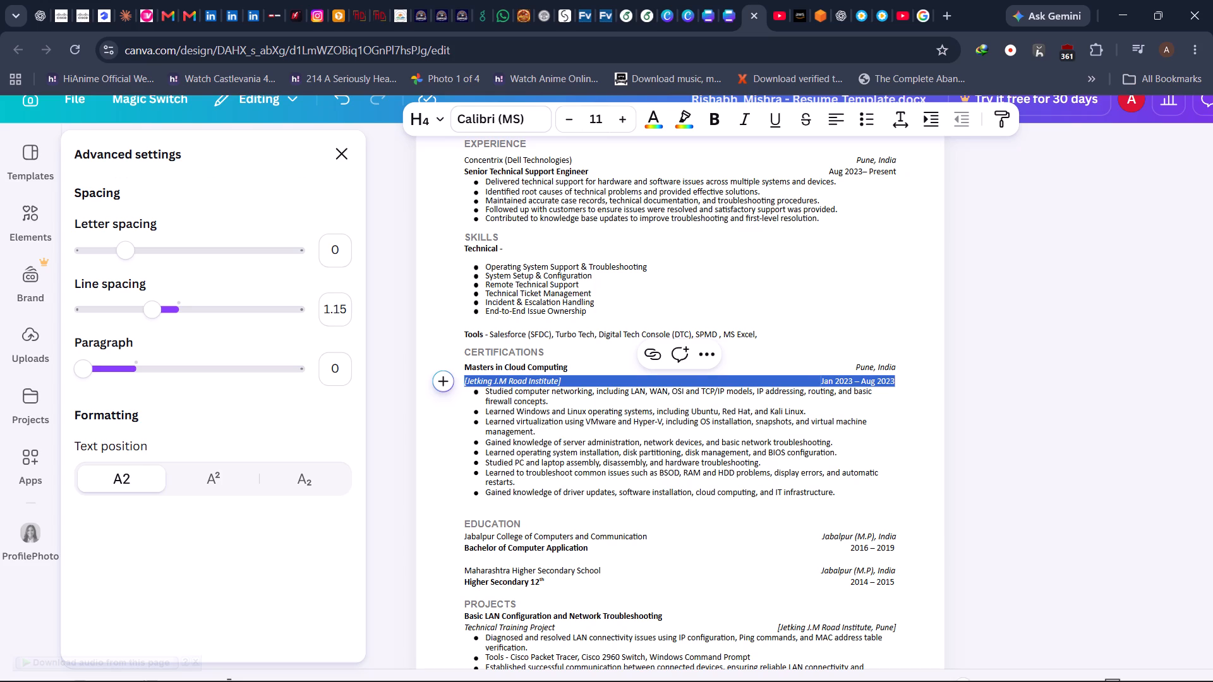
drag(150, 309, 165, 310)
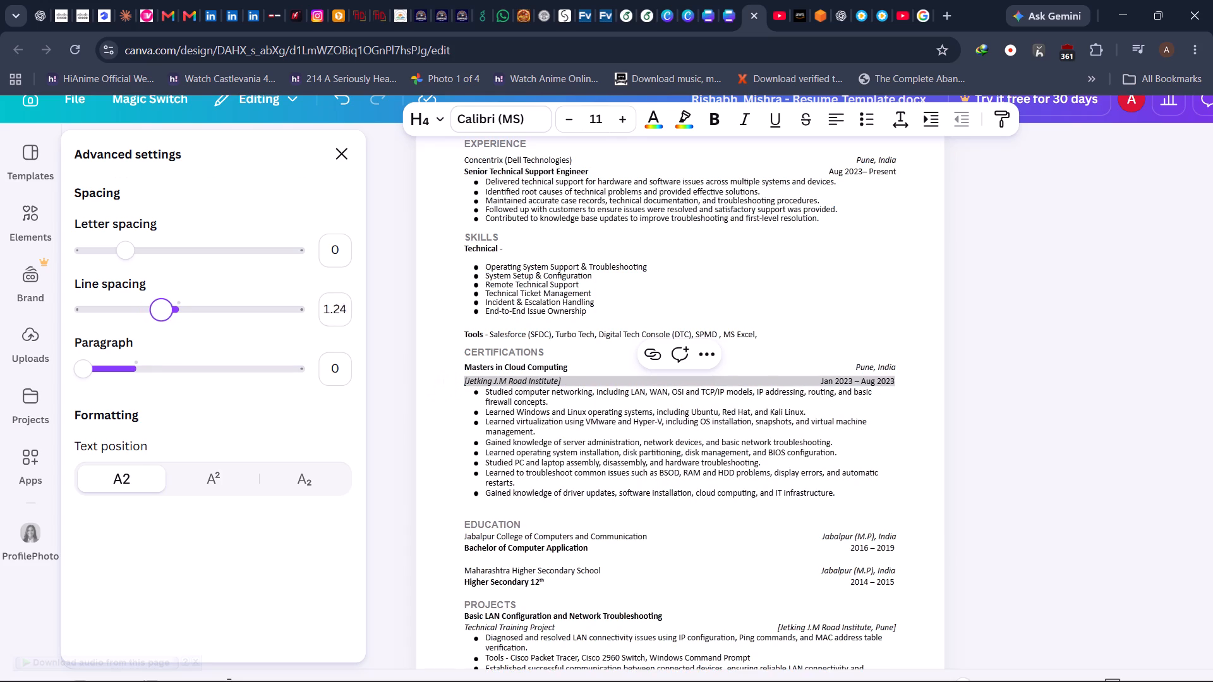
drag(165, 310, 321, 330)
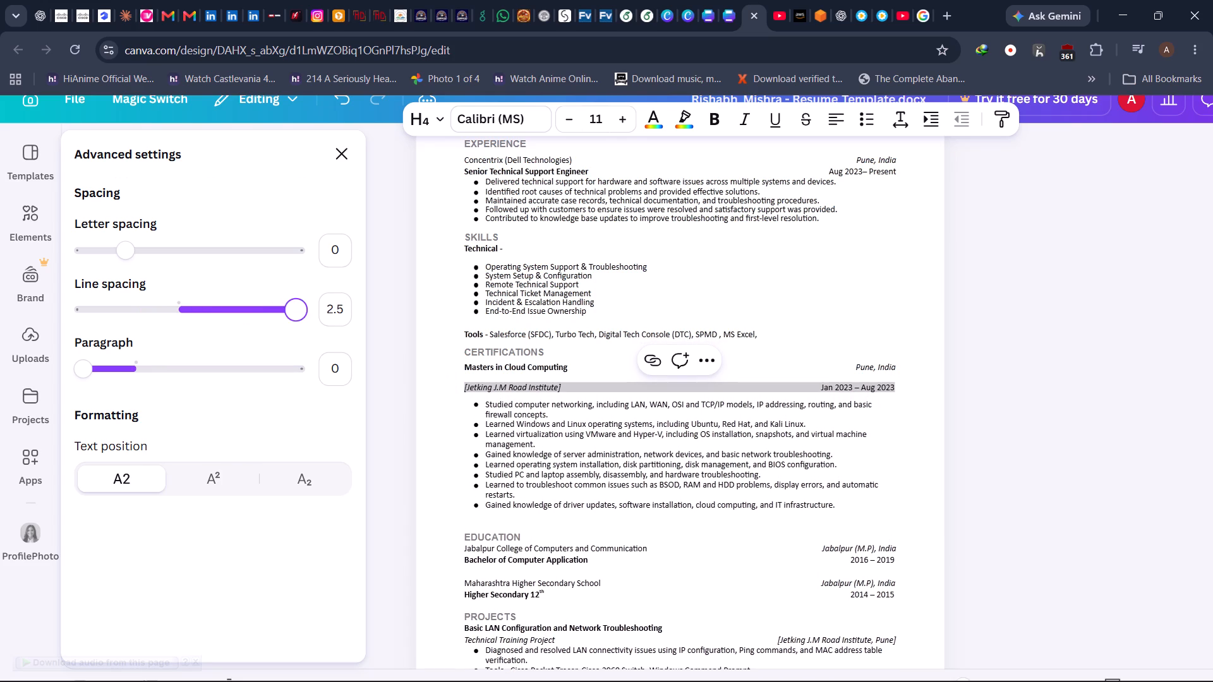
drag(321, 330, 198, 340)
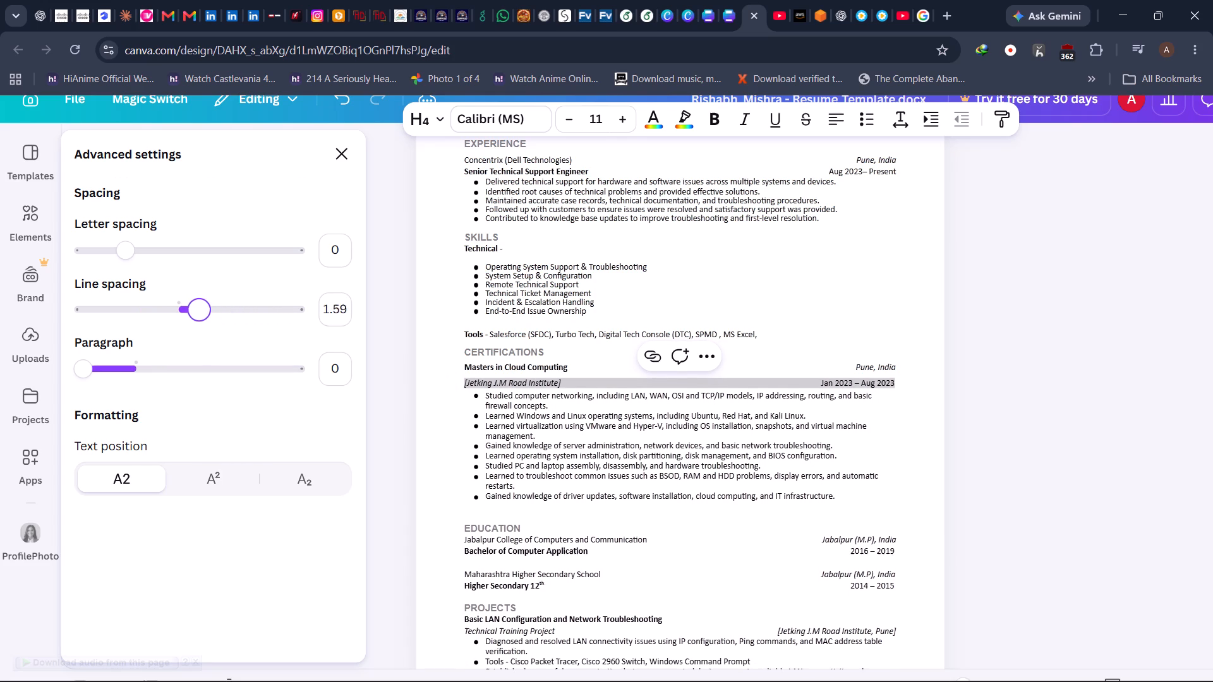
drag(198, 340, 121, 343)
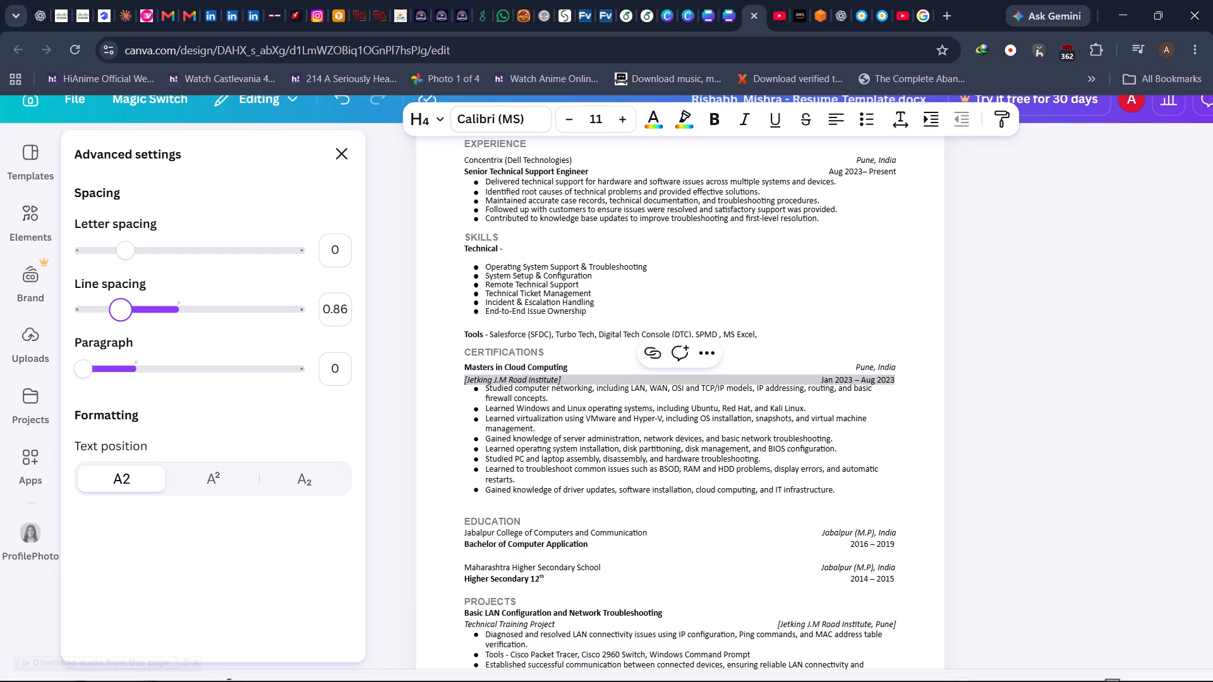
drag(82, 368, 97, 369)
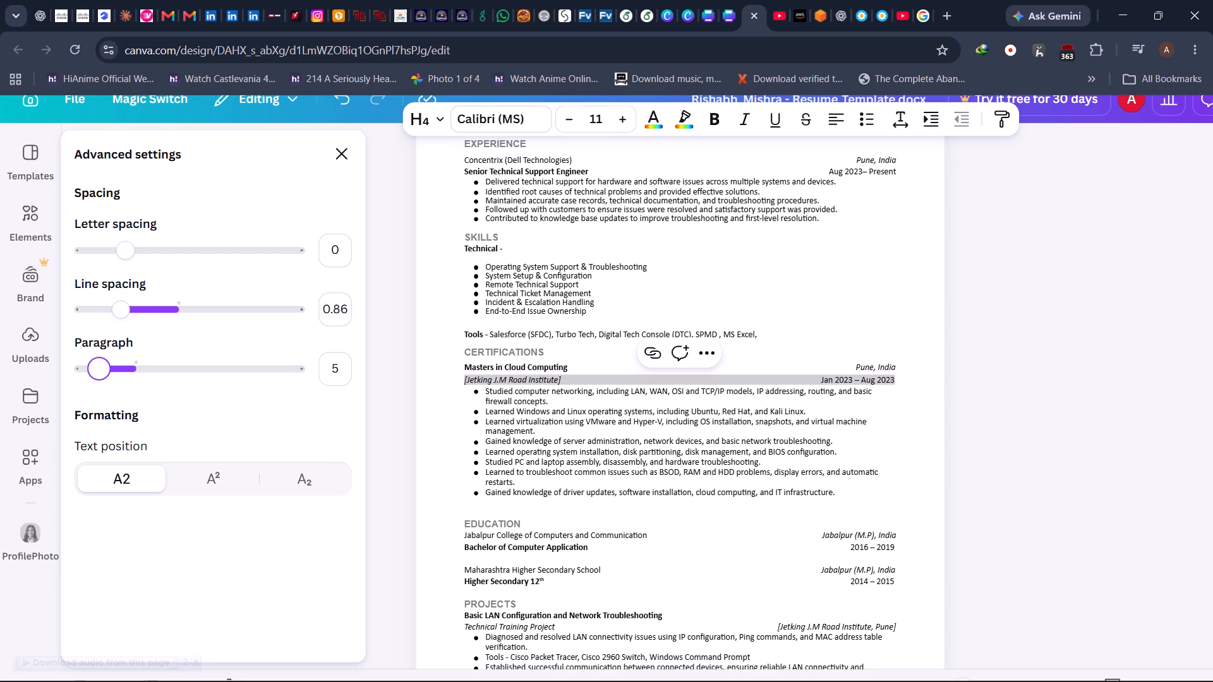
drag(97, 369, 99, 371)
drag(99, 371, 99, 372)
drag(99, 372, 99, 373)
drag(99, 373, 107, 371)
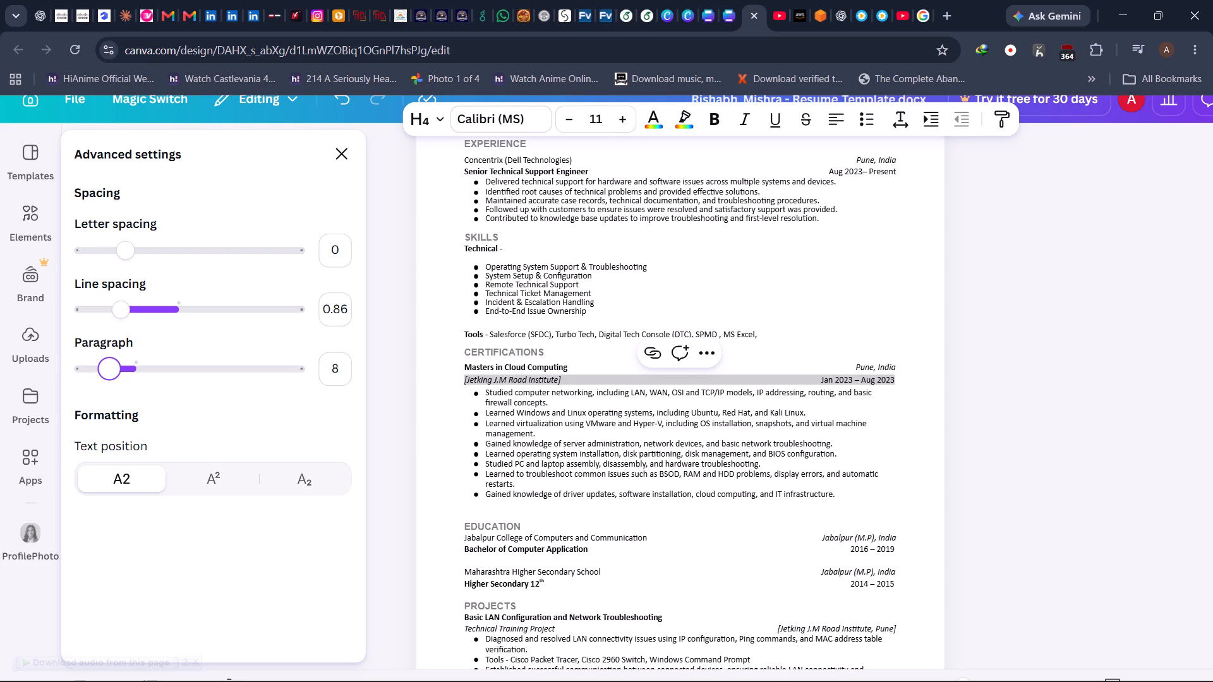
click(447, 426)
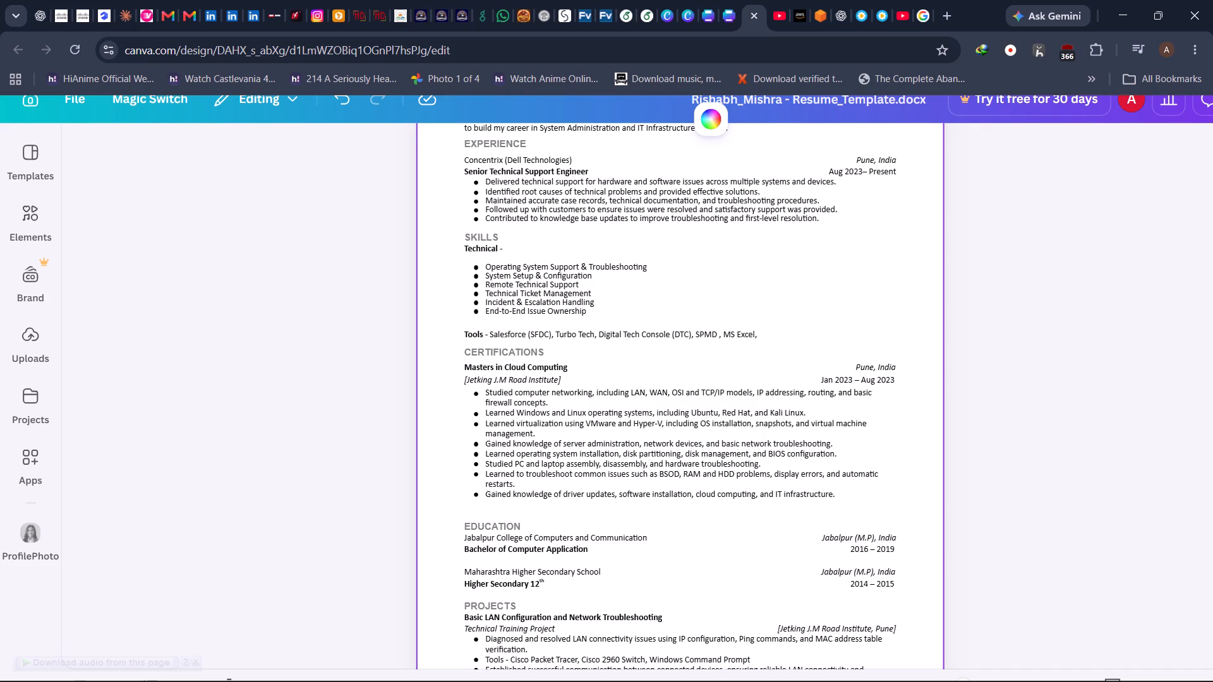
Reselect the "[Jetking J.M Road Institute]" line, reopen the full advanced spacing settings and reduce its line spacing to 0.68.
triple_click(469, 381)
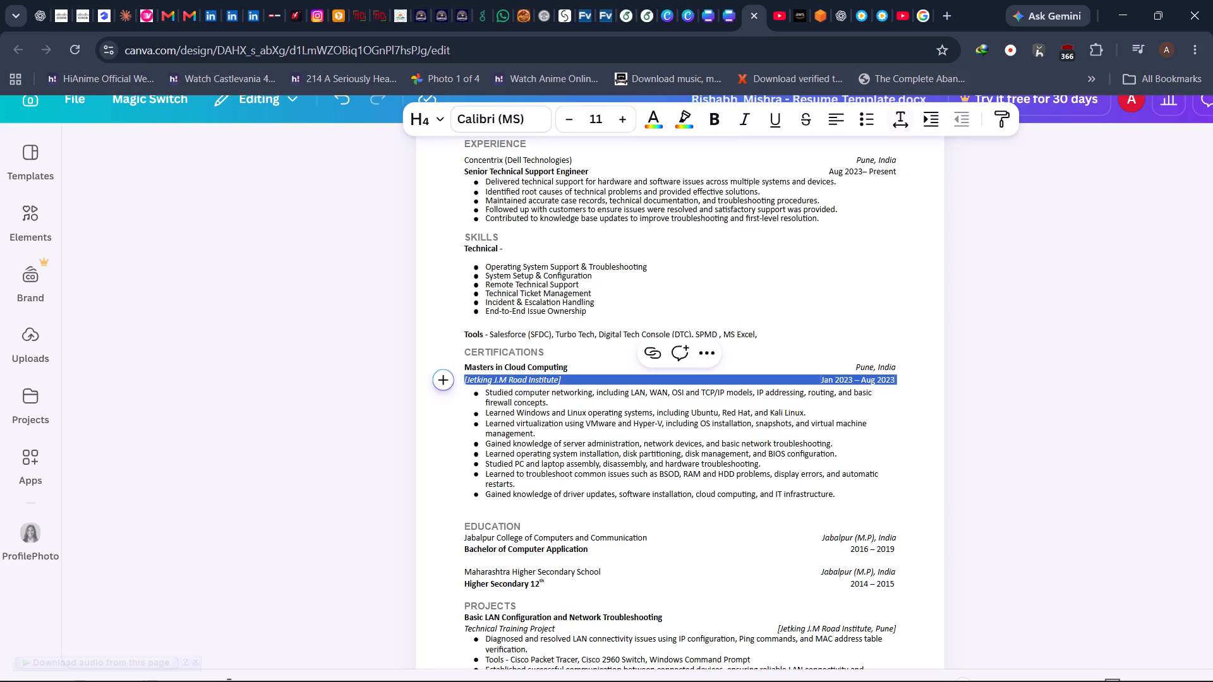
click(896, 118)
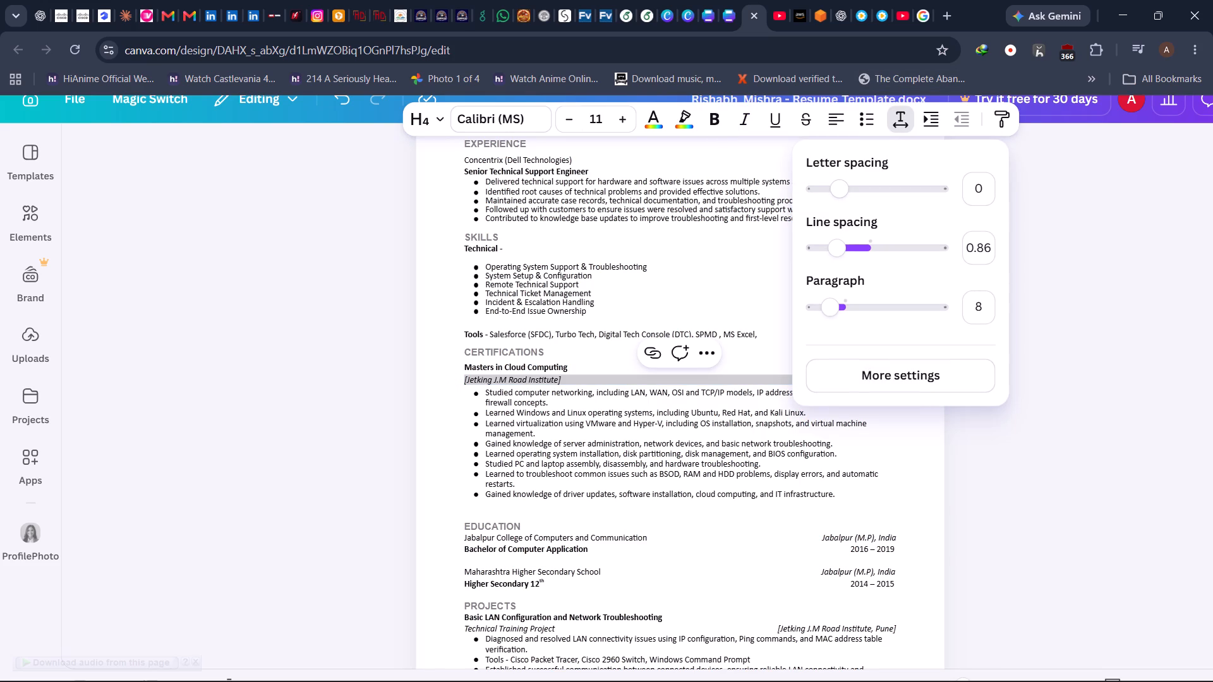
click(872, 371)
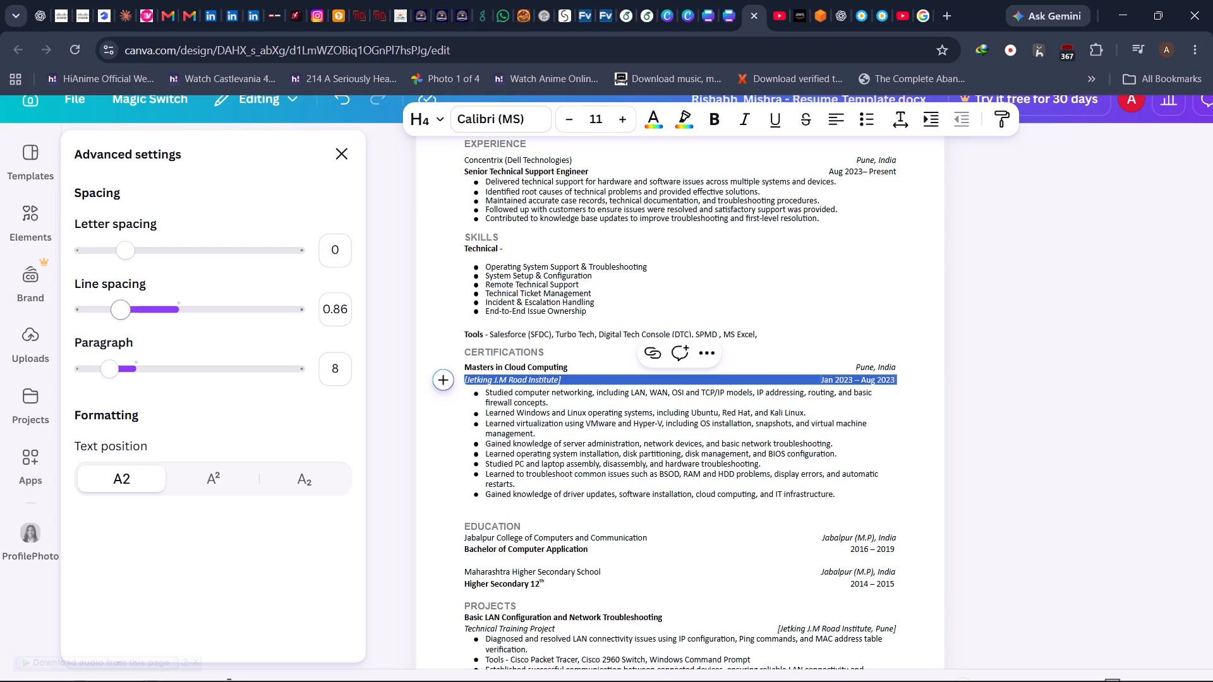
drag(121, 306, 115, 304)
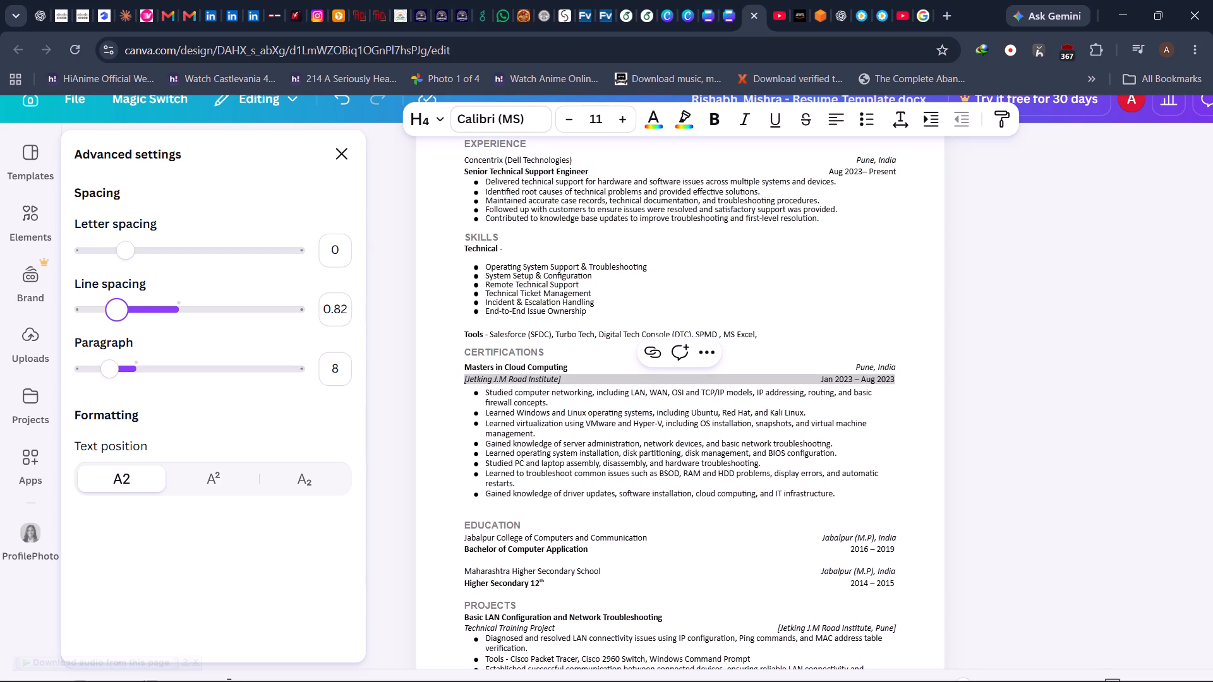
drag(115, 304, 95, 305)
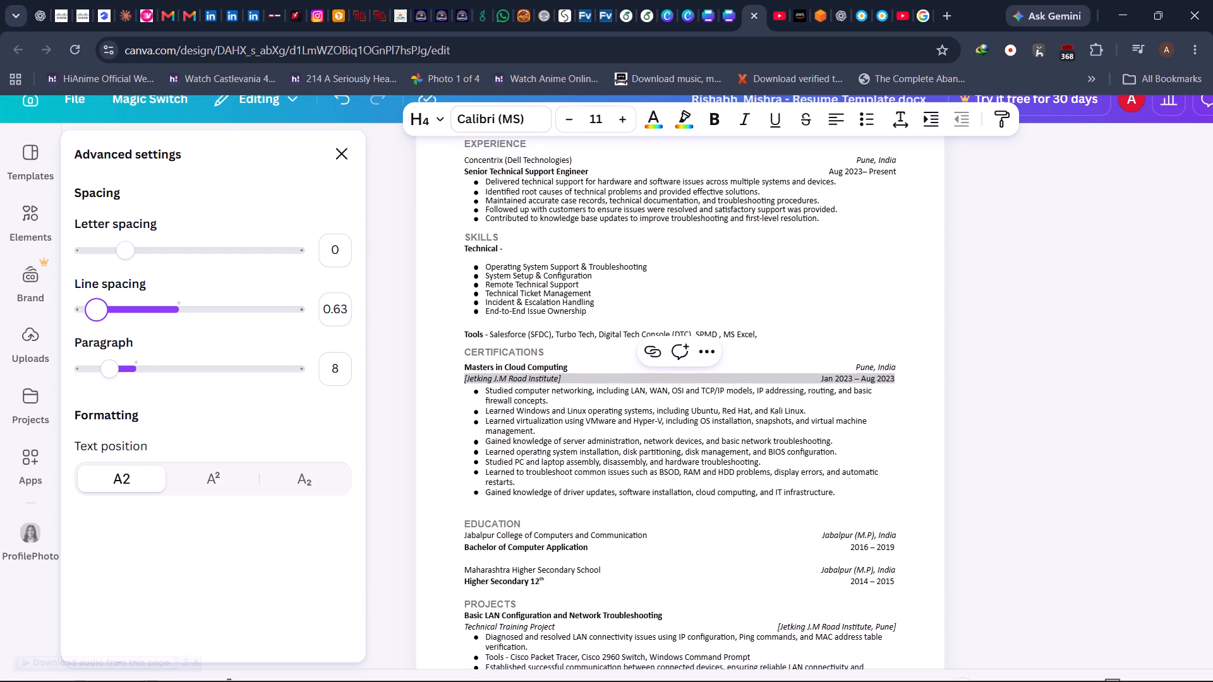
drag(95, 305, 99, 305)
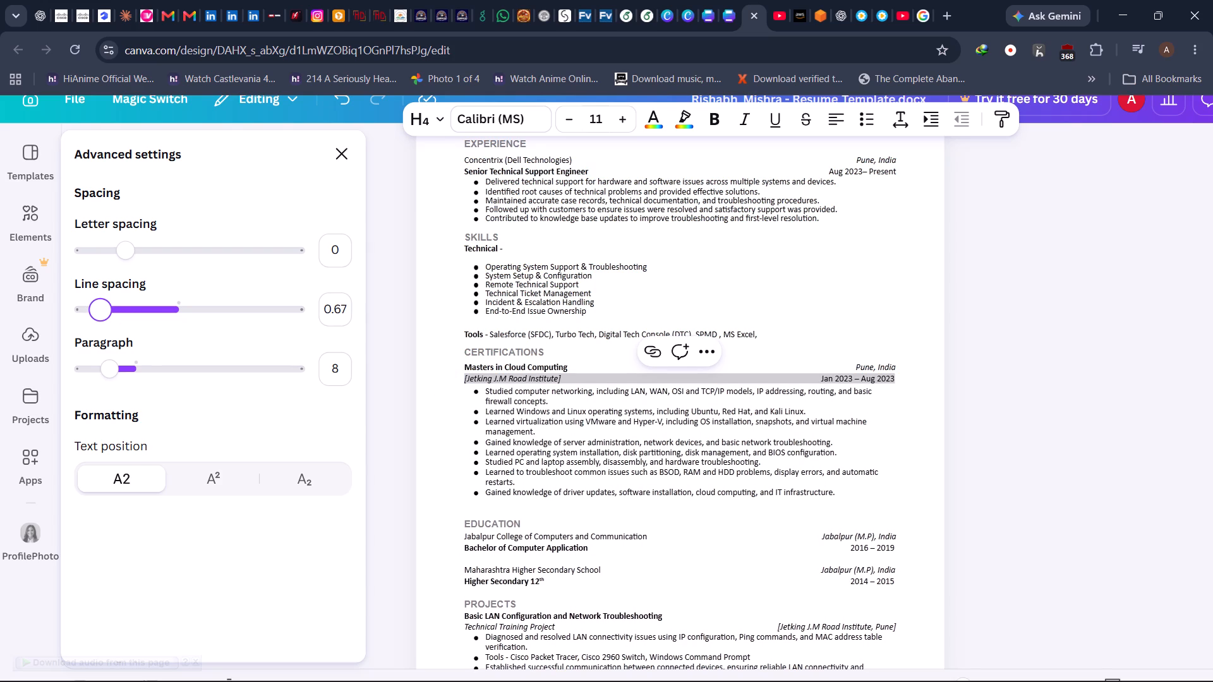
drag(99, 305, 100, 305)
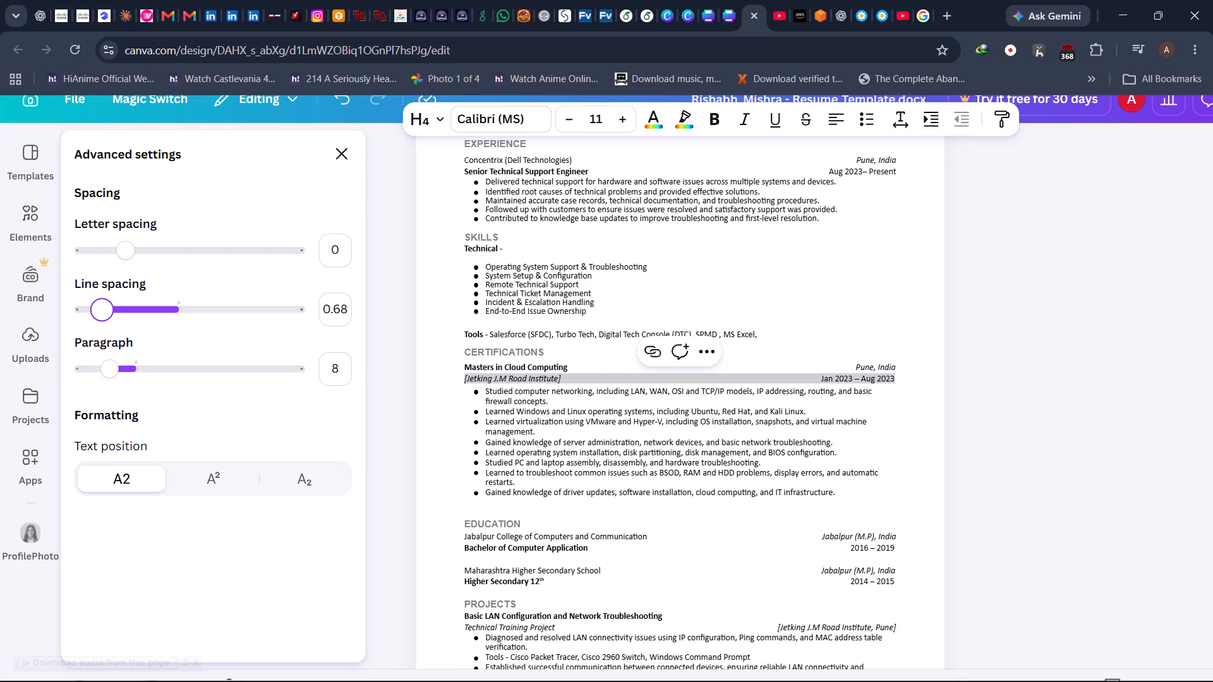
Set the line spacing of the selected "[Jetking J.M Road Institute]" line to 0.69 and deselect it.
drag(100, 305, 102, 306)
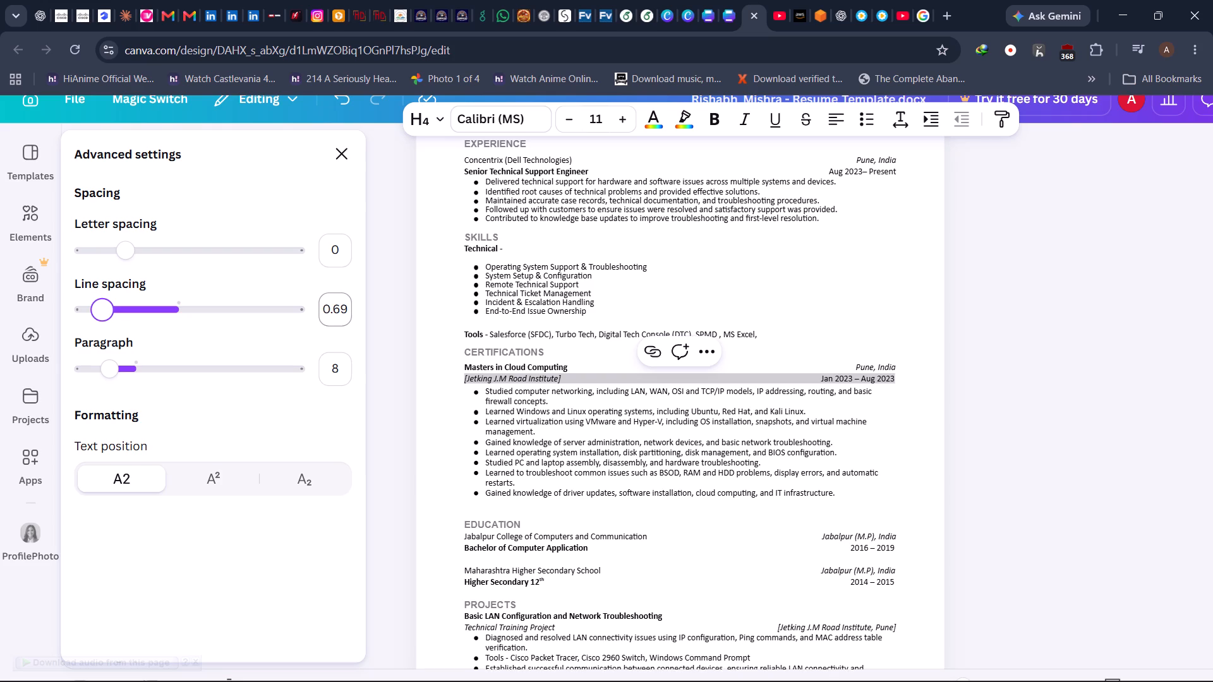
click(449, 416)
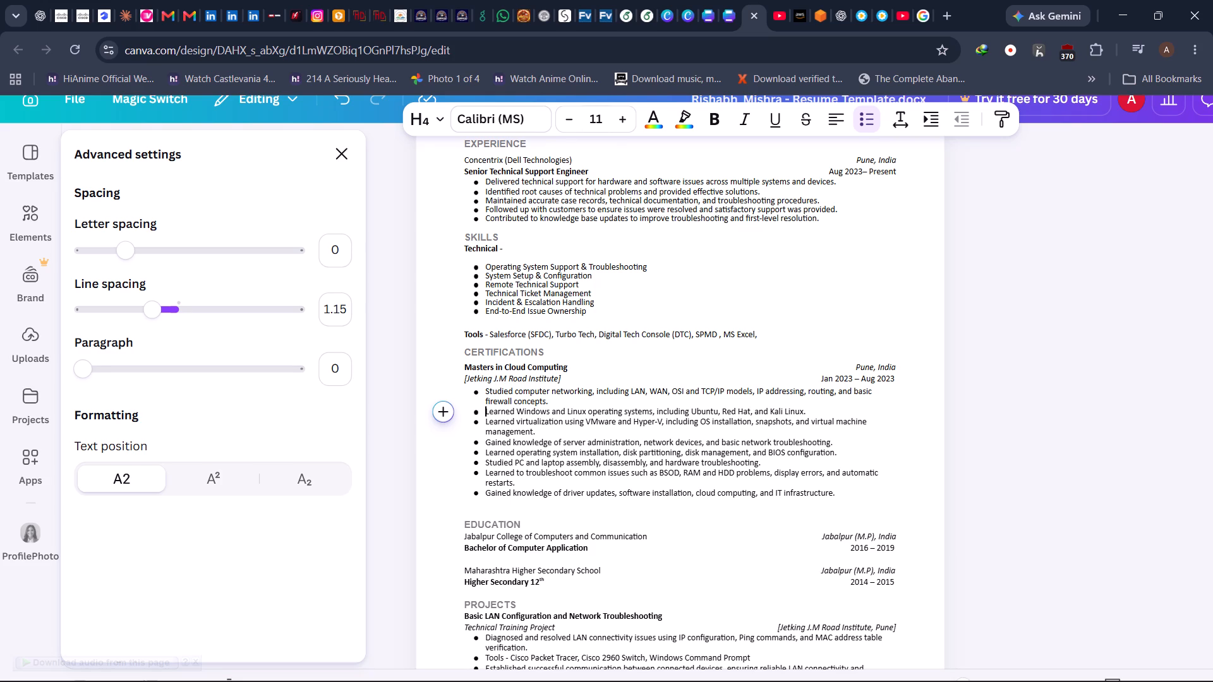
Replace the closing parenthesis after "Dell Technologies" in the Experience entry with the square bracket copied from the "[Jetking J.M Road Institute]" line.
click(575, 161)
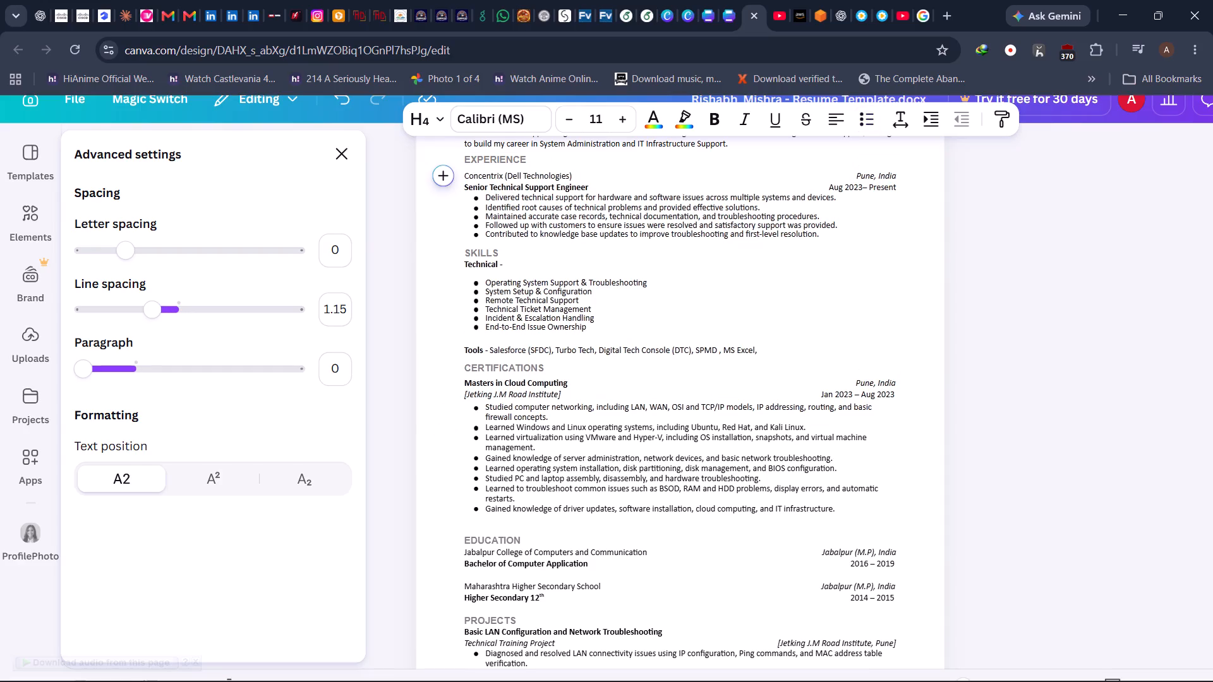
scroll(575, 161, up, 2)
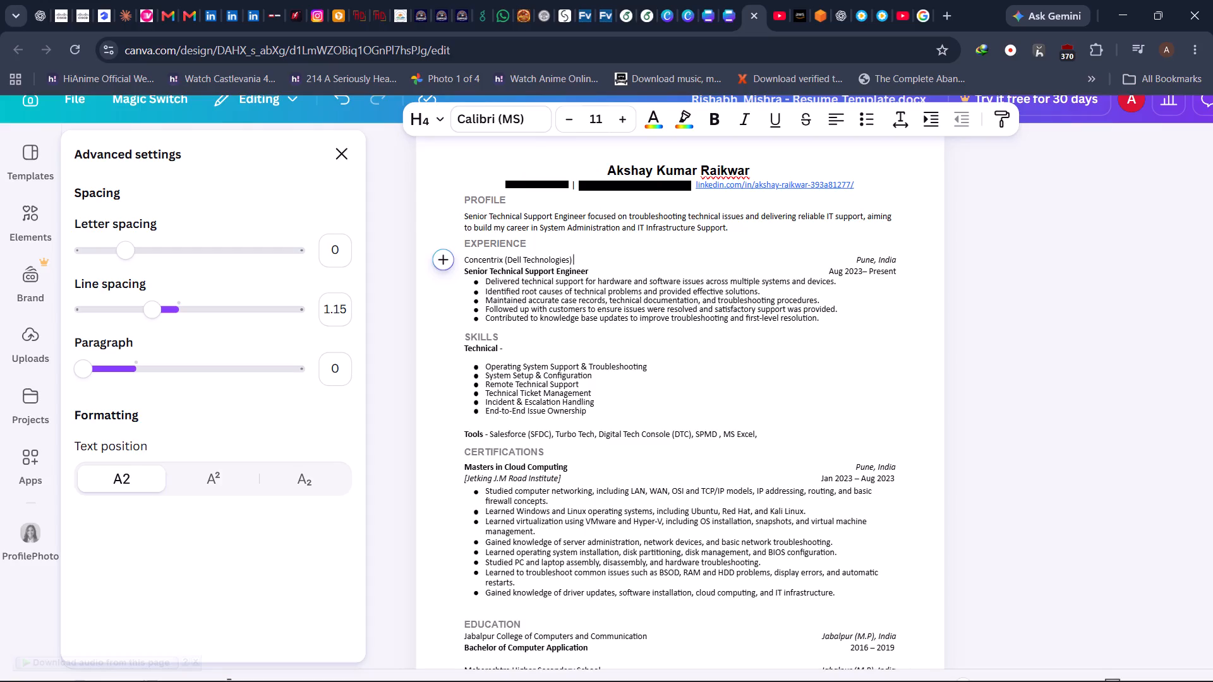
key(BackSpace)
key(BackSpace)
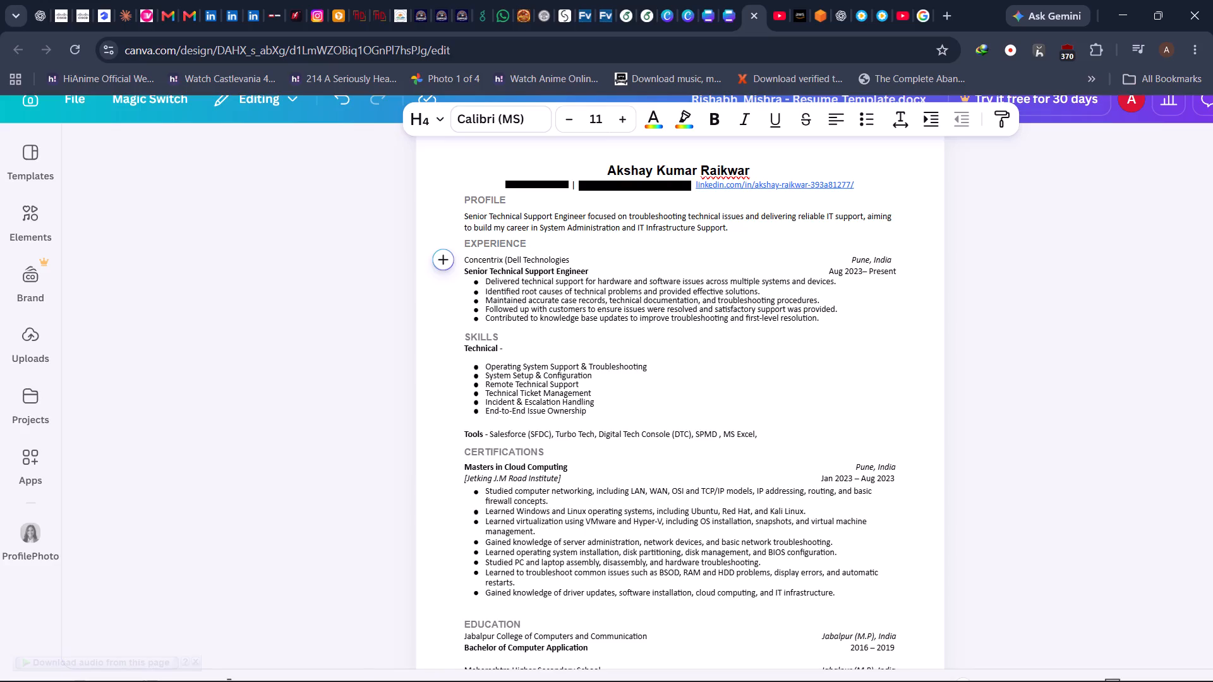
scroll(600, 398, down, 2)
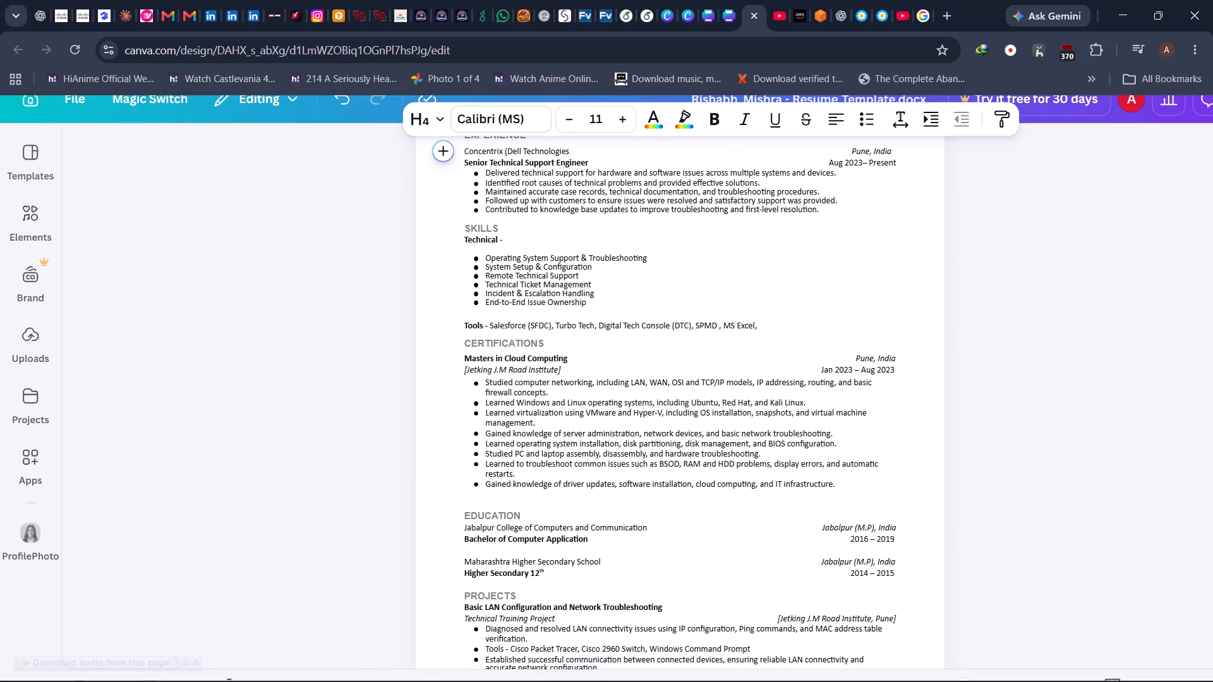
click(560, 371)
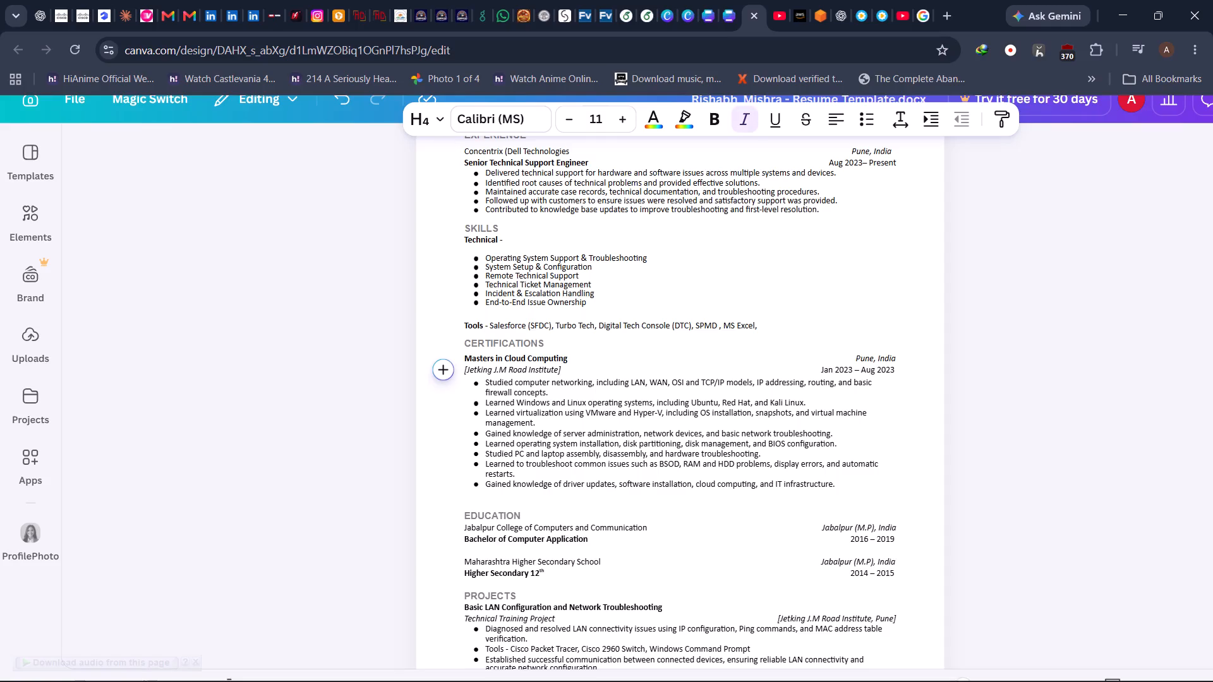
key(shift+Left)
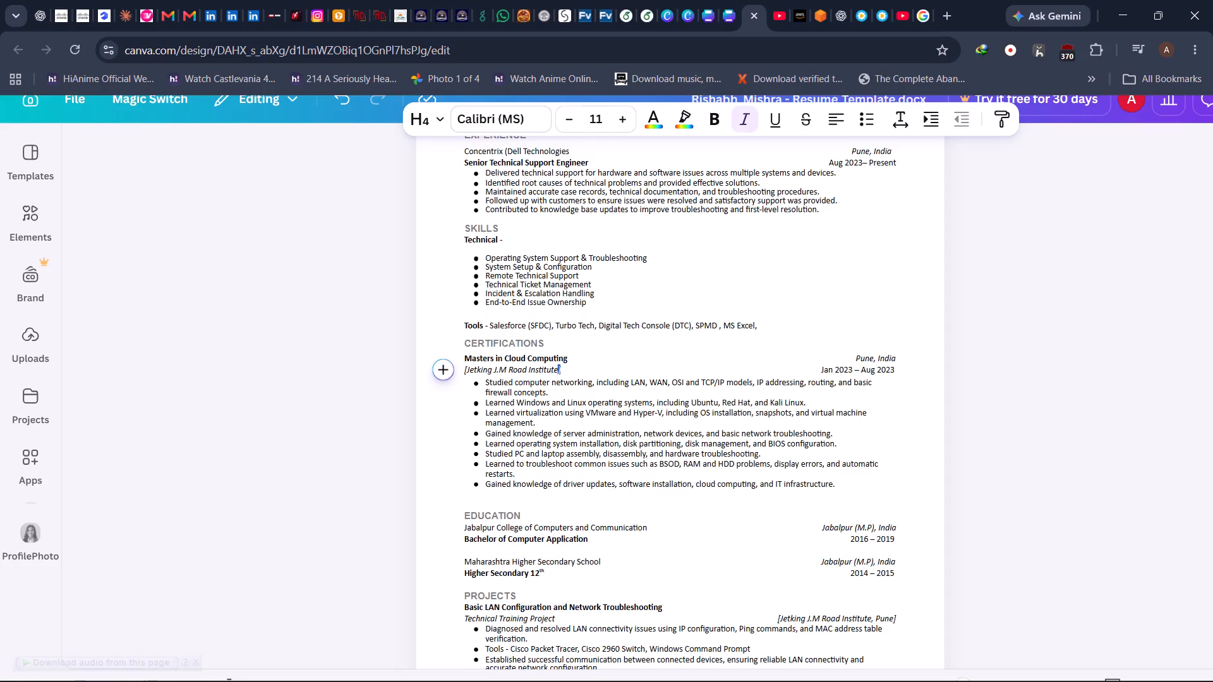
key(ctrl+c)
scroll(620, 361, up, 1)
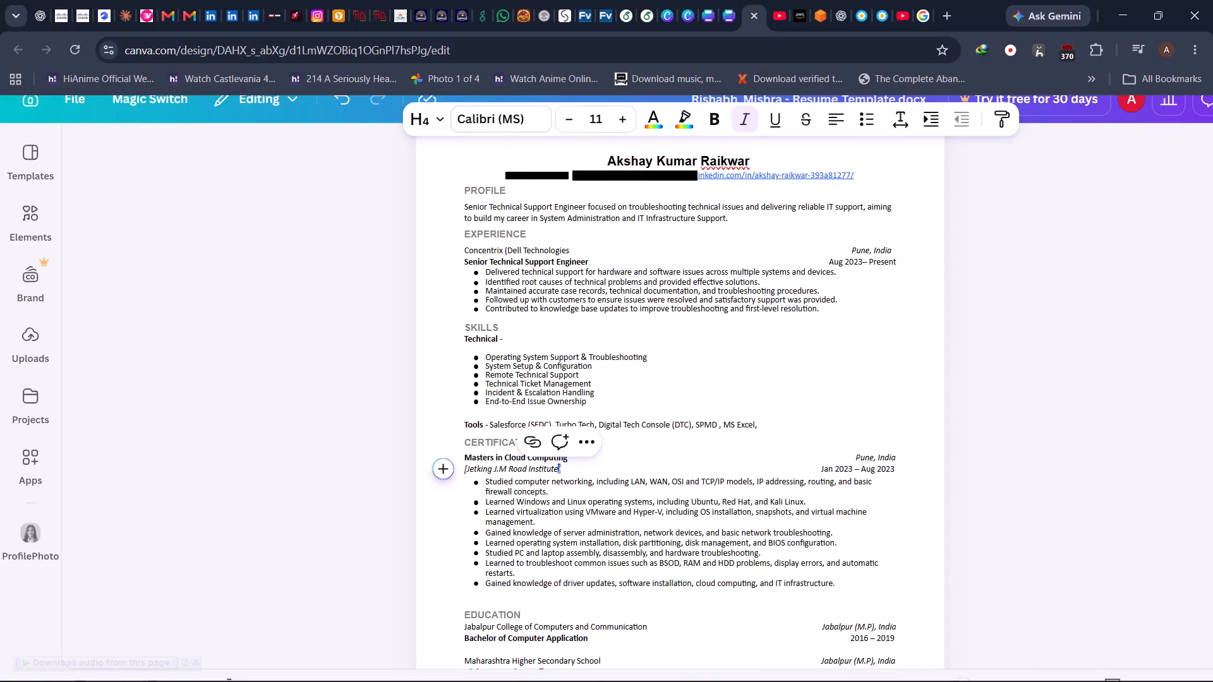
click(572, 253)
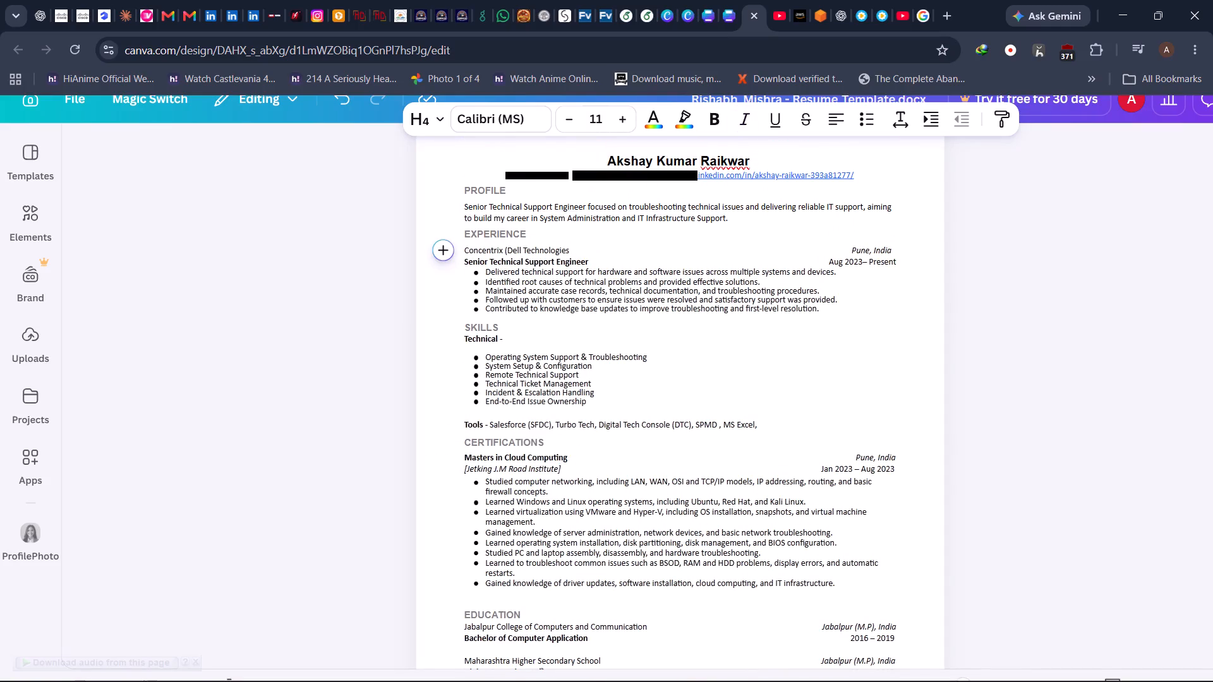
key(BackSpace)
key(ctrl+v)
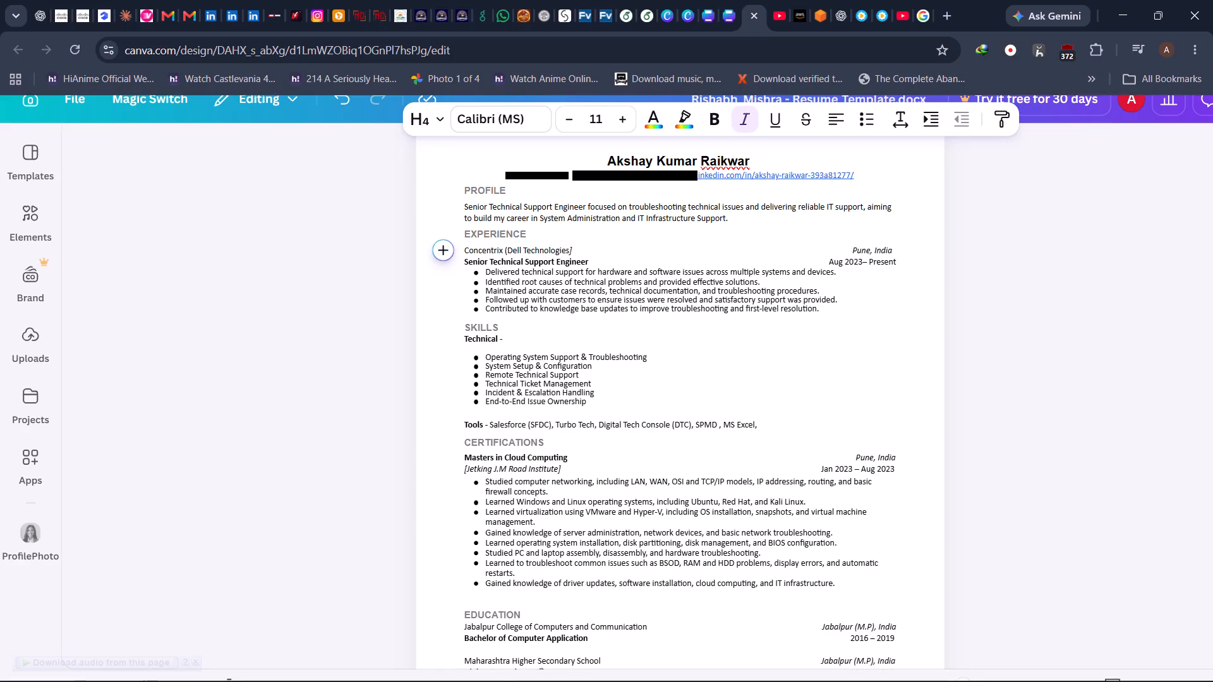
Replace the opening parenthesis before "Dell Technologies" with the opening square bracket copied from the "[Jetking J.M Road Institute]" line.
click(468, 467)
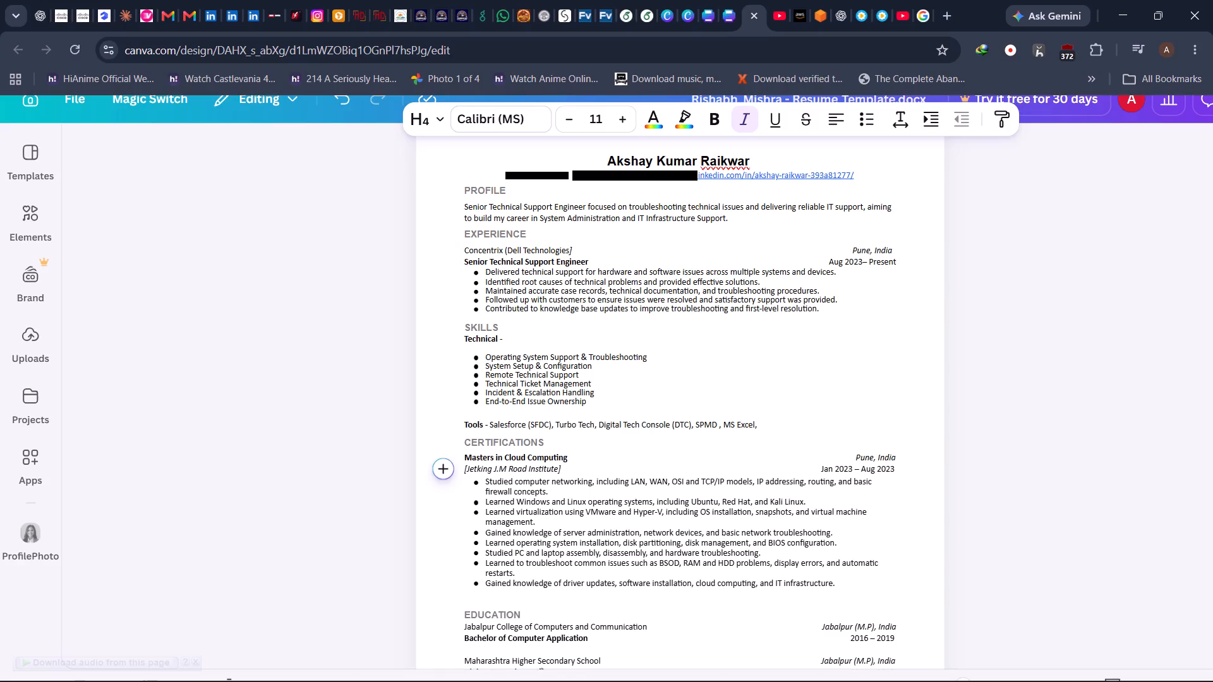
key(shift+Left)
key(ctrl+c)
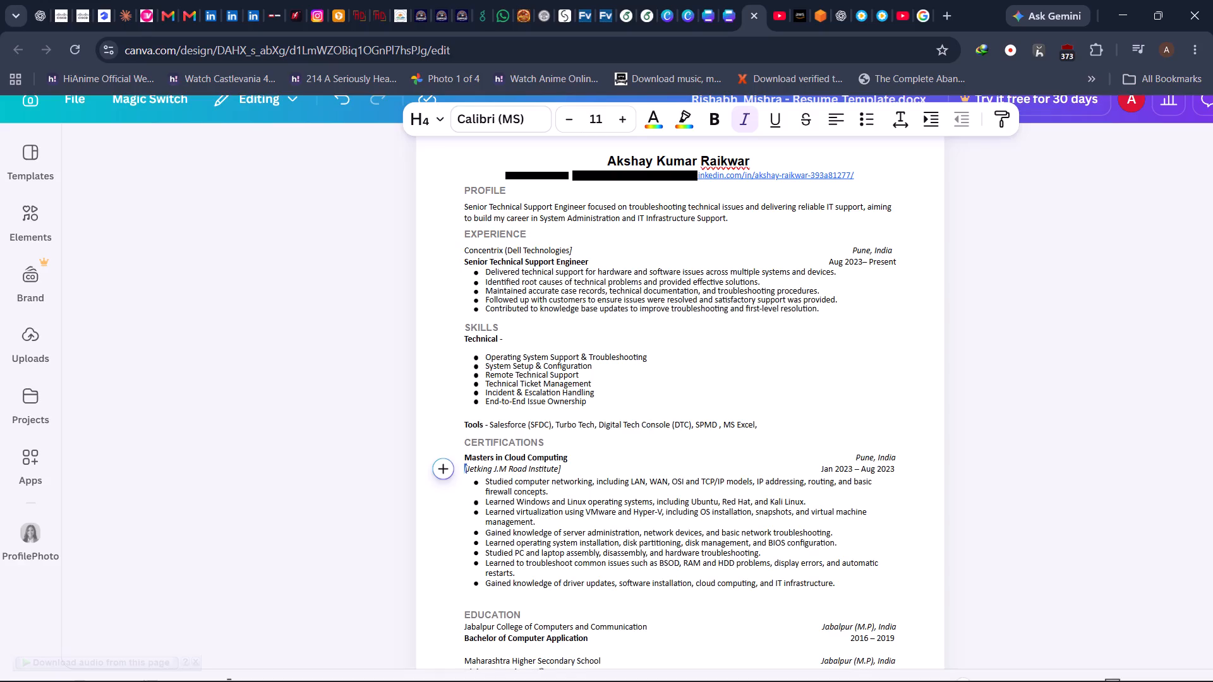
click(509, 253)
key(BackSpace)
key(ctrl+v)
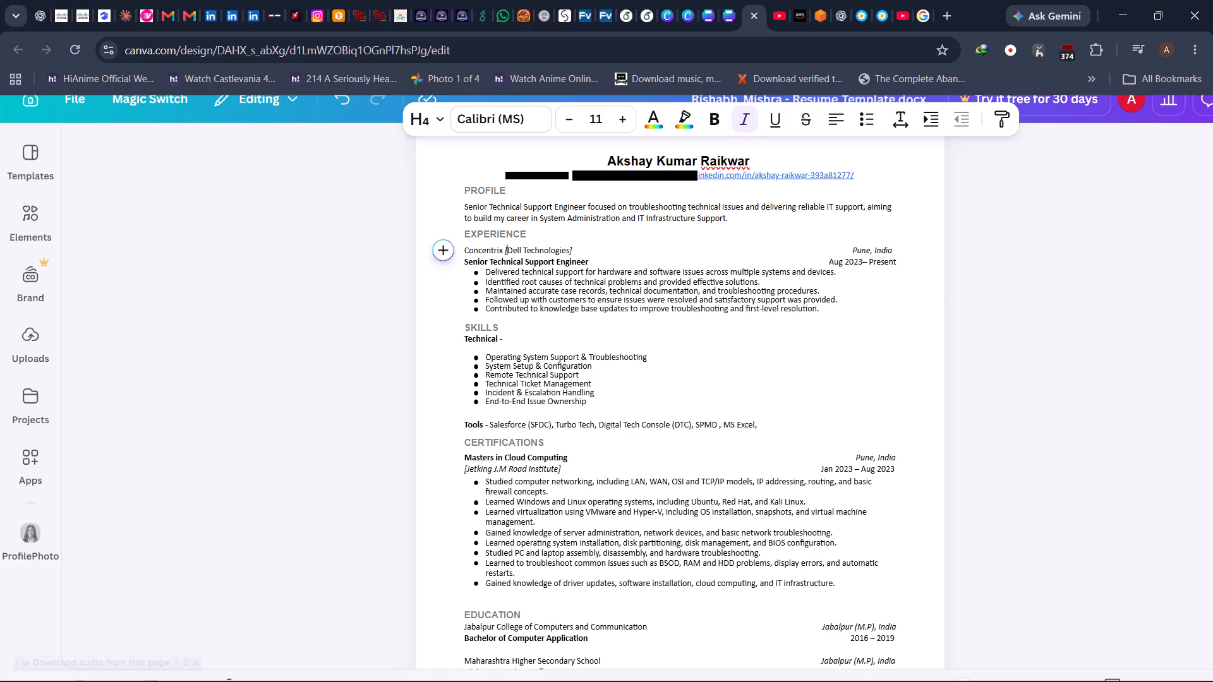
Italicize the whole "Concentrix [Dell Technologies]" line in the Experience section.
triple_click(509, 251)
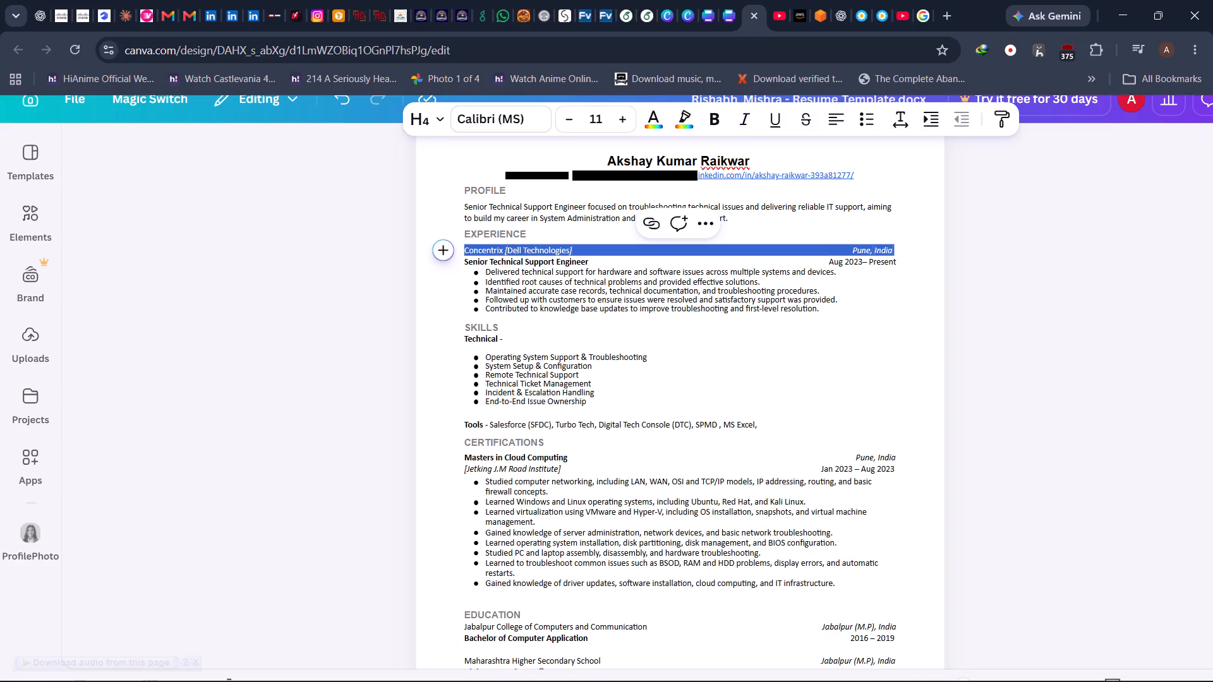
click(743, 117)
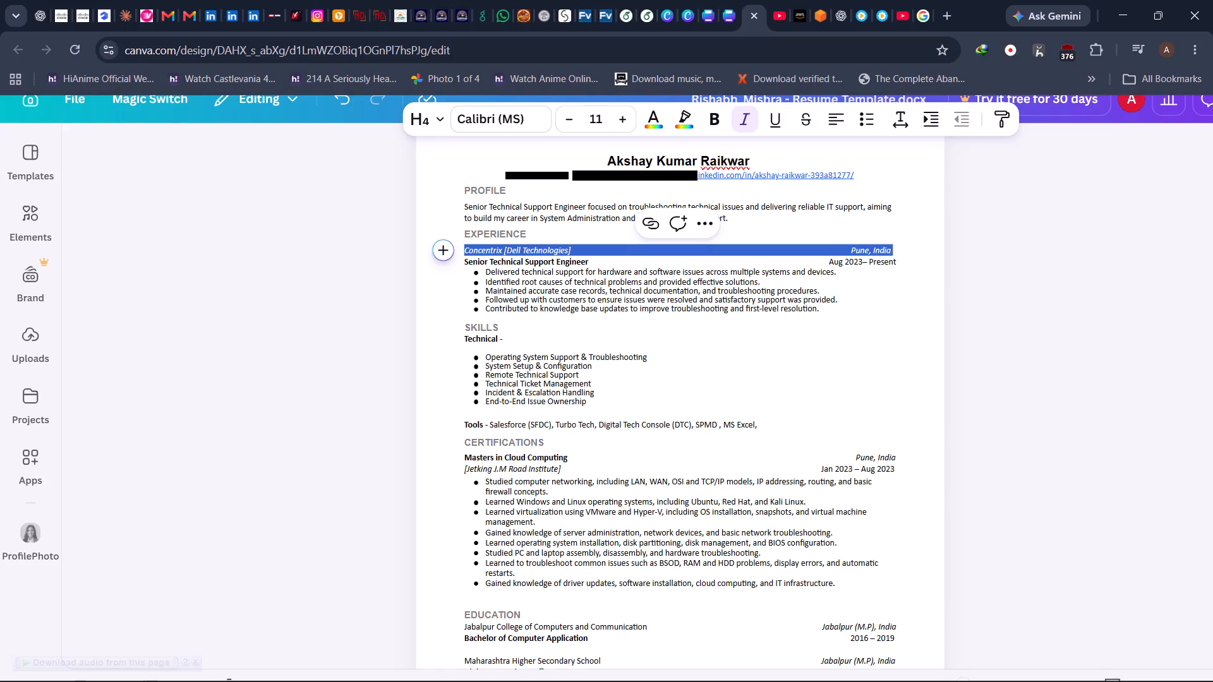
click(691, 351)
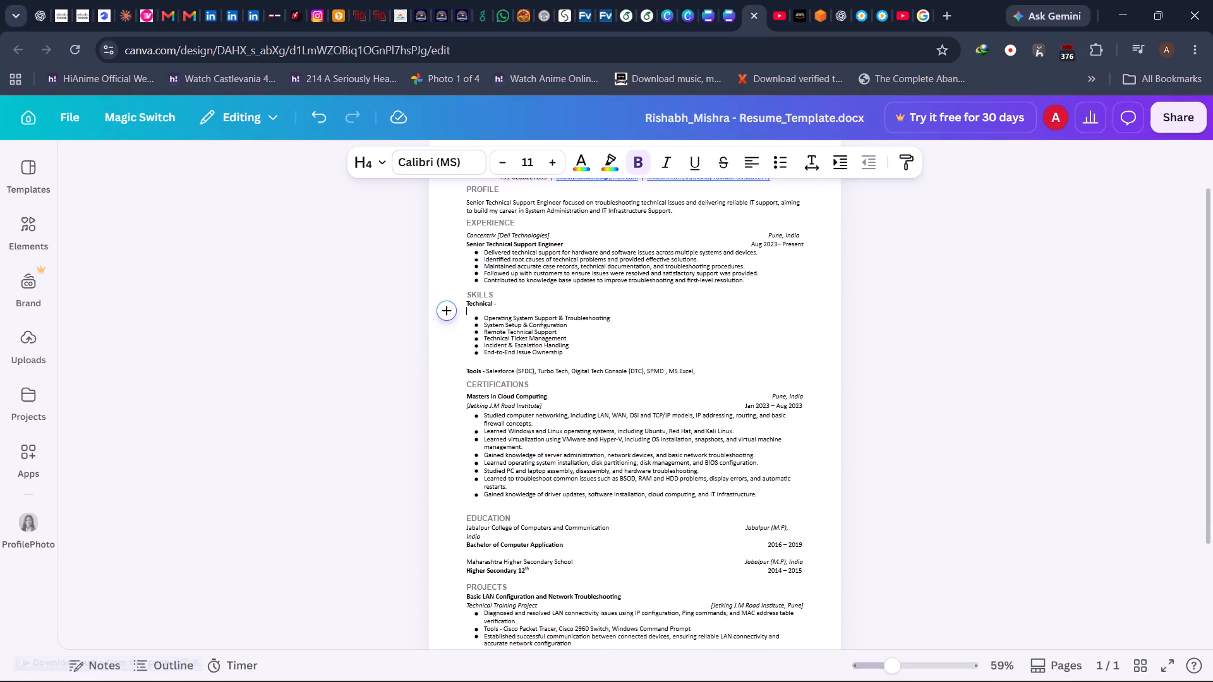
Review the layout and spacing of the whole resume page, from the header through Achievements.
scroll(721, 326, up, 1)
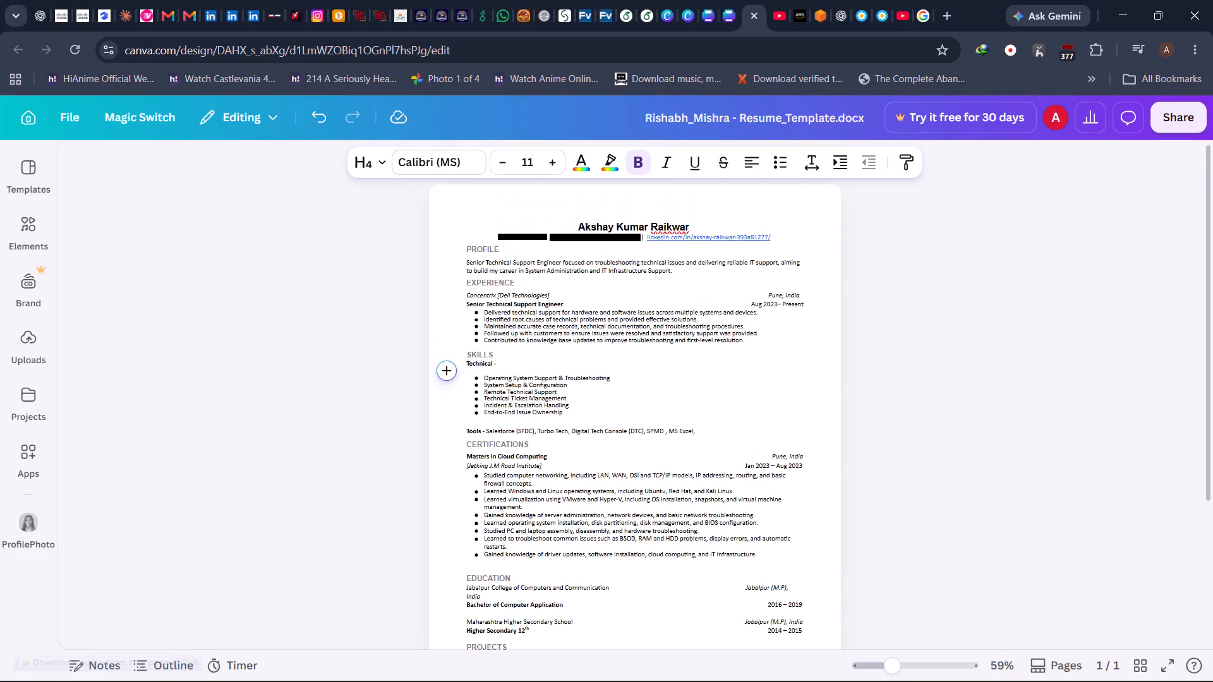
scroll(721, 326, up, 1)
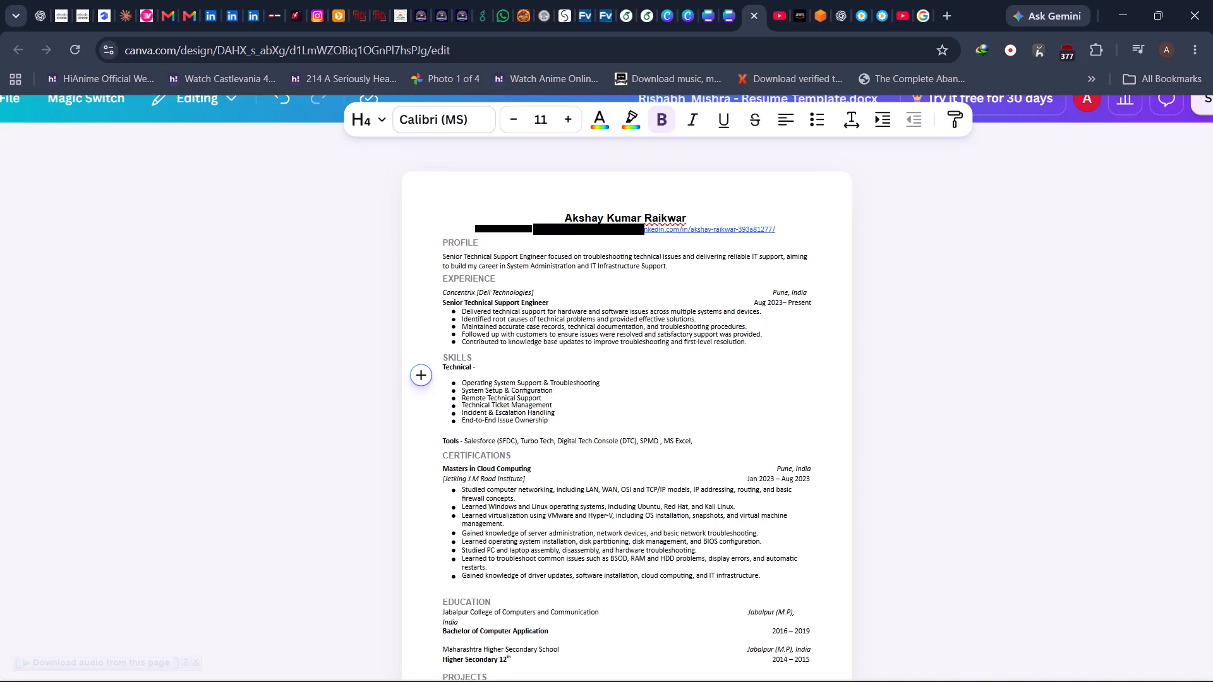
scroll(665, 436, down, 1)
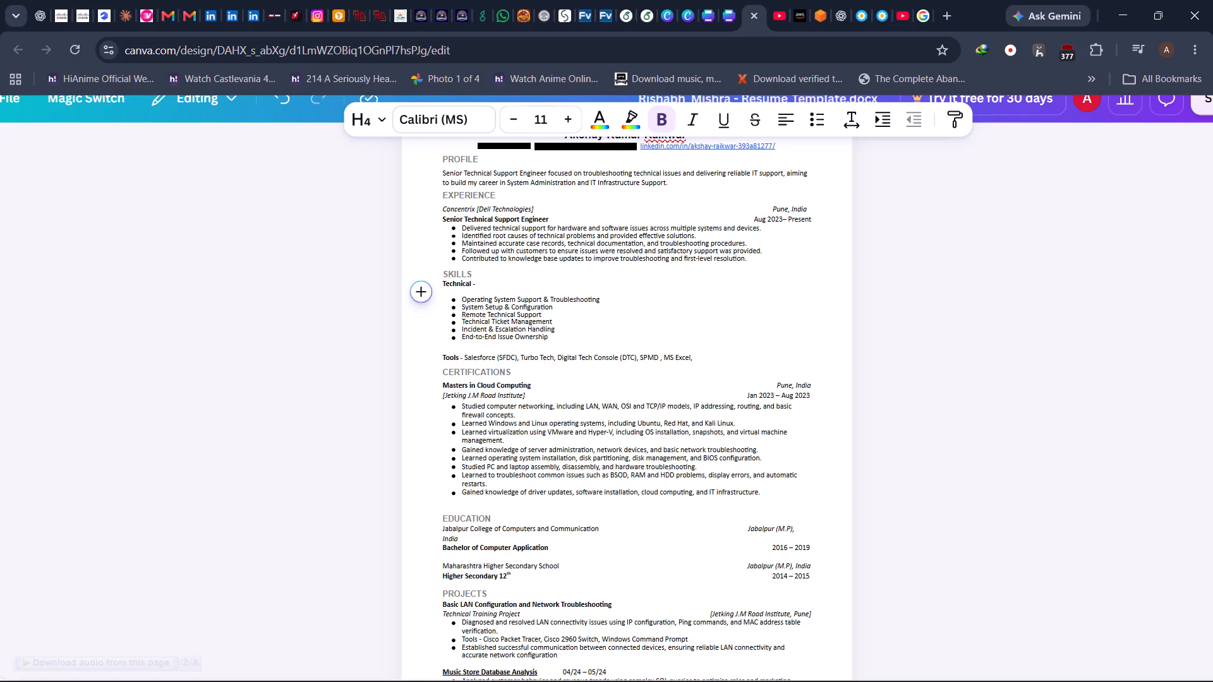
scroll(665, 436, up, 1)
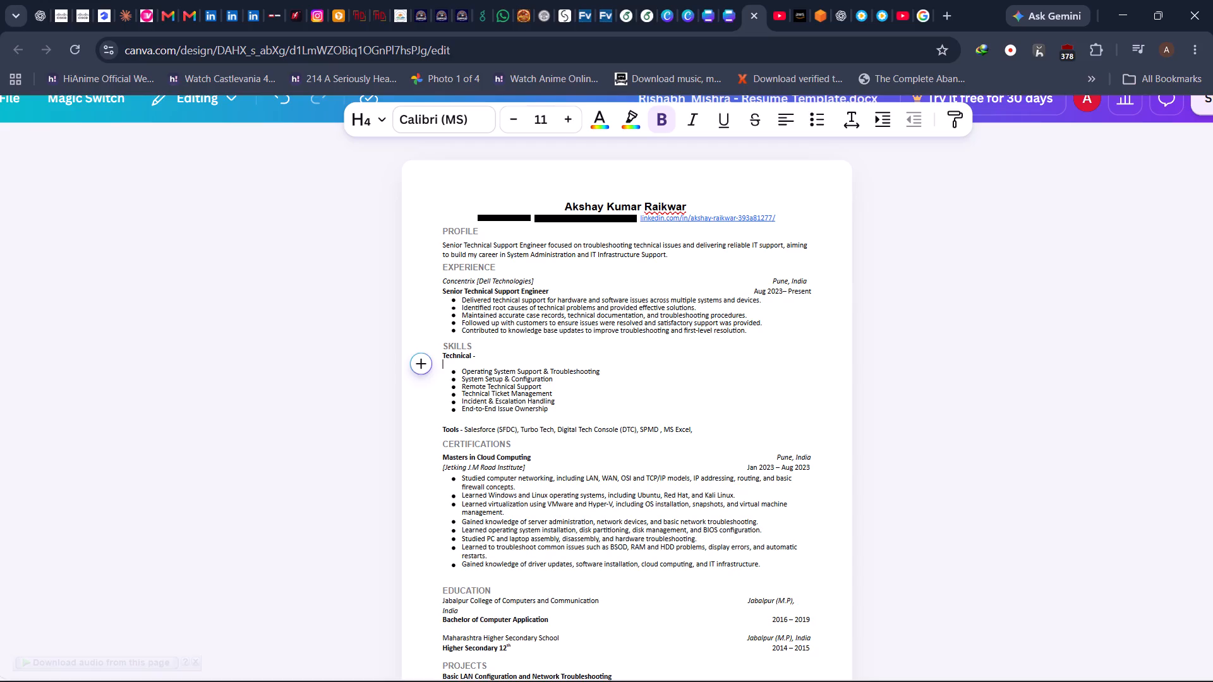
scroll(691, 461, down, 2)
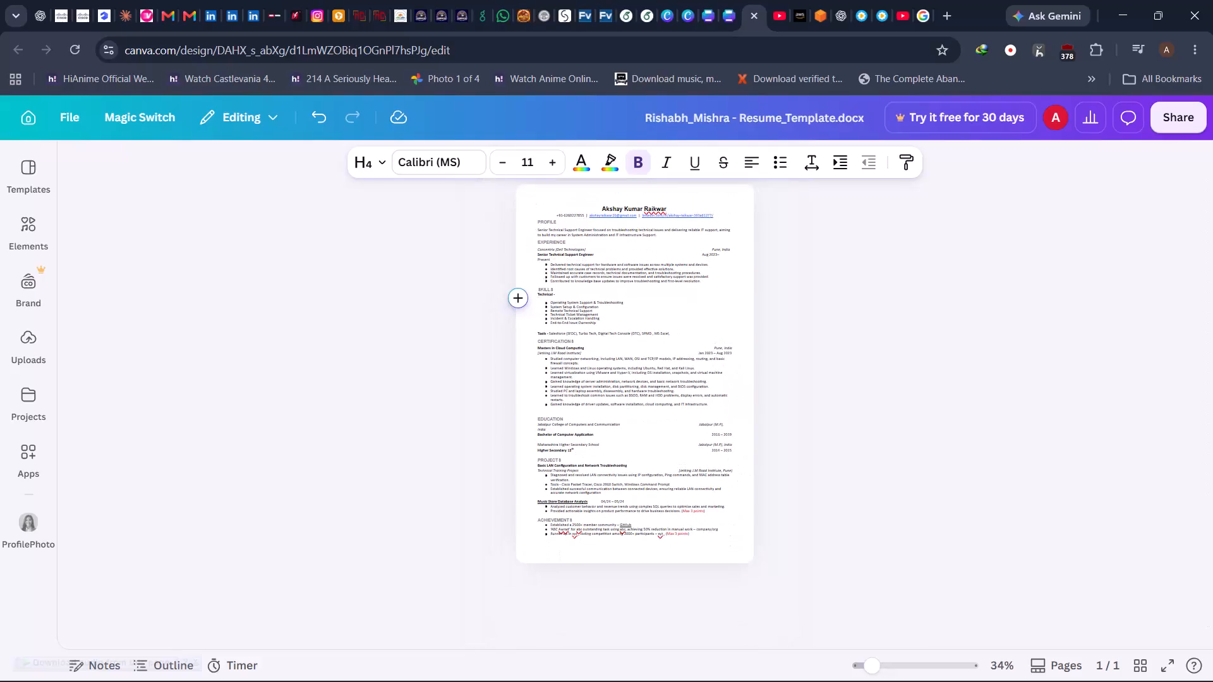
click(670, 467)
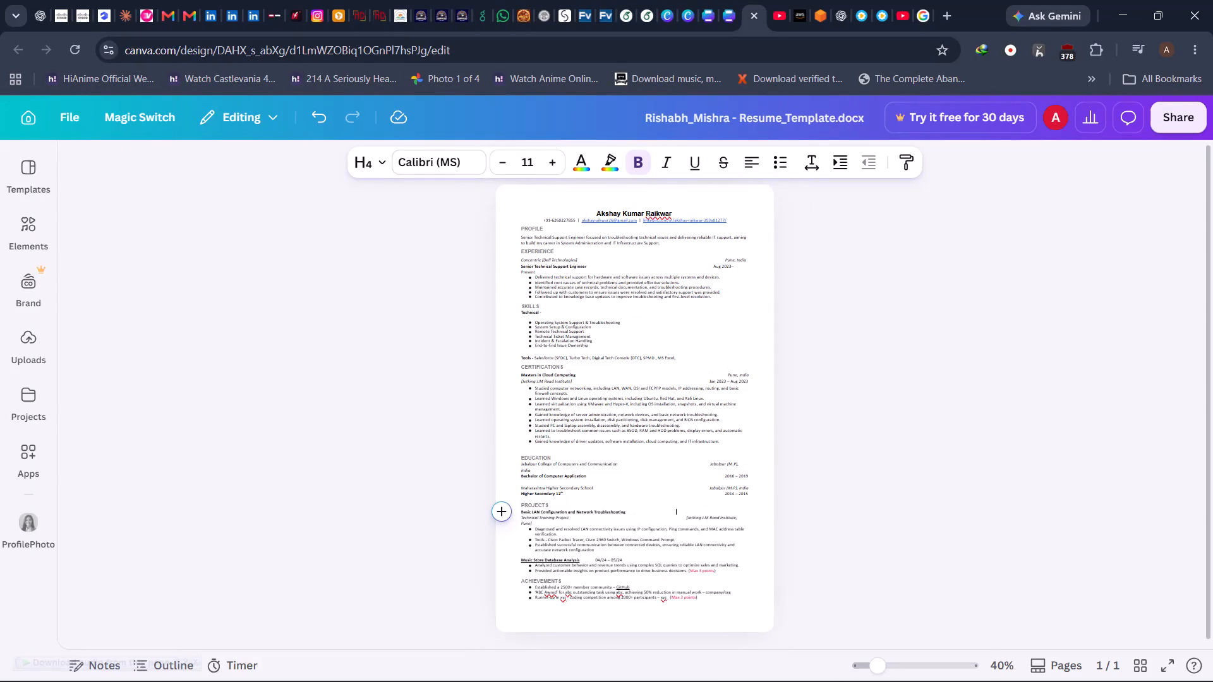
scroll(670, 467, down, 1)
scroll(670, 467, up, 1)
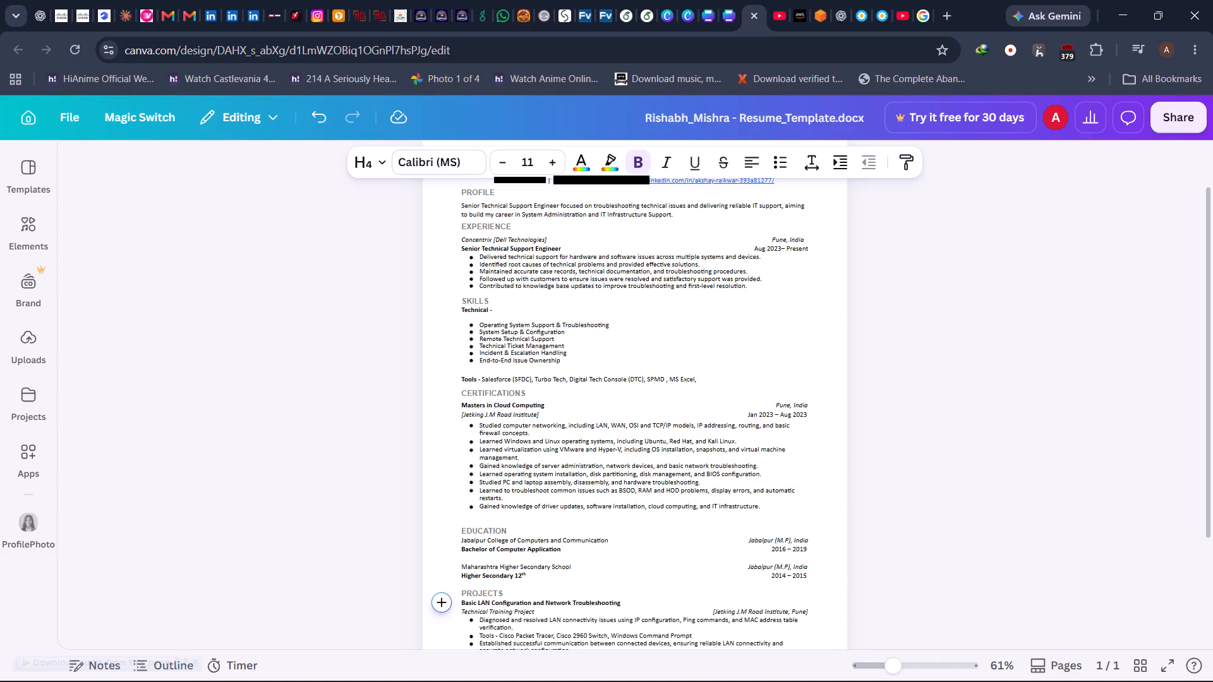
scroll(670, 467, up, 1)
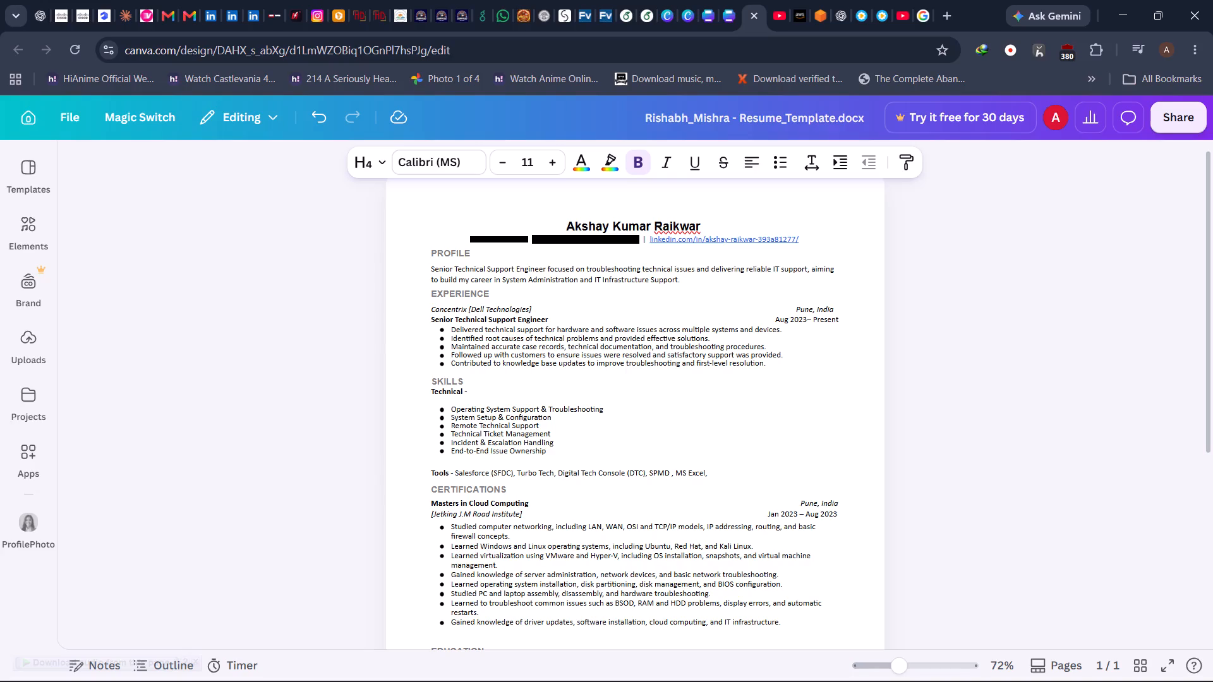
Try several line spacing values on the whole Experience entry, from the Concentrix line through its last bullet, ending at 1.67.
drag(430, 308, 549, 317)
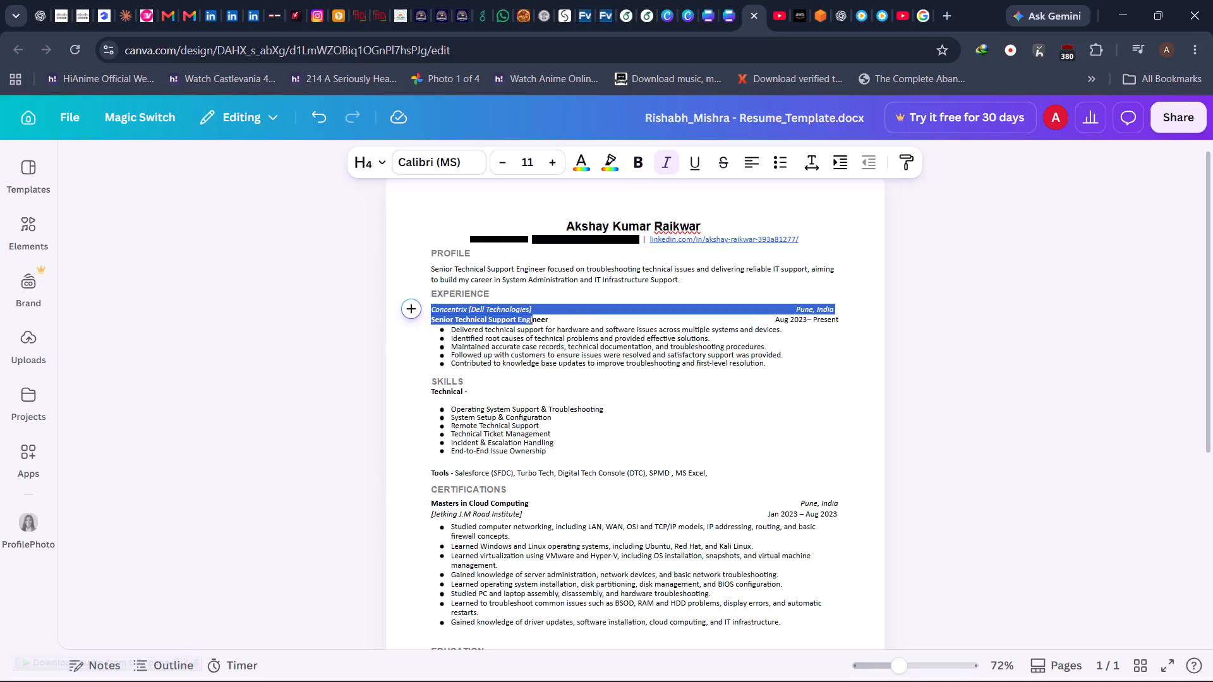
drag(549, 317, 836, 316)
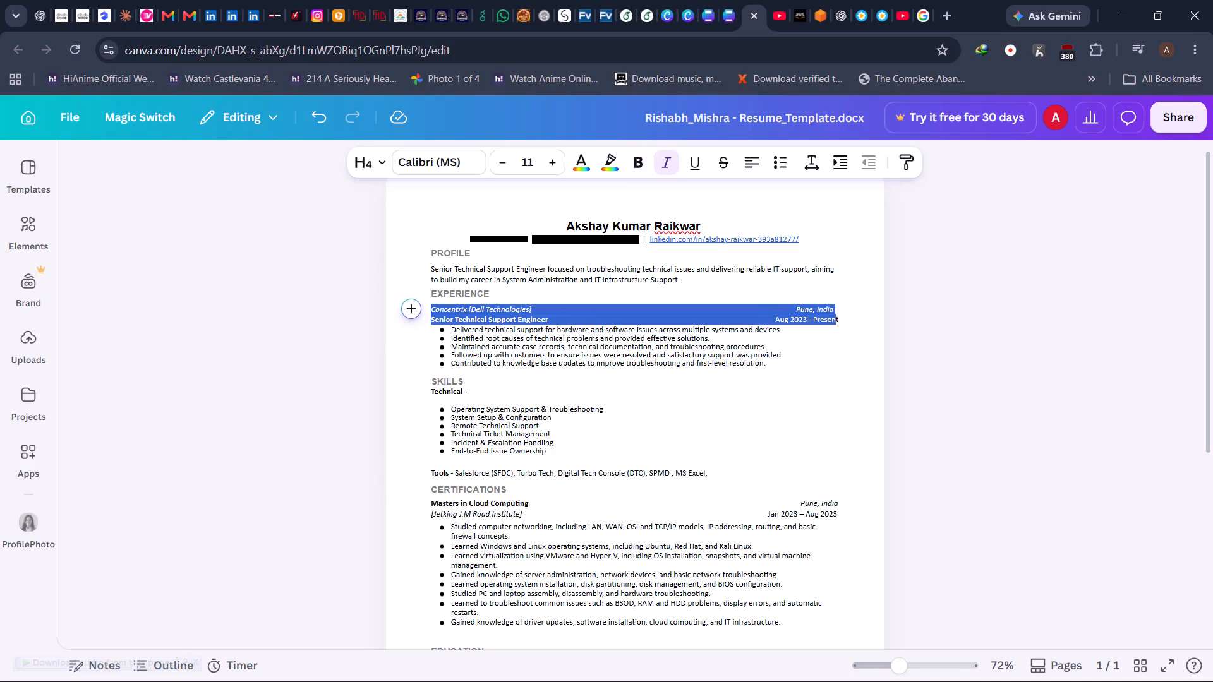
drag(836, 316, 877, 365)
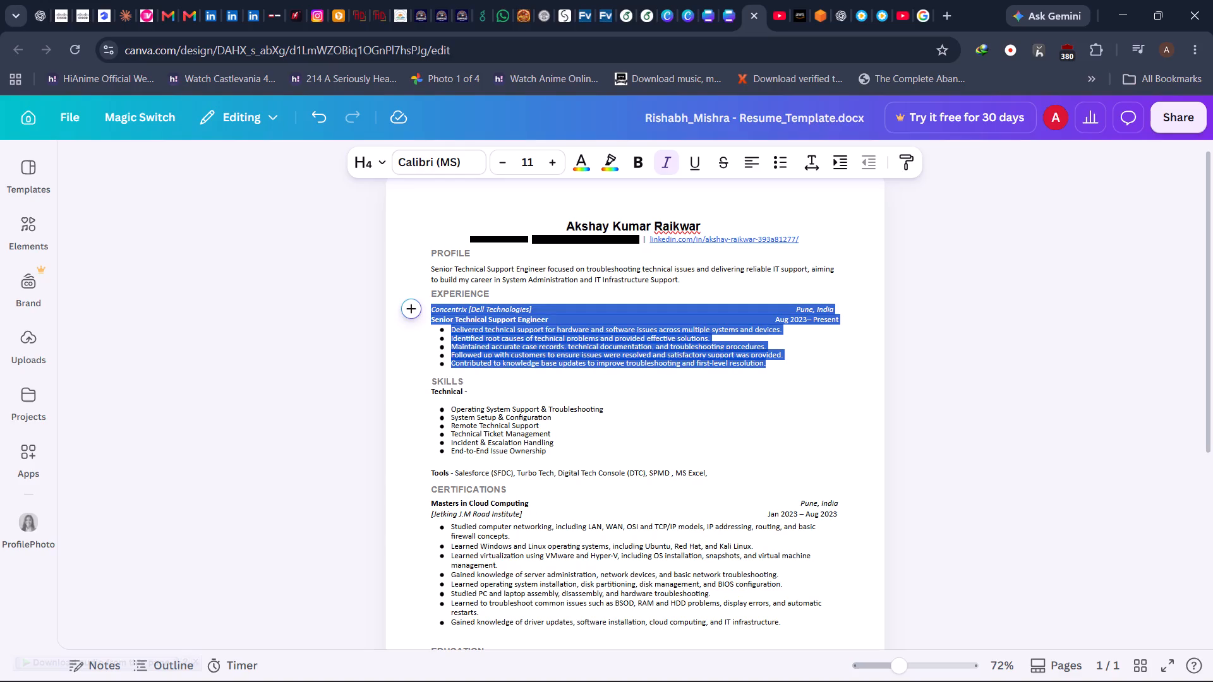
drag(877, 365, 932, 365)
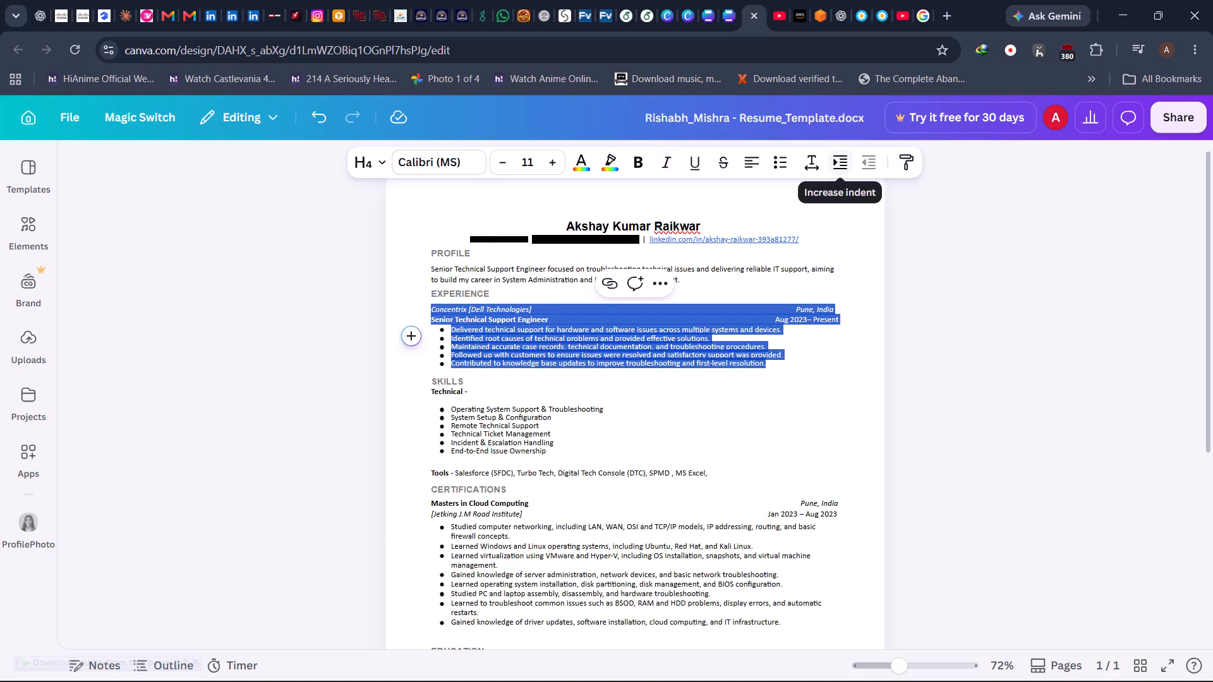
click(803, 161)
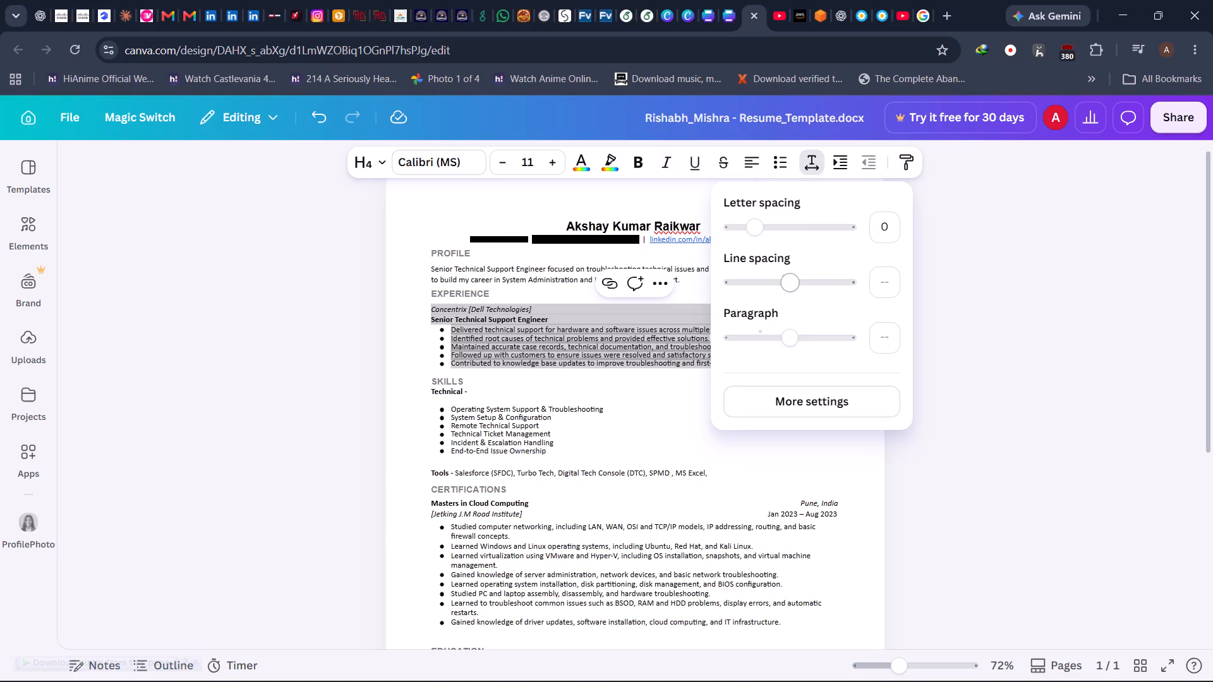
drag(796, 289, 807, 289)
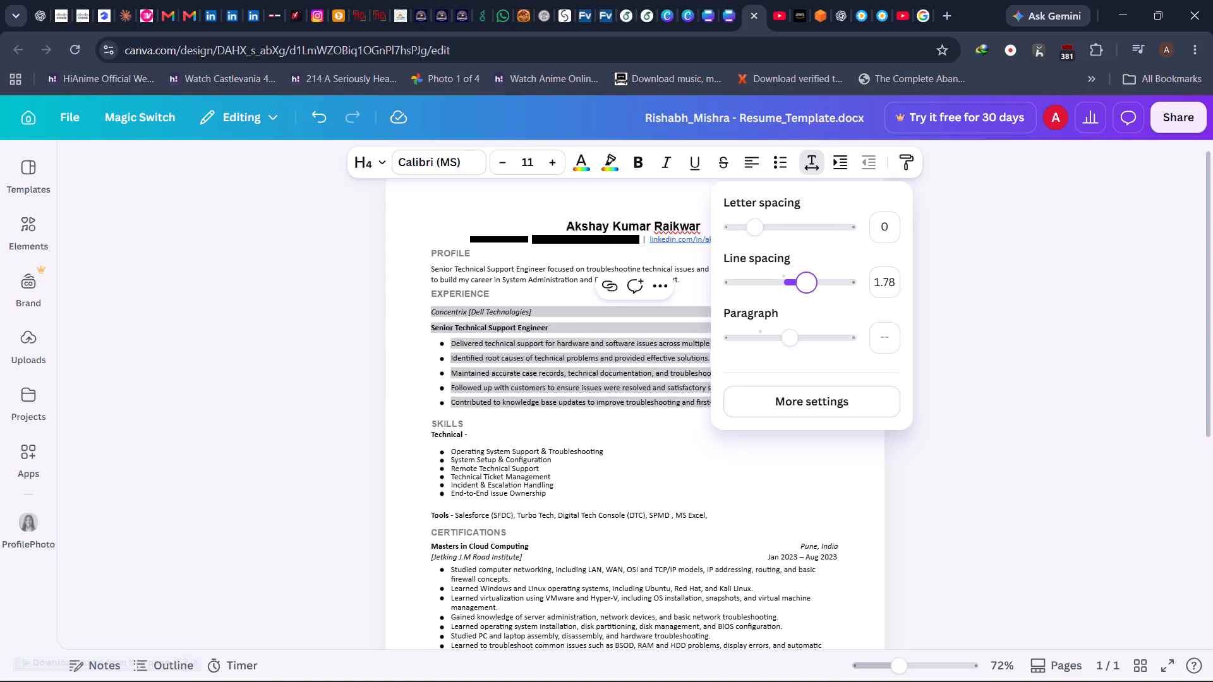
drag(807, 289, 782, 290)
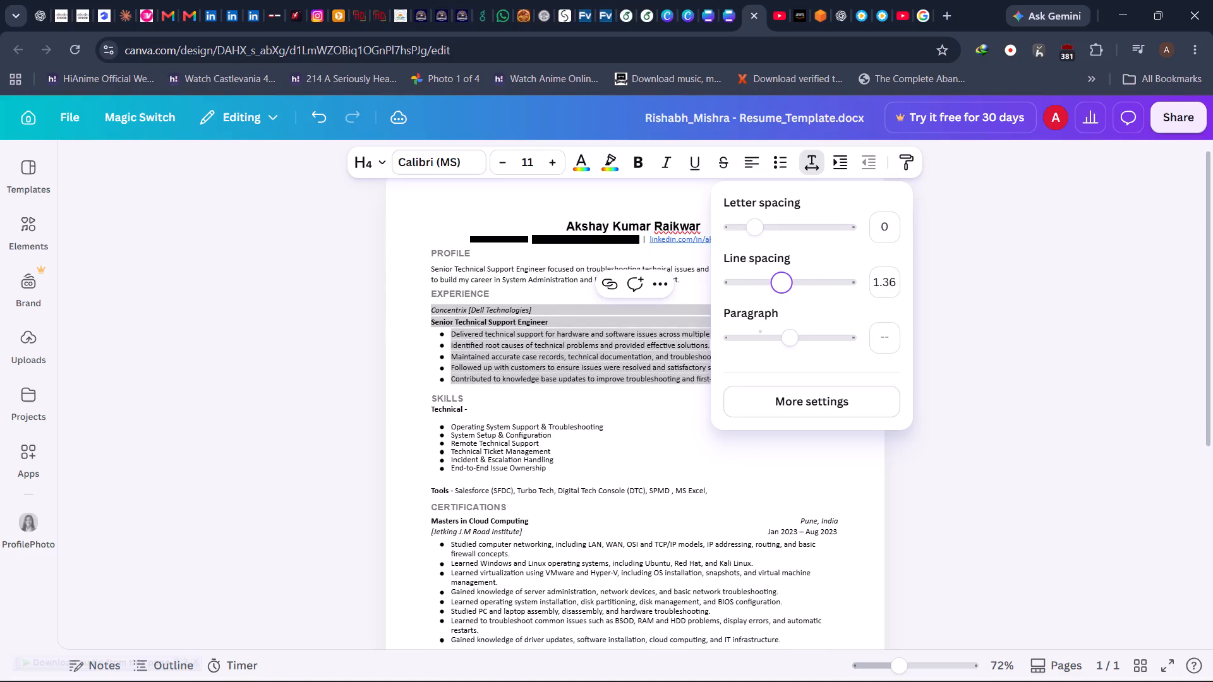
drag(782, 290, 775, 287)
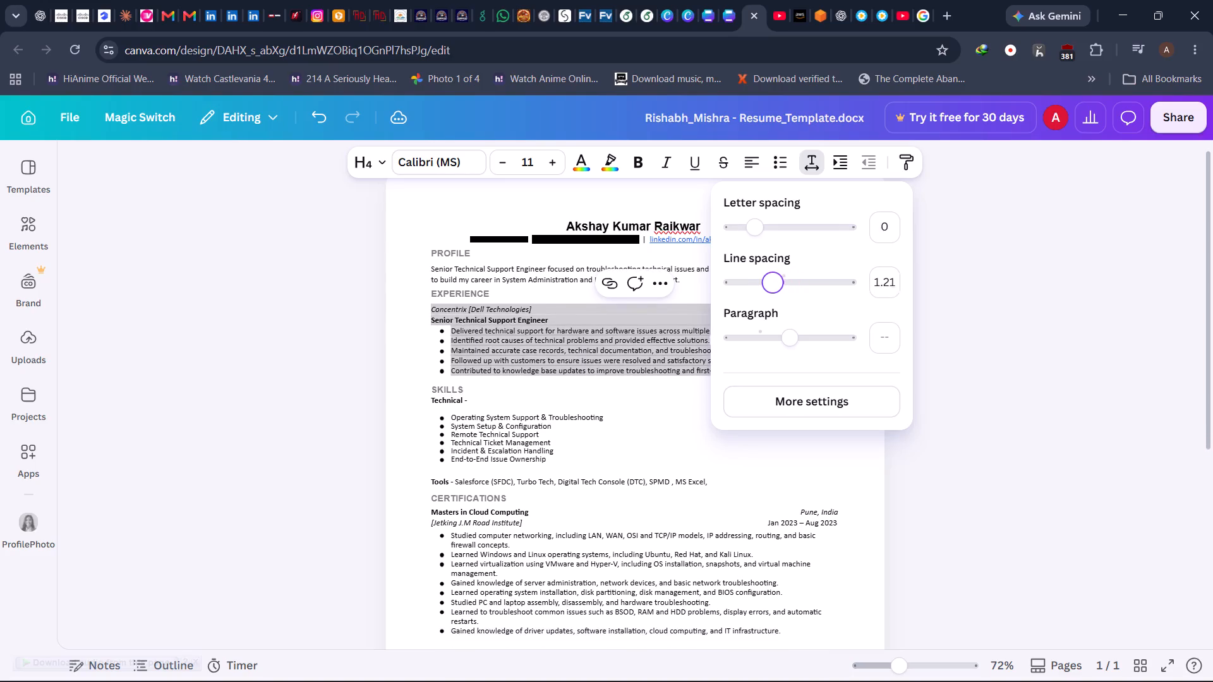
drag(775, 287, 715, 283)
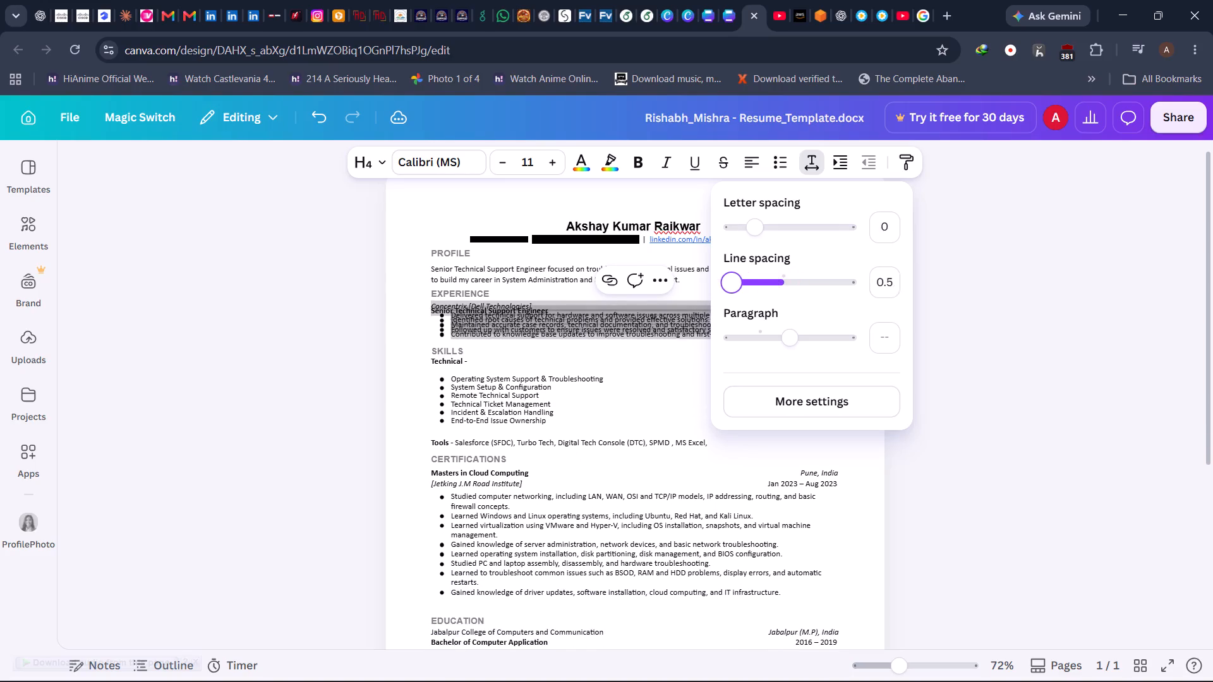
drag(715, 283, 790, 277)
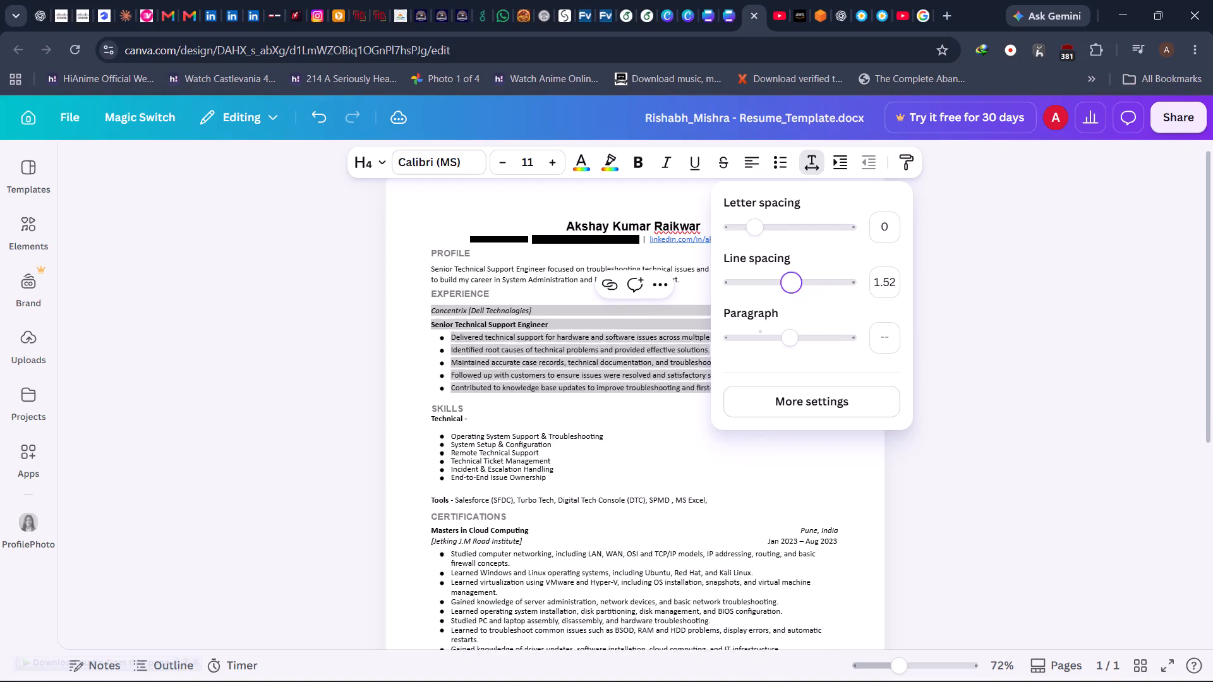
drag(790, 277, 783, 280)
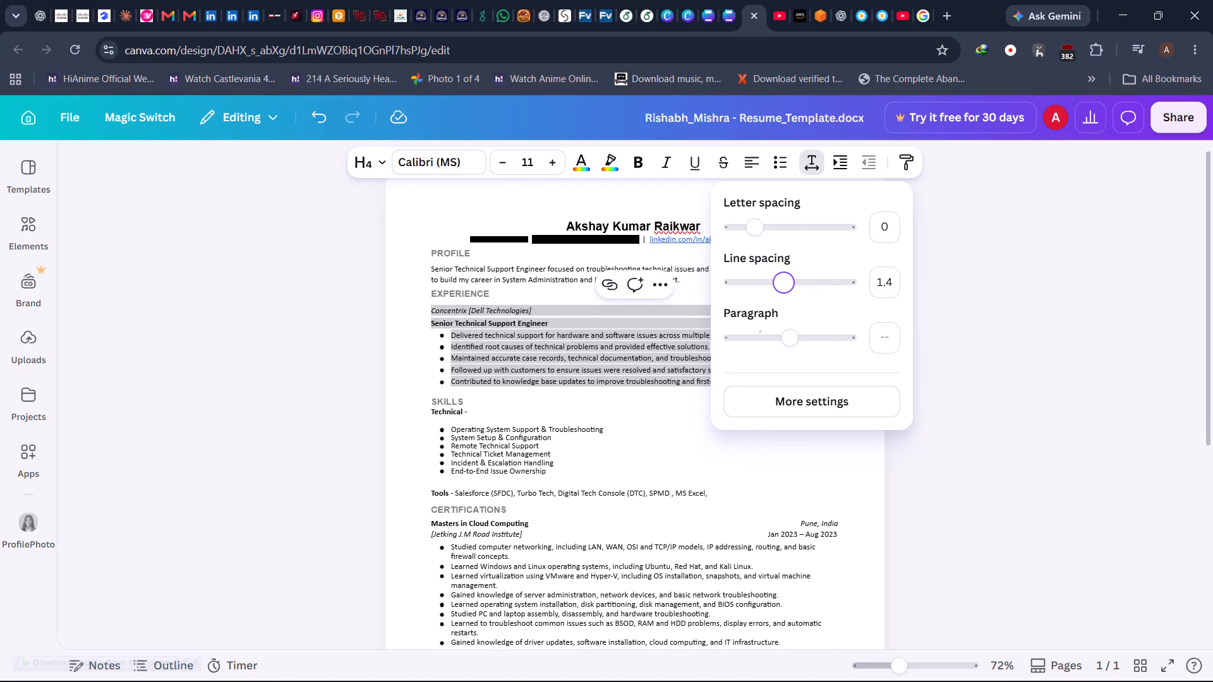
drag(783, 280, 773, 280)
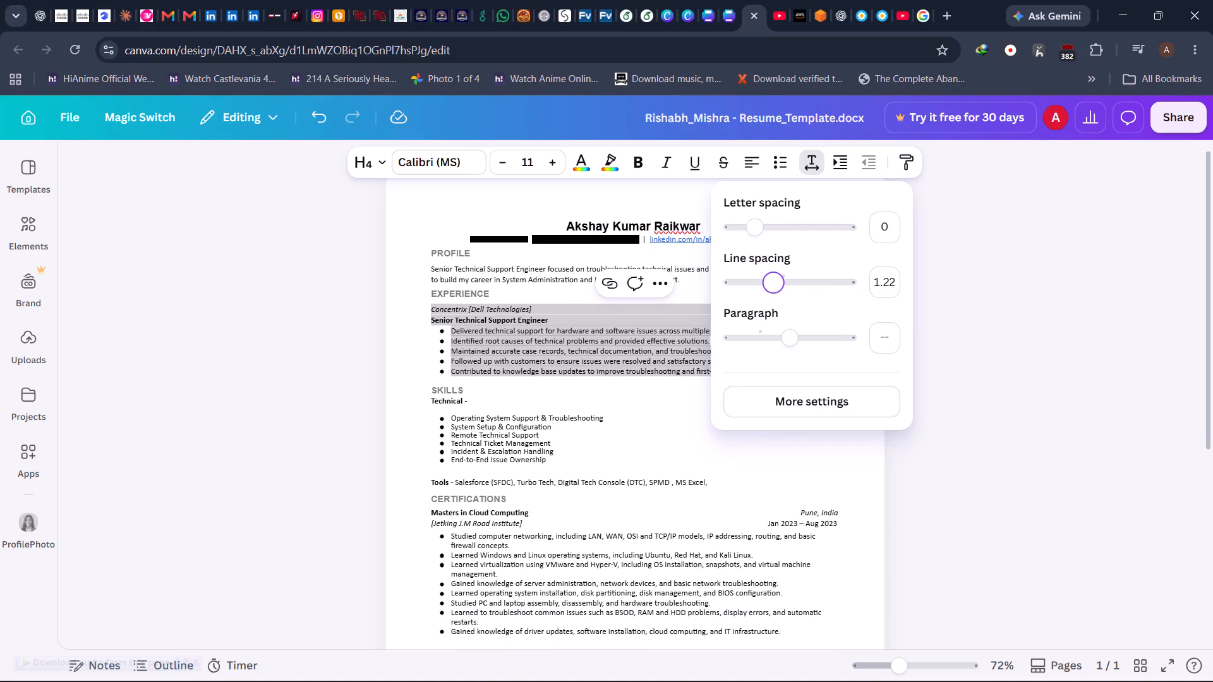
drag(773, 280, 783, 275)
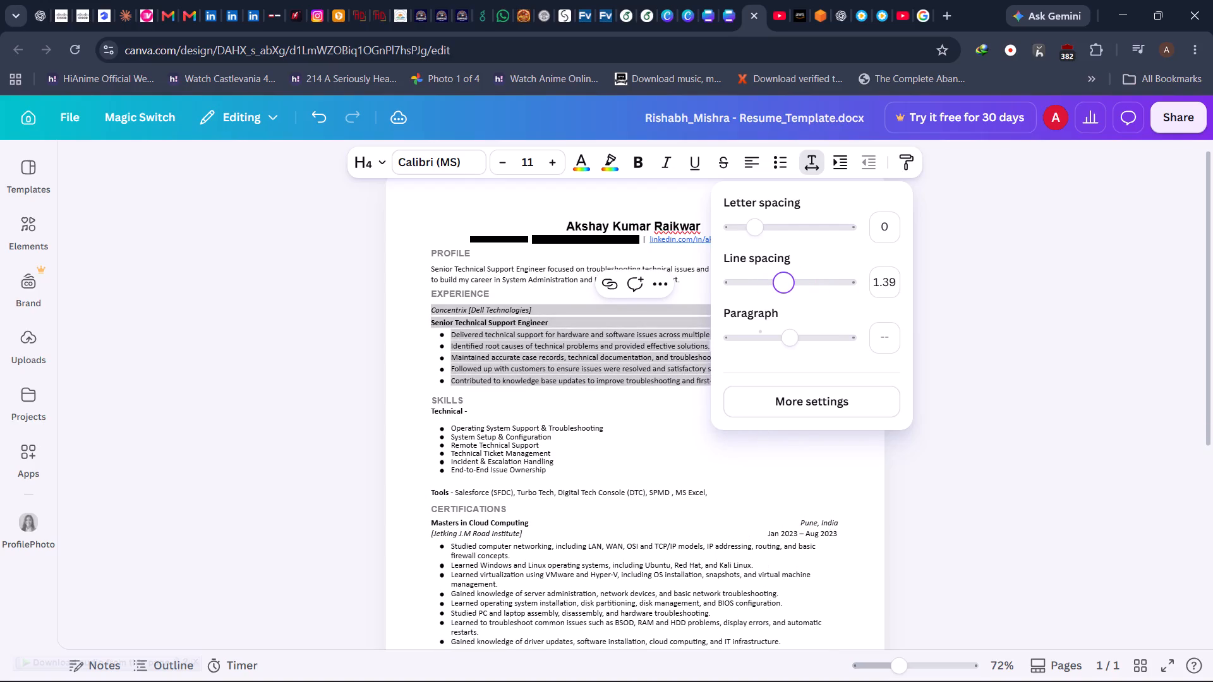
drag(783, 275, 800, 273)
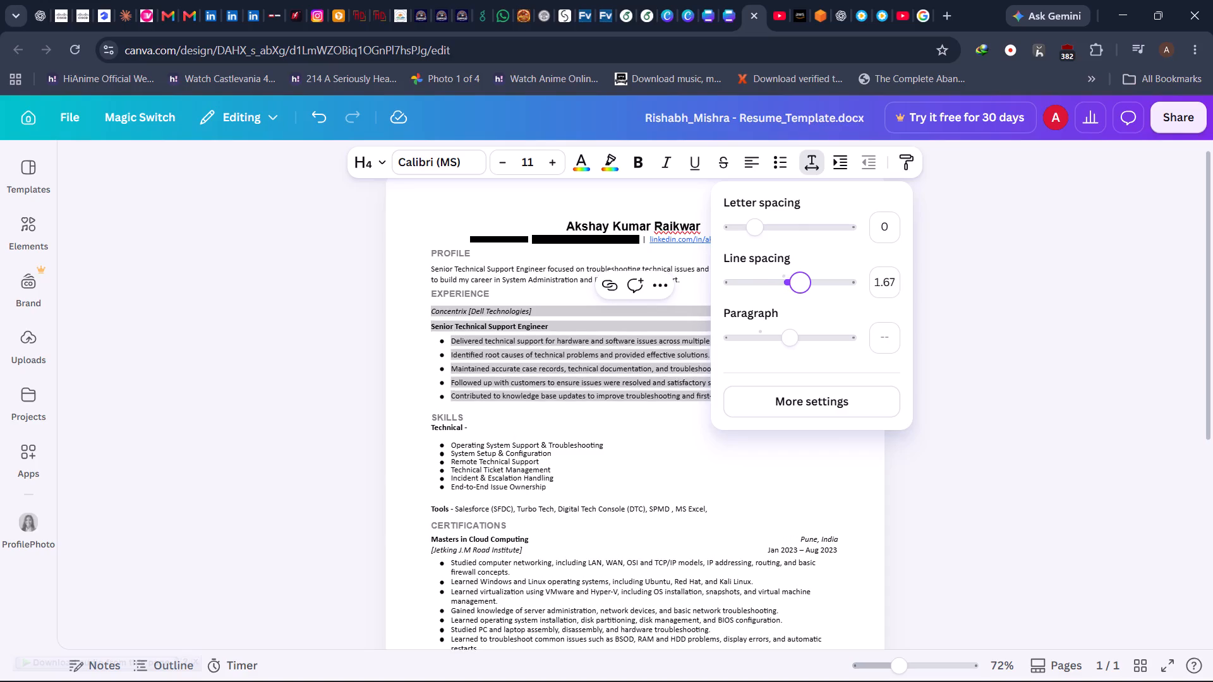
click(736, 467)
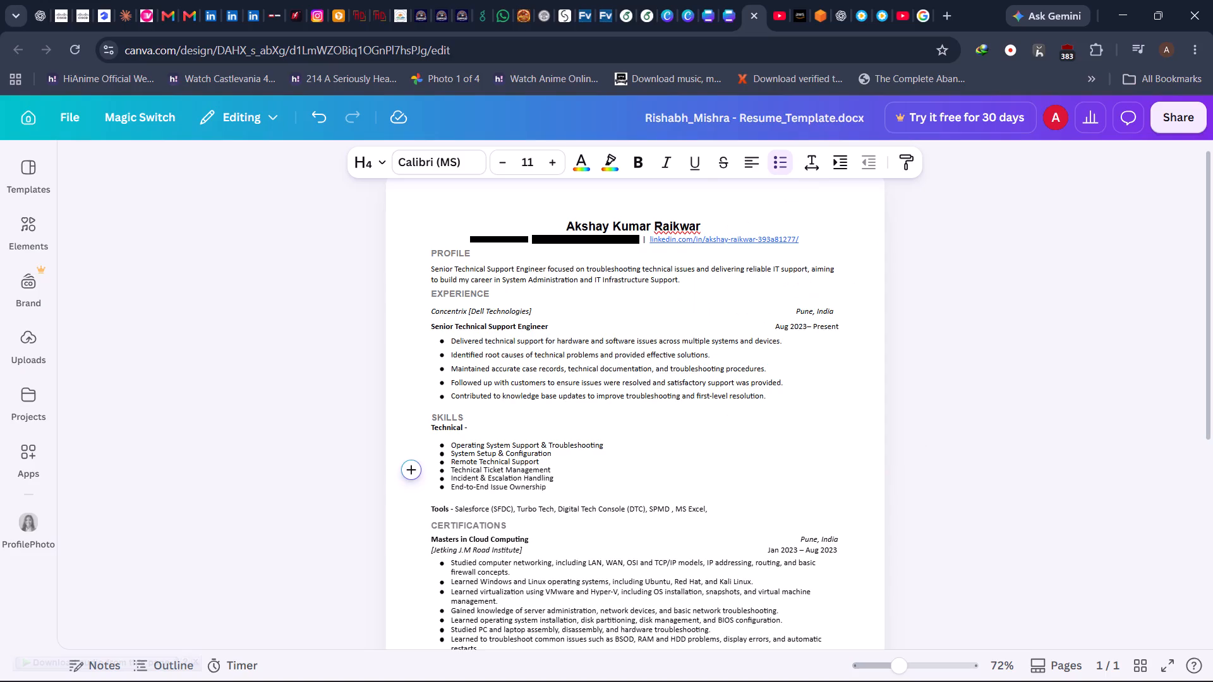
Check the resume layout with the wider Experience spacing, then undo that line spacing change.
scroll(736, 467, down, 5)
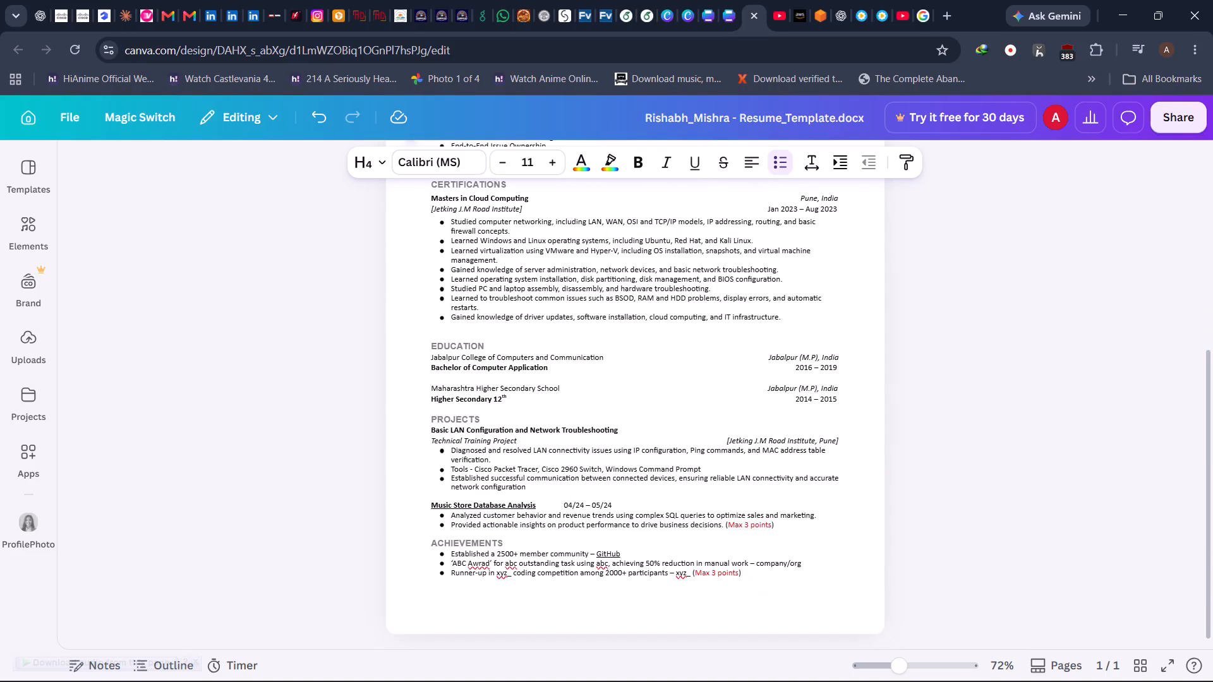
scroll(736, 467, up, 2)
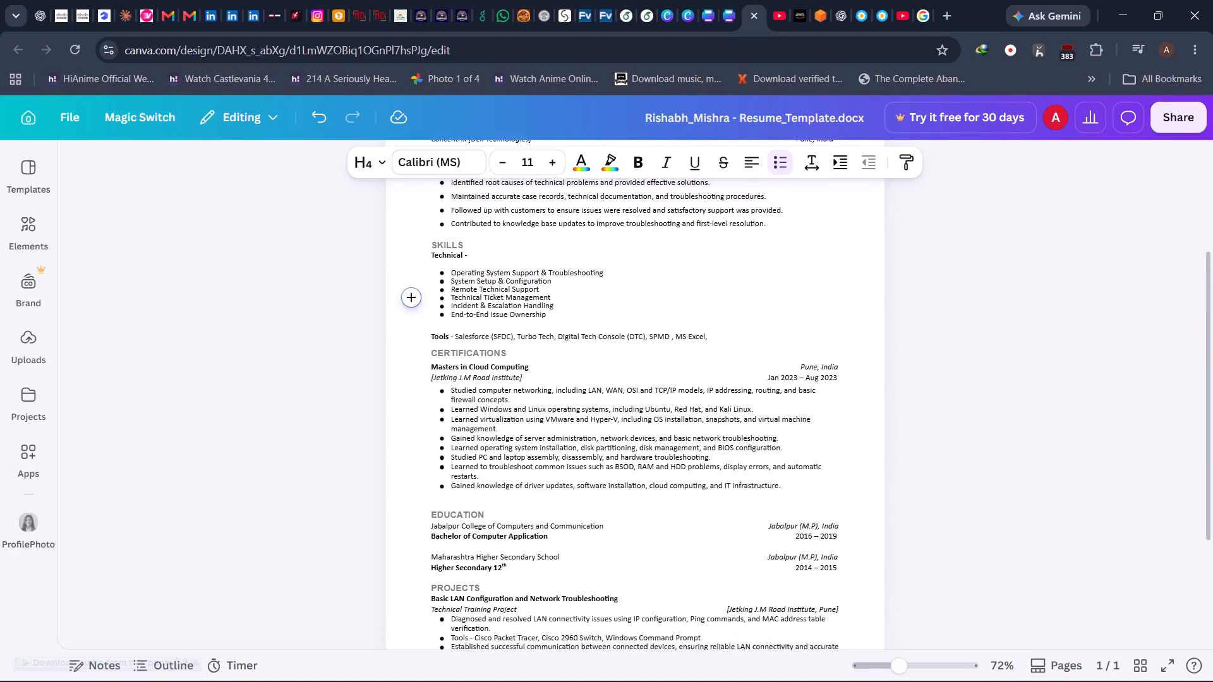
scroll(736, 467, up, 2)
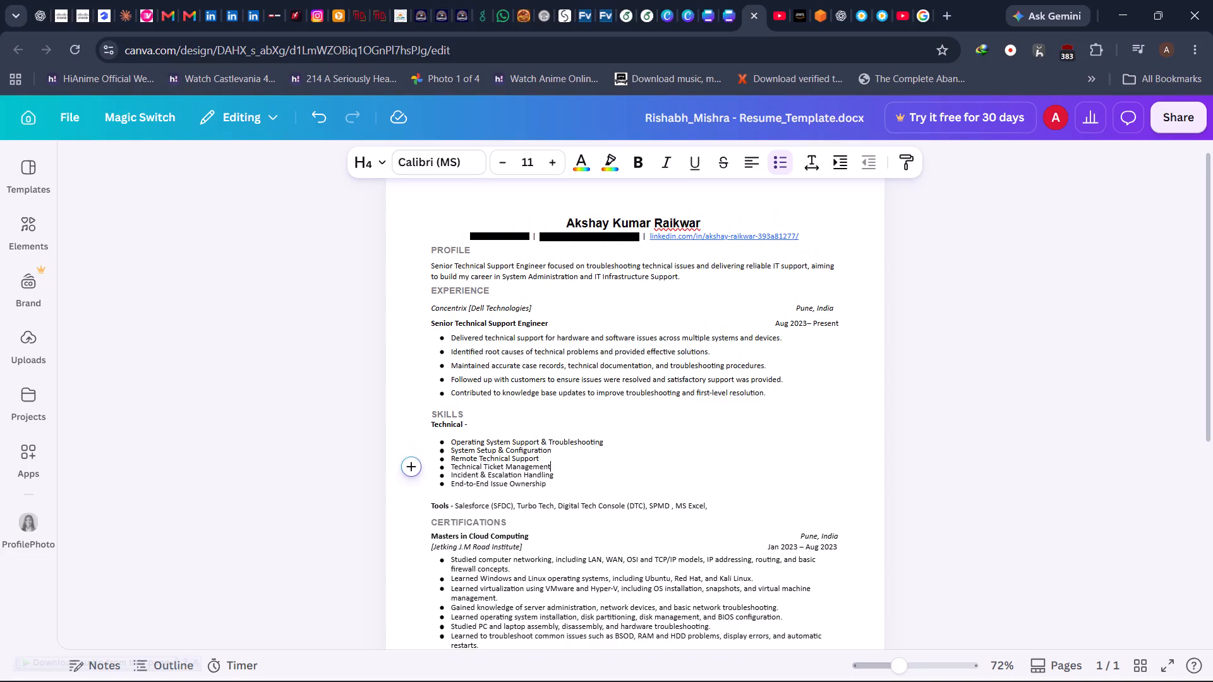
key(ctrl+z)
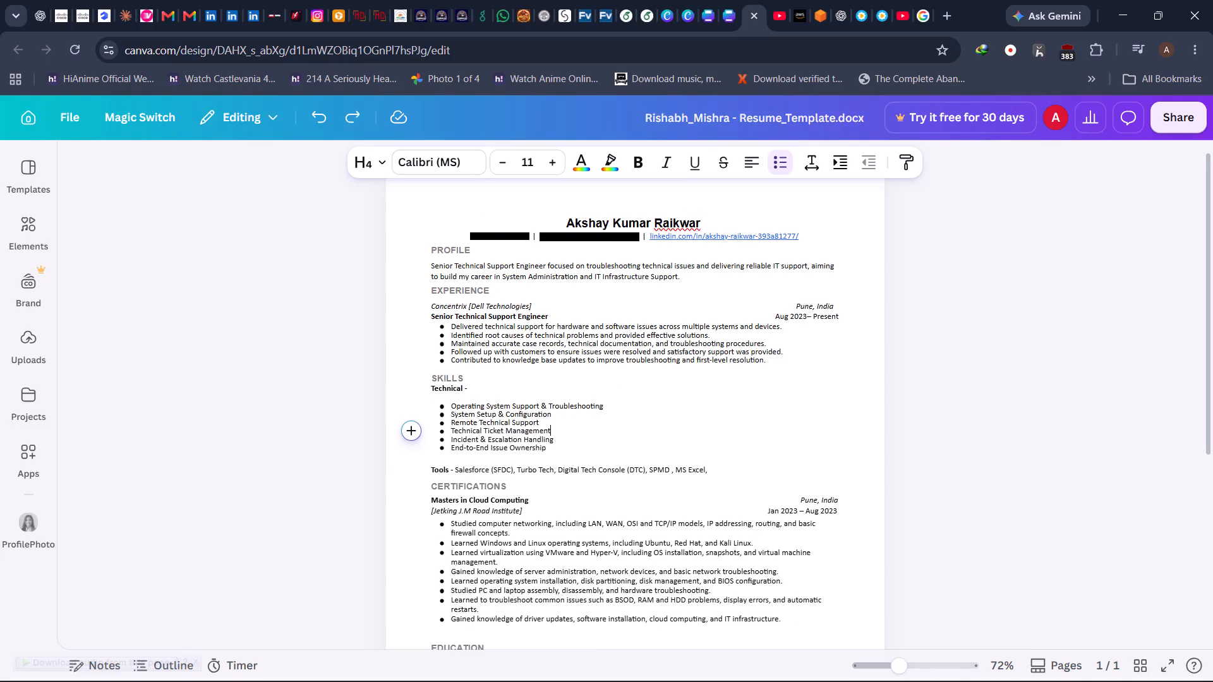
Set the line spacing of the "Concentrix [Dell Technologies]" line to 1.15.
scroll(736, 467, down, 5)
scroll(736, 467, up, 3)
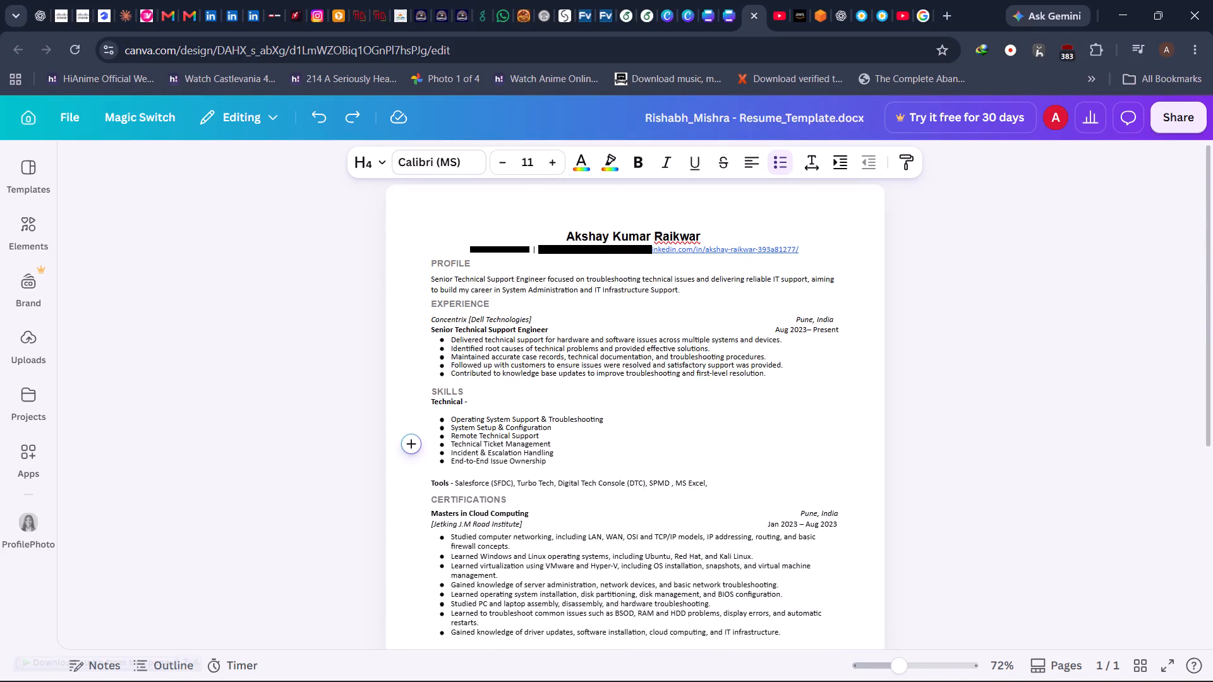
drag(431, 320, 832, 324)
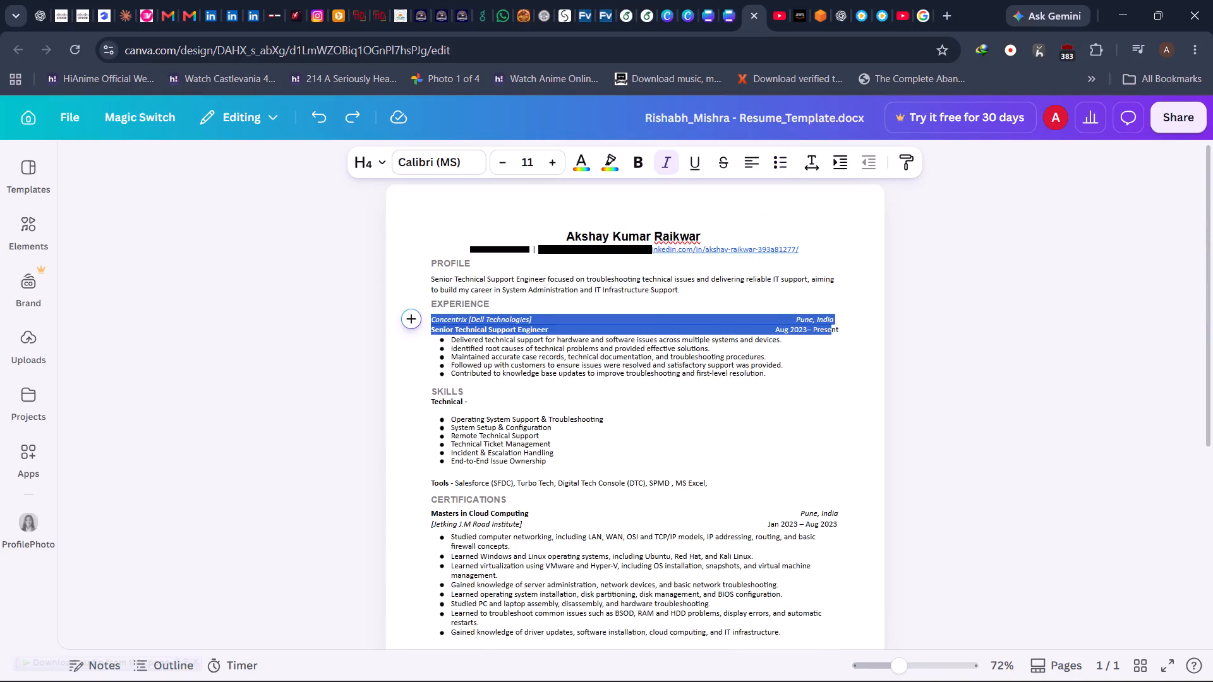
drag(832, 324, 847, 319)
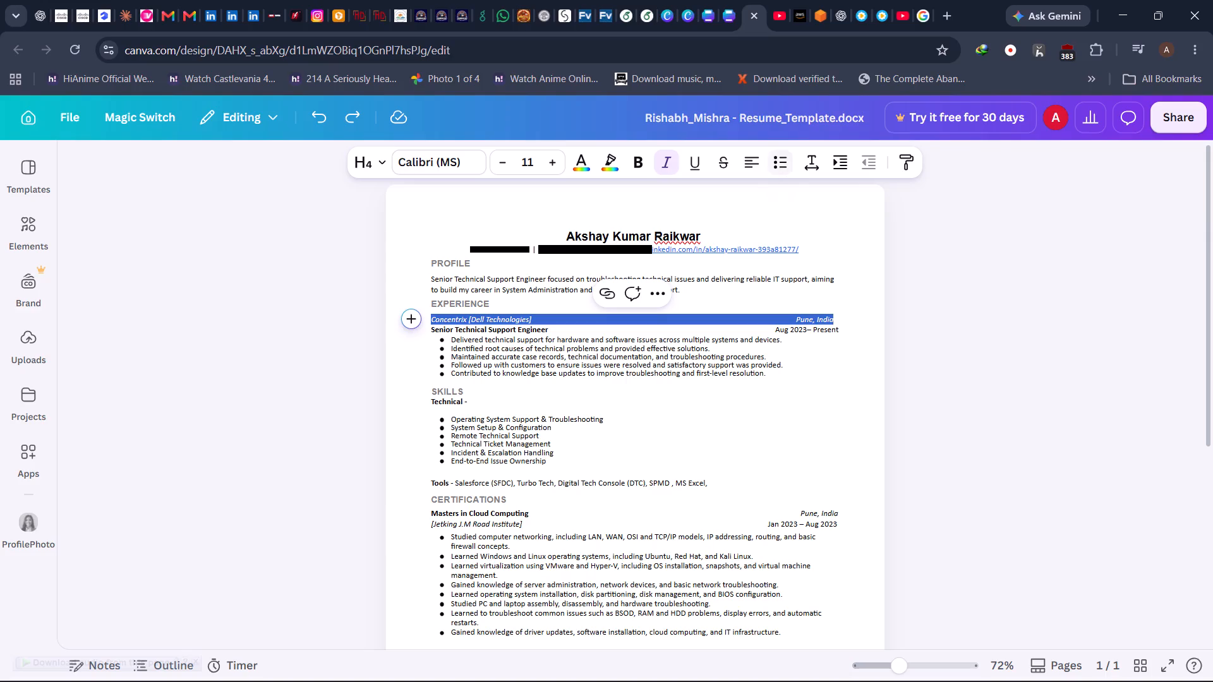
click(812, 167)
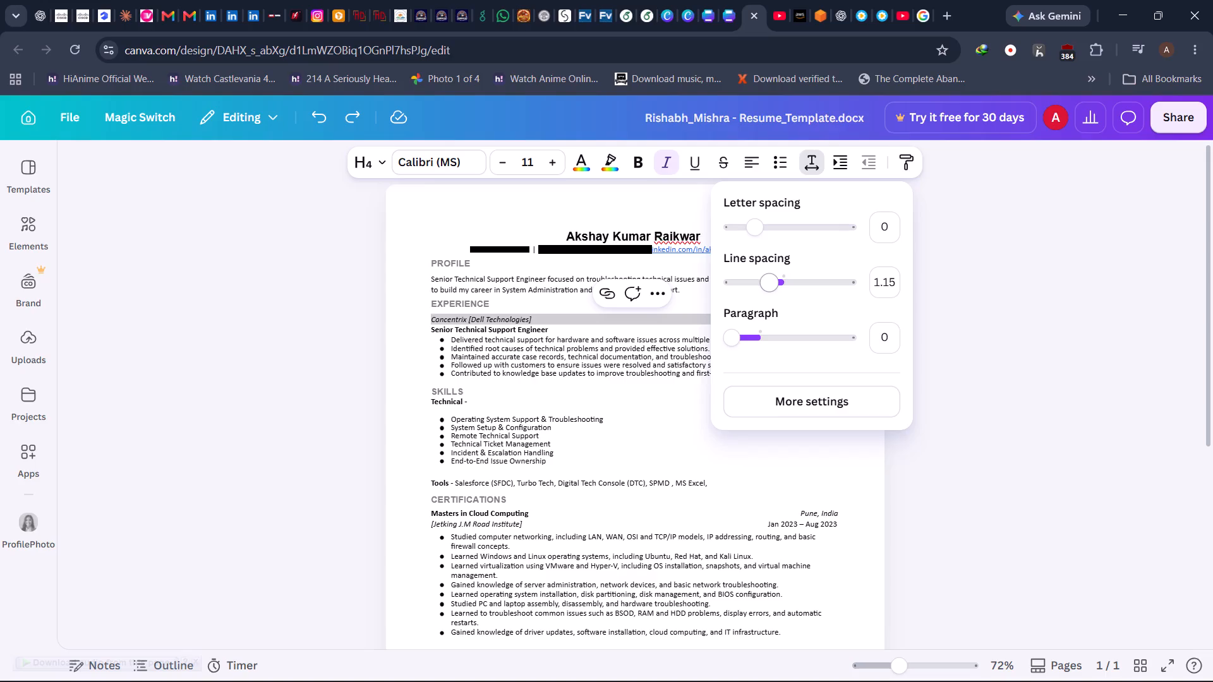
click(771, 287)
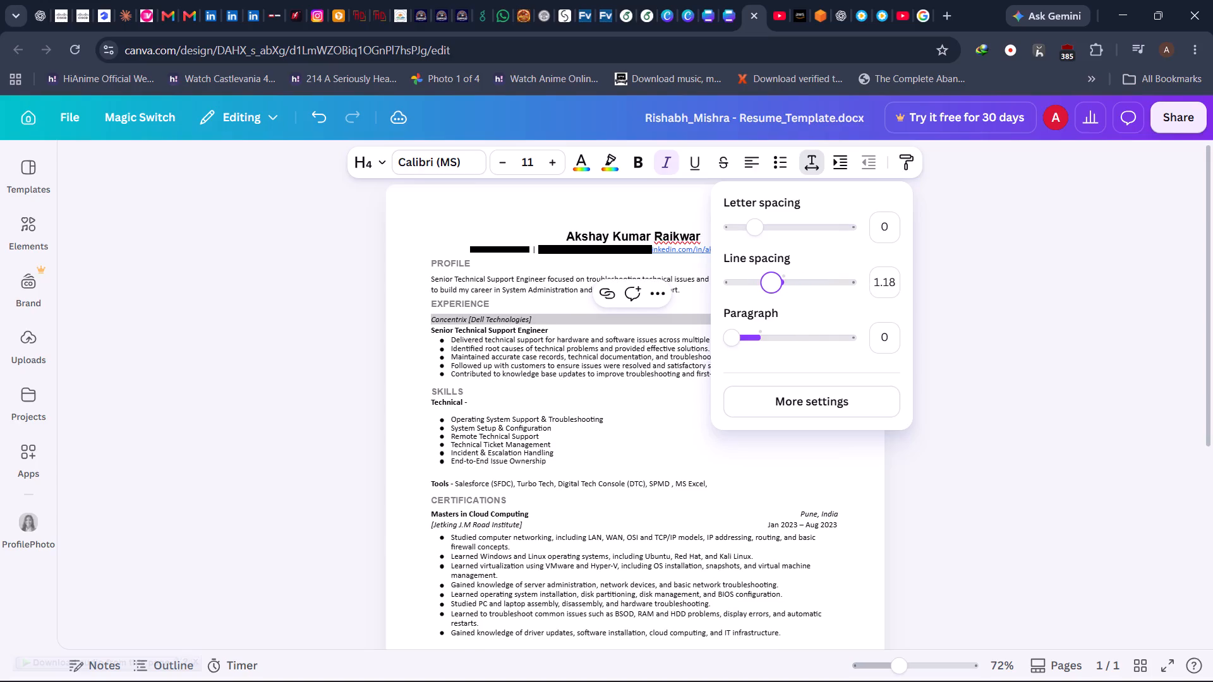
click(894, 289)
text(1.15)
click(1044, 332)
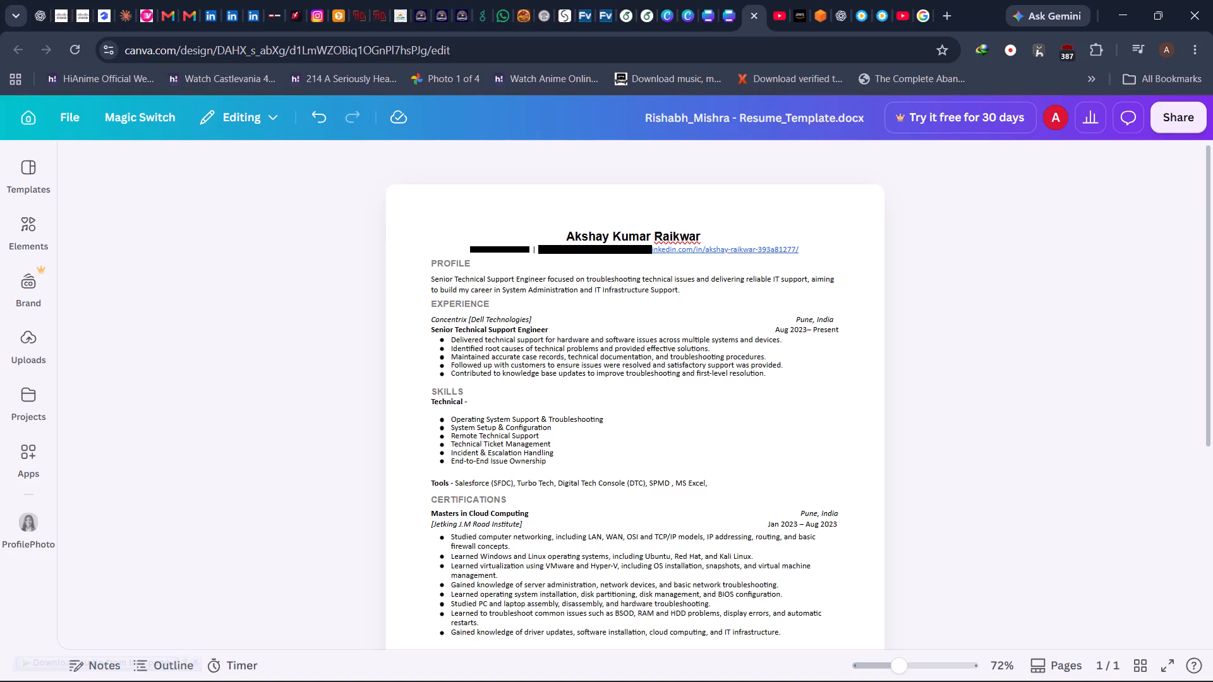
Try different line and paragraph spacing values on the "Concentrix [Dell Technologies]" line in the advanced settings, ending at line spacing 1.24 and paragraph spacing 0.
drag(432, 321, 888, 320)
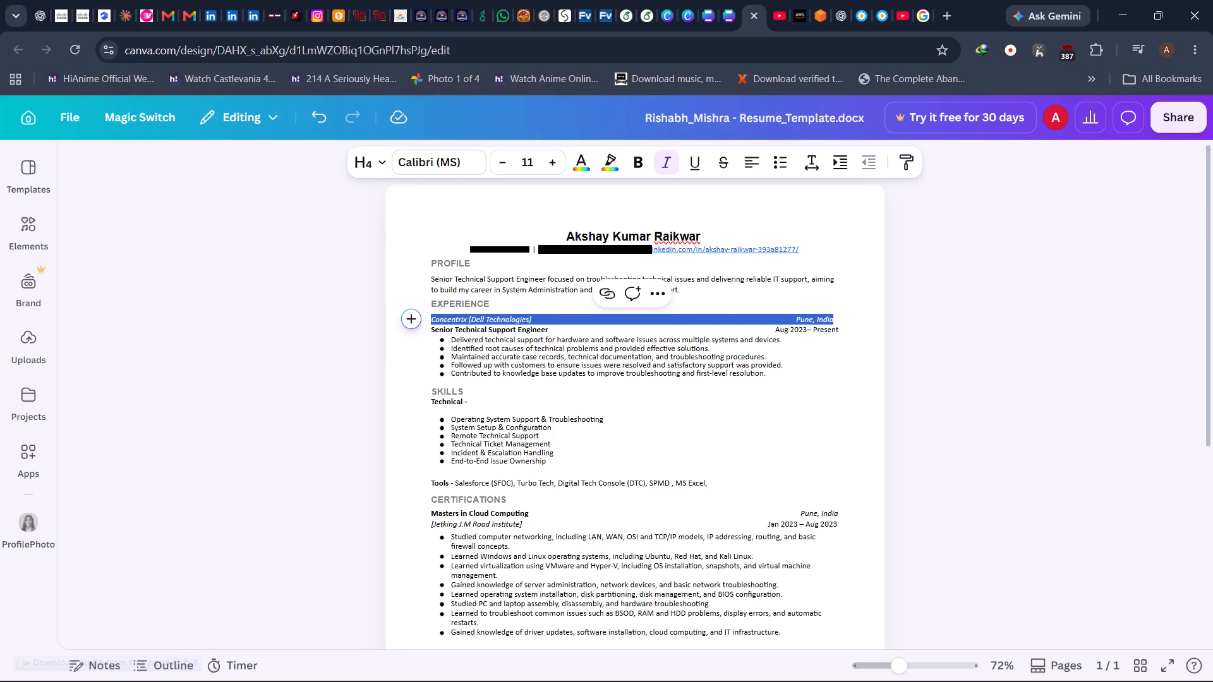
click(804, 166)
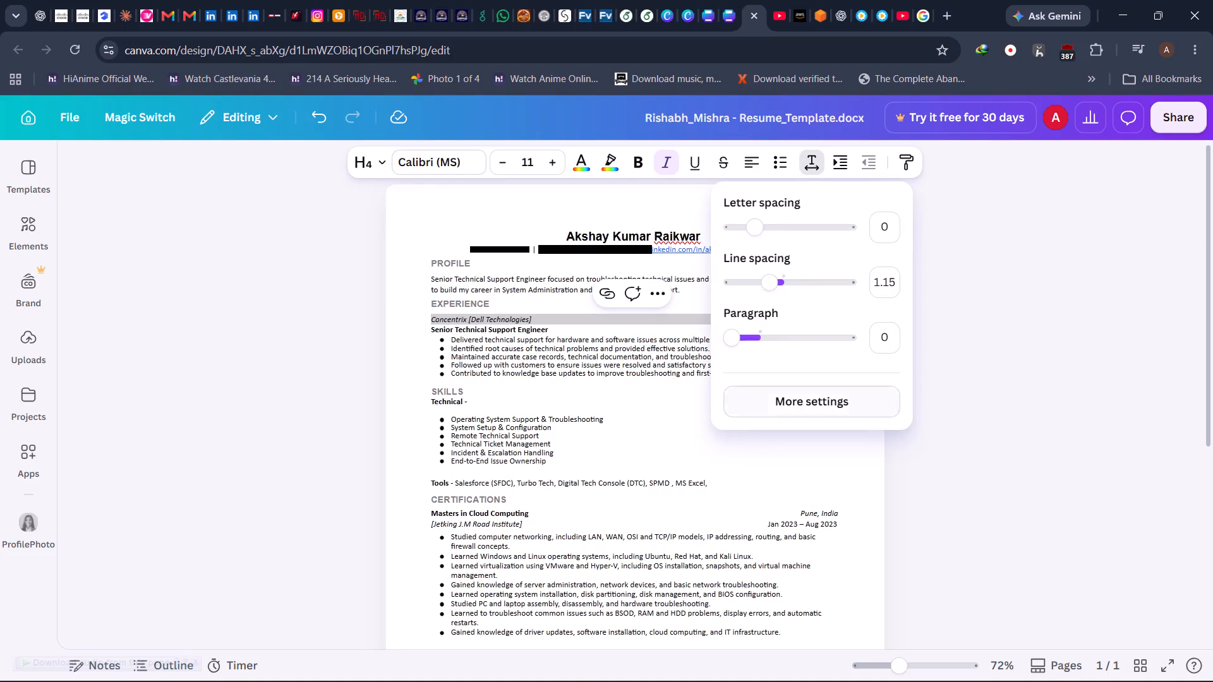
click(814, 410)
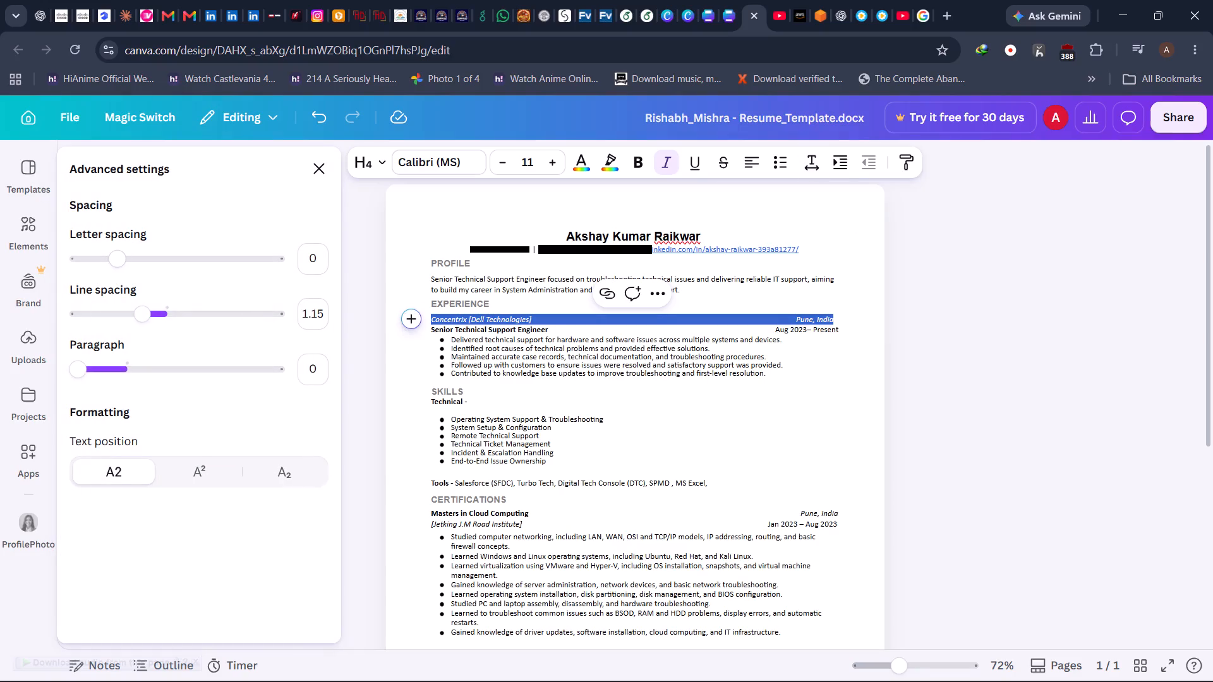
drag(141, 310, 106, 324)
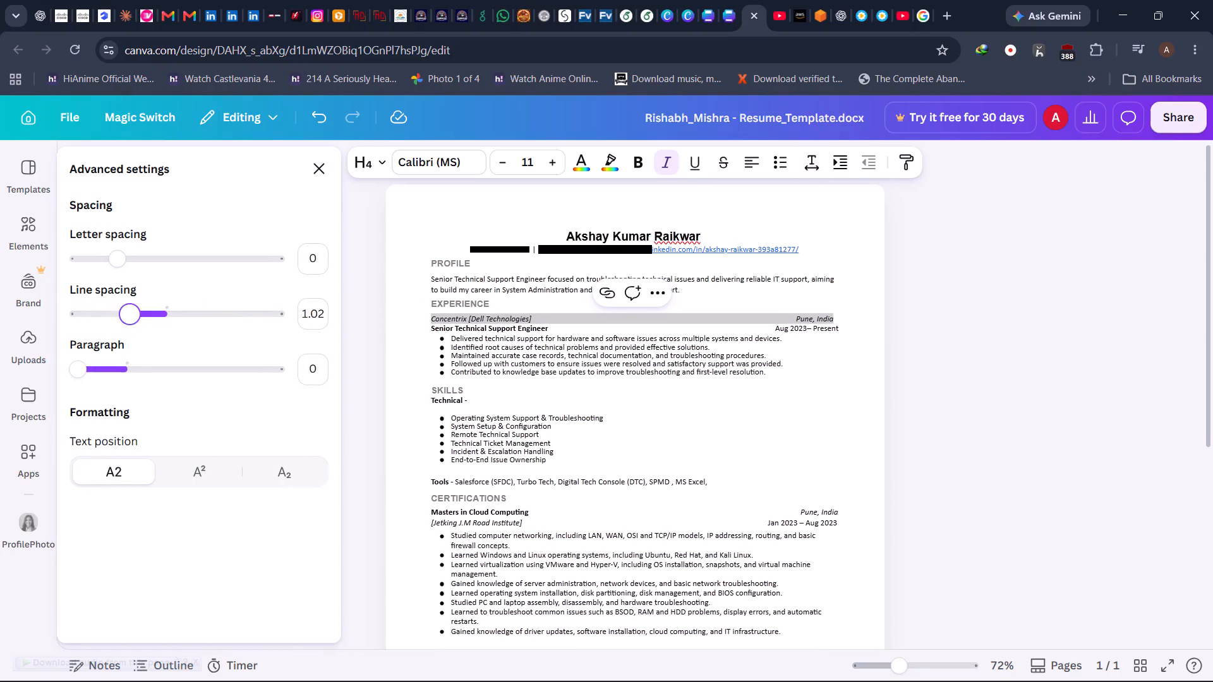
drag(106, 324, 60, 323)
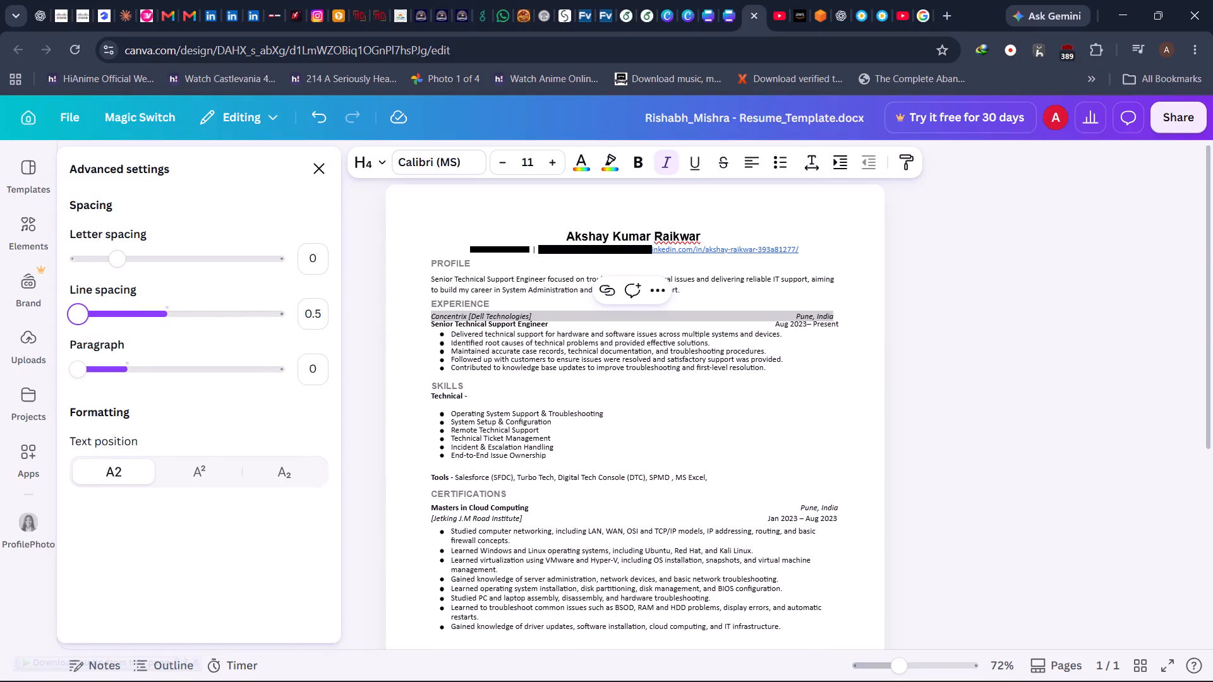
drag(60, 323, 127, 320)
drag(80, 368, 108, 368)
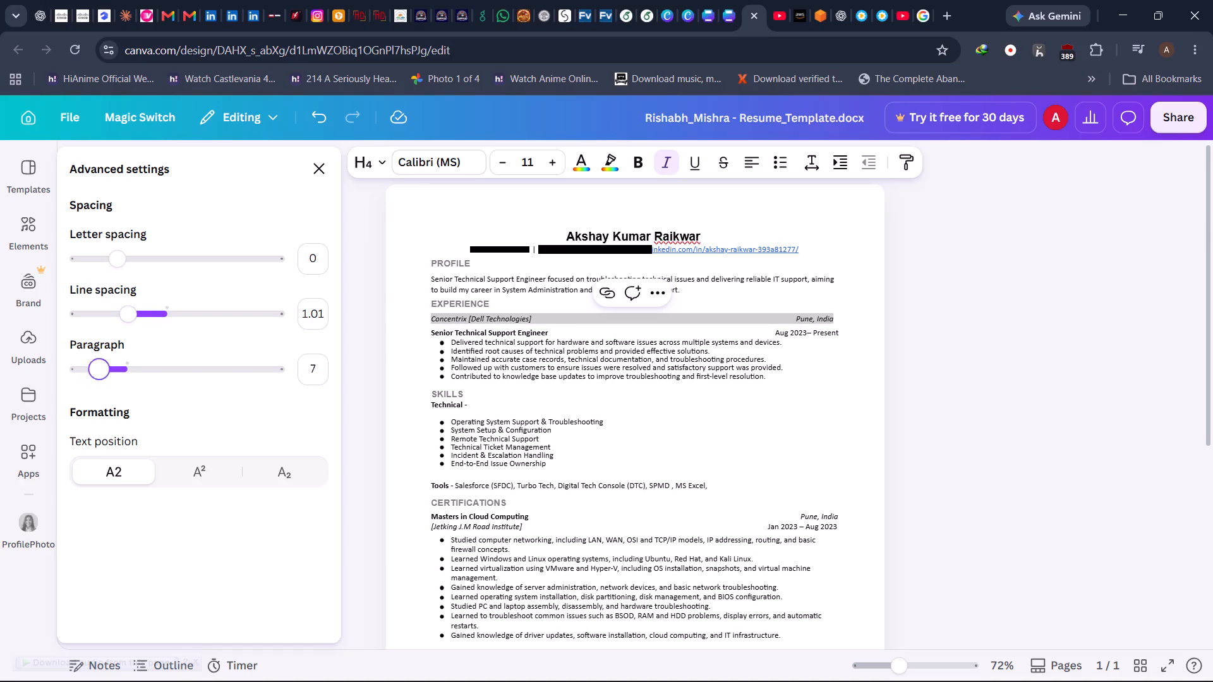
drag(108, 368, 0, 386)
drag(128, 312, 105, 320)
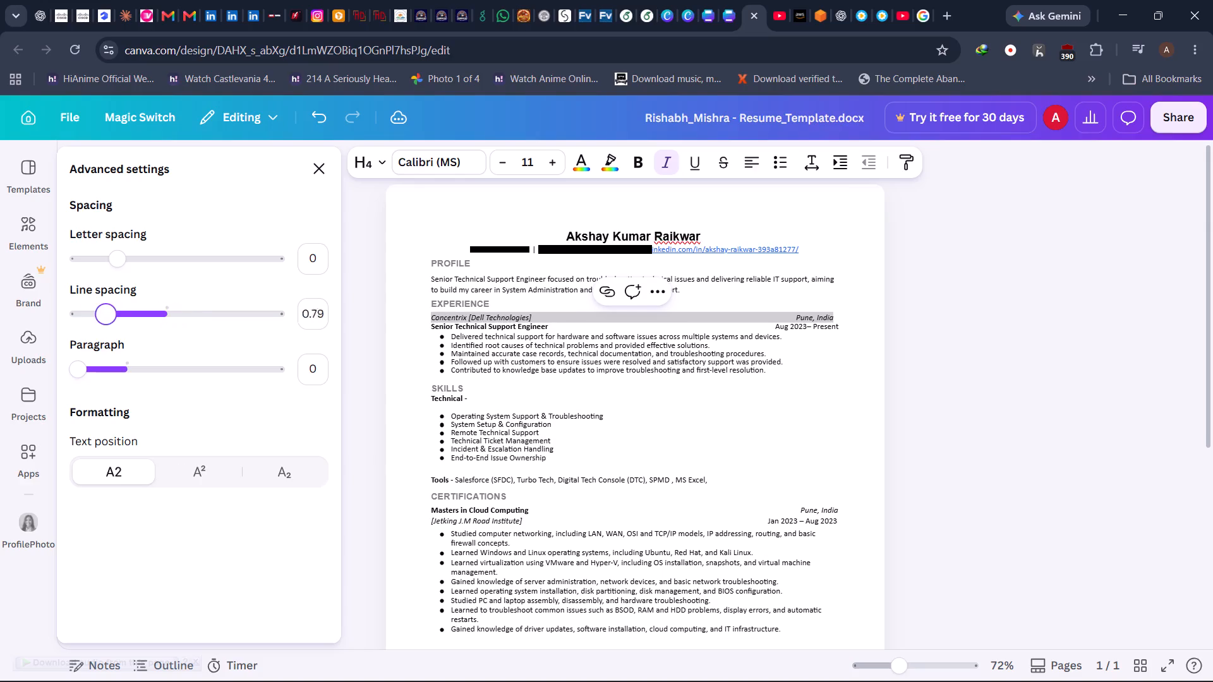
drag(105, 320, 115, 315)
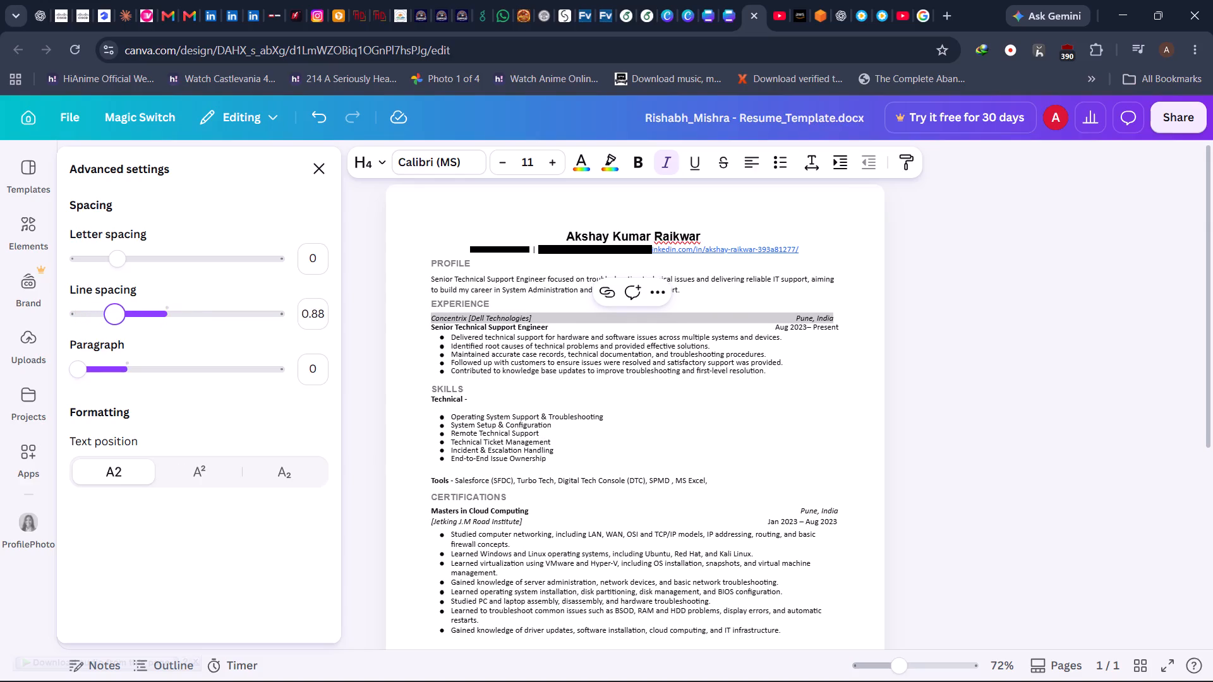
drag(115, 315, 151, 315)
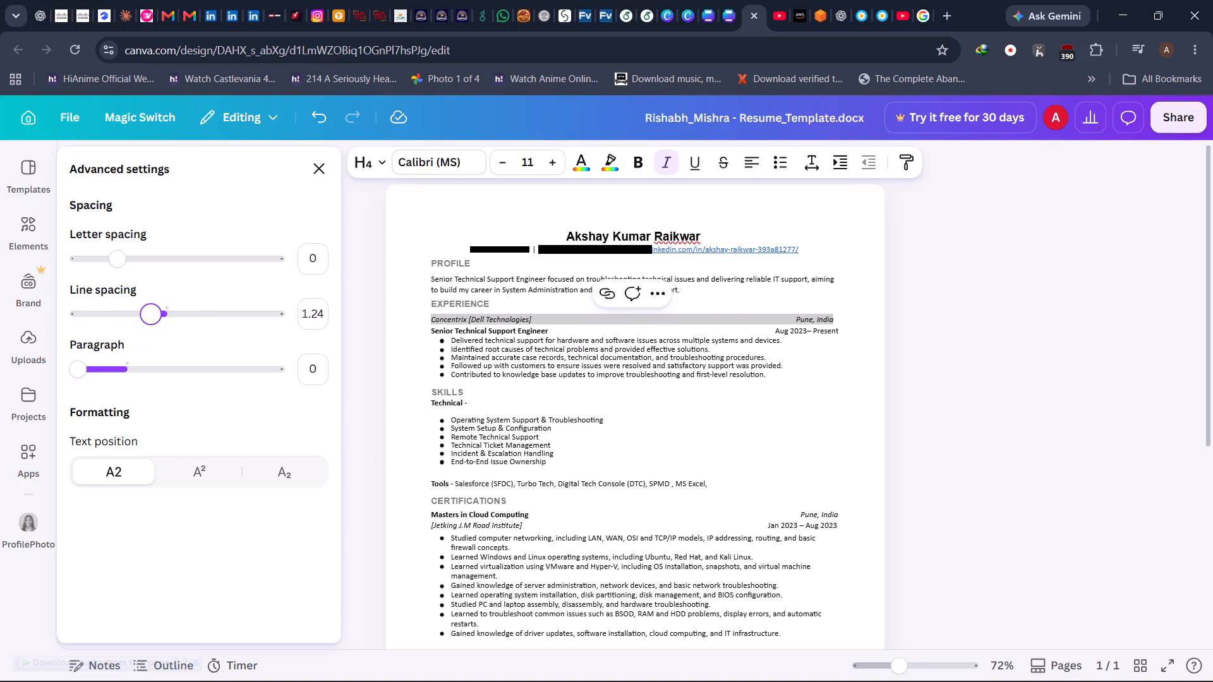
Set the line spacing of the "Concentrix [Dell Technologies]" line to 1.15.
click(319, 311)
text(1.1)
key(5)
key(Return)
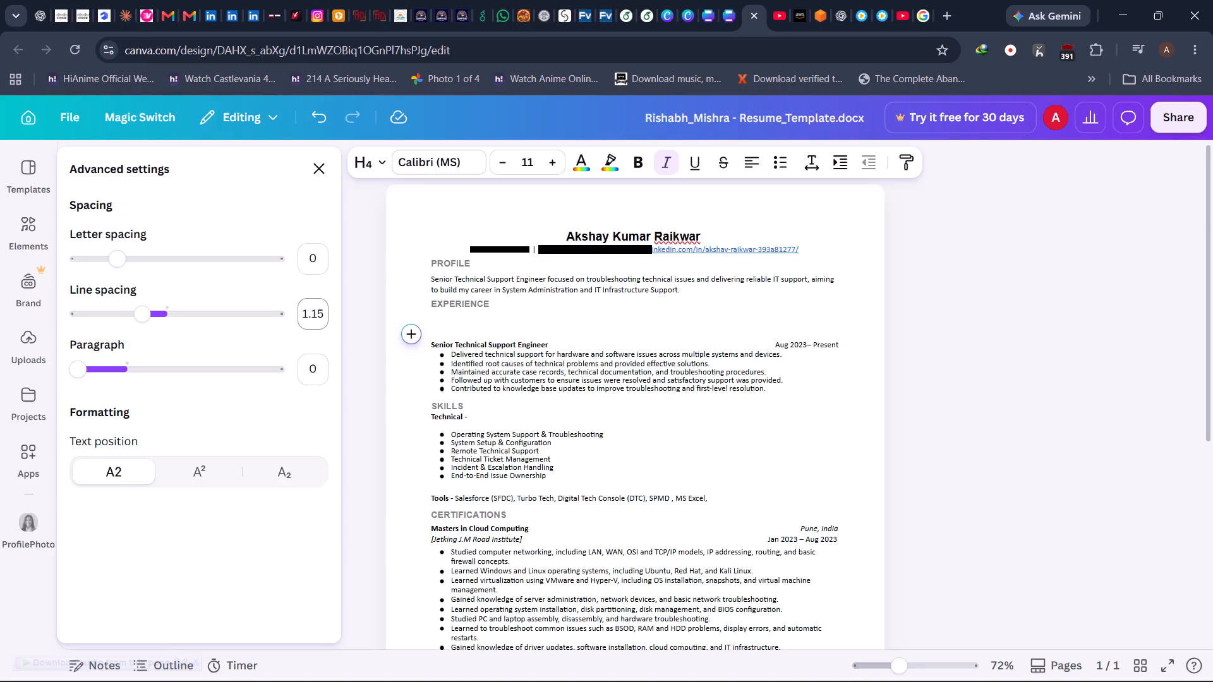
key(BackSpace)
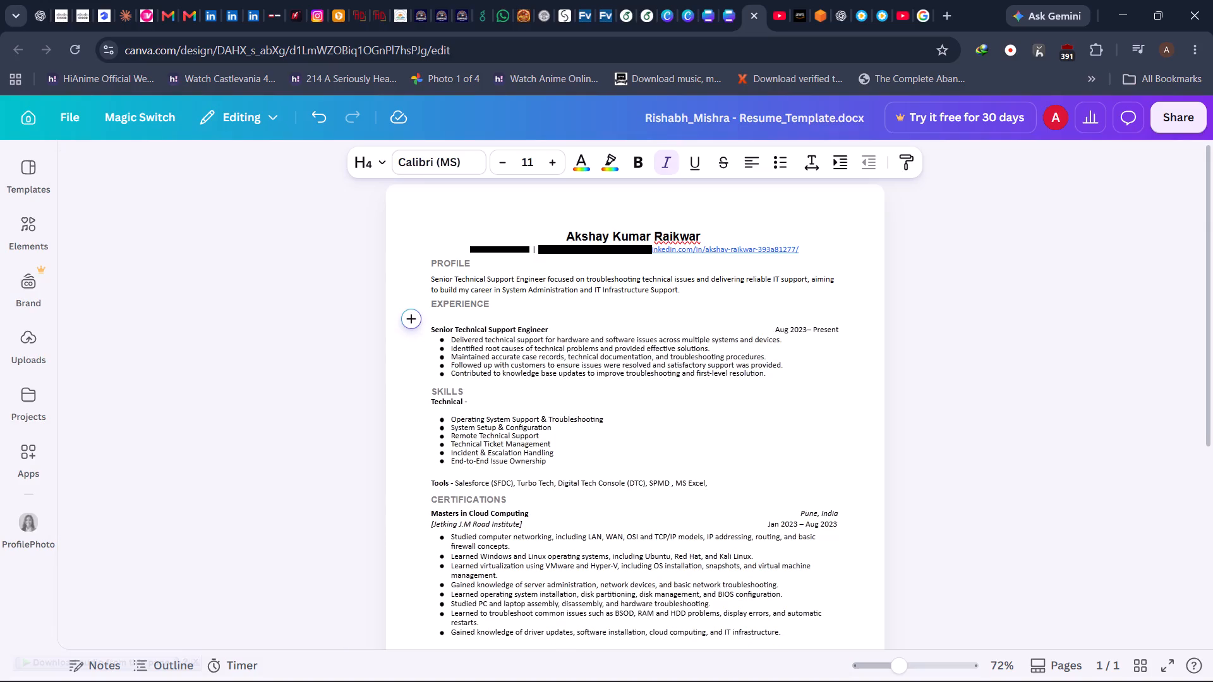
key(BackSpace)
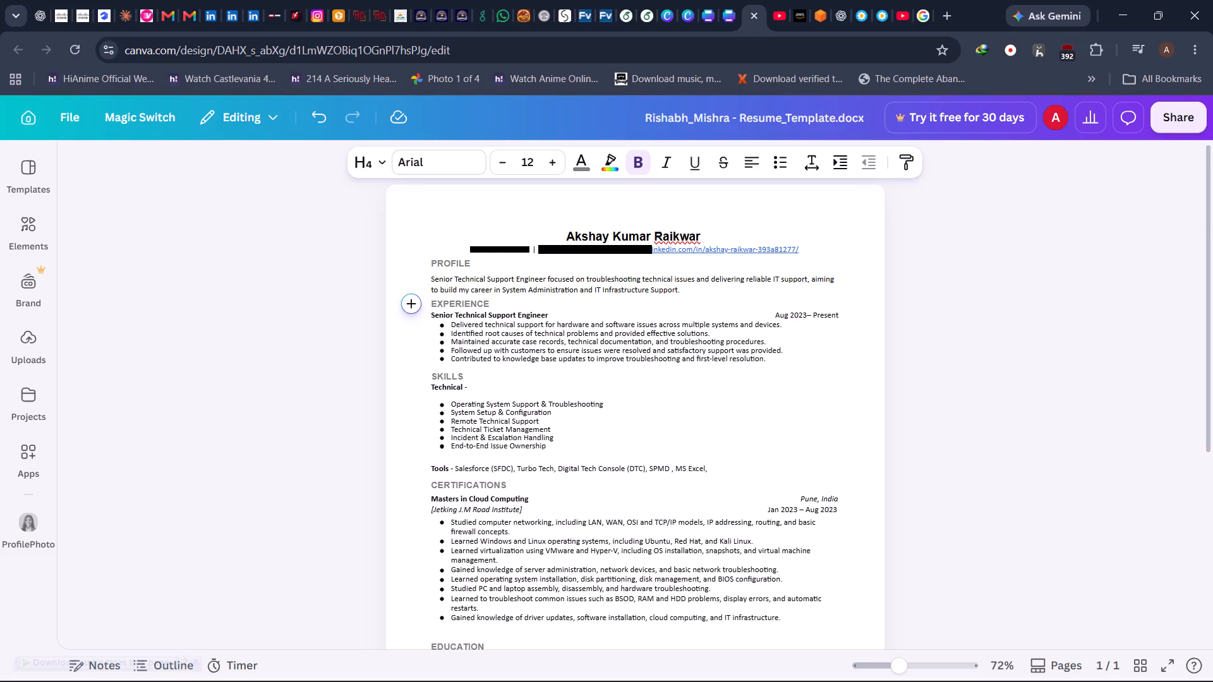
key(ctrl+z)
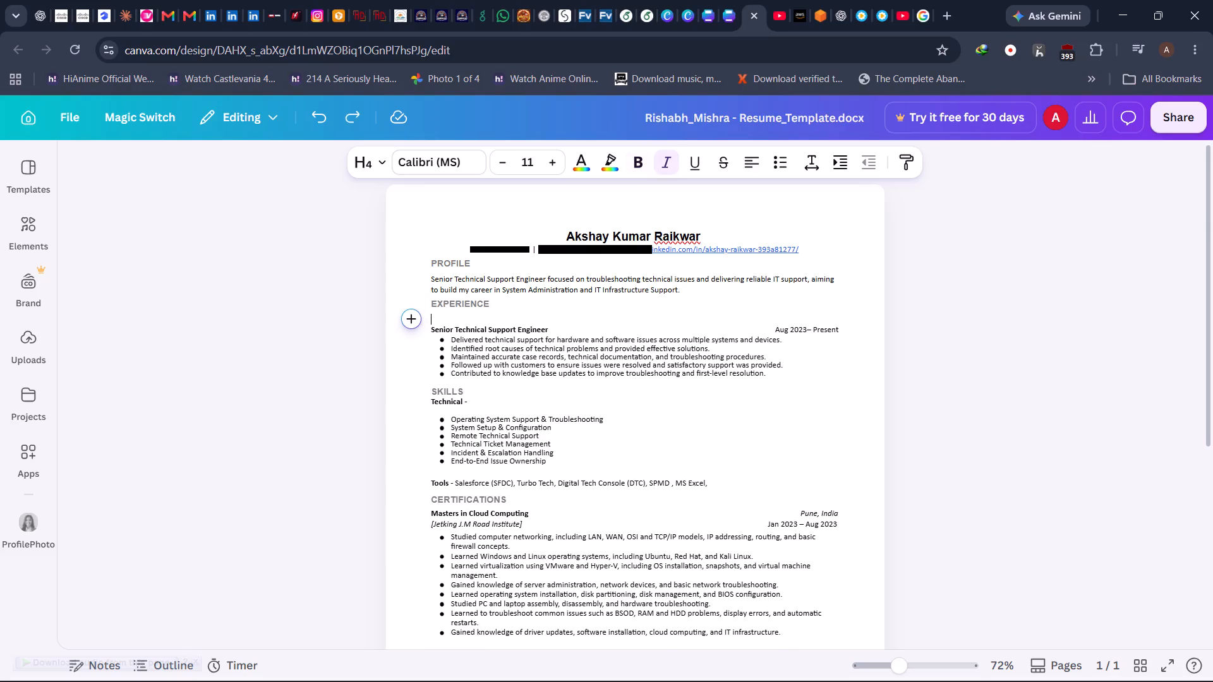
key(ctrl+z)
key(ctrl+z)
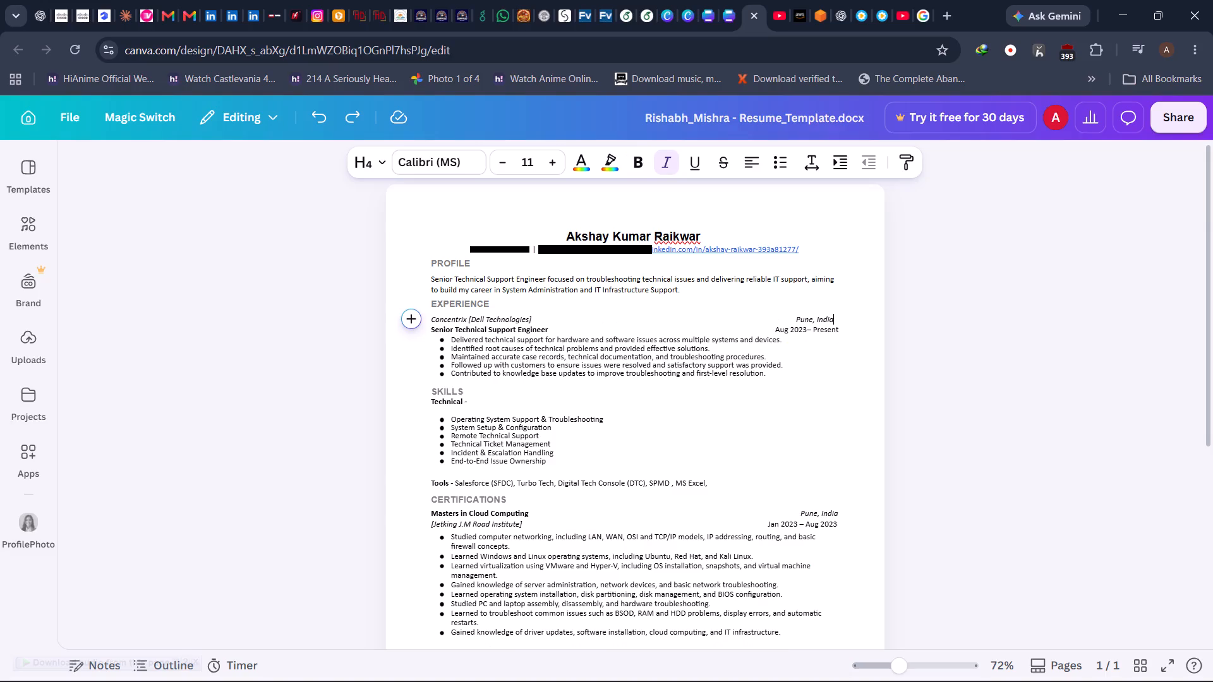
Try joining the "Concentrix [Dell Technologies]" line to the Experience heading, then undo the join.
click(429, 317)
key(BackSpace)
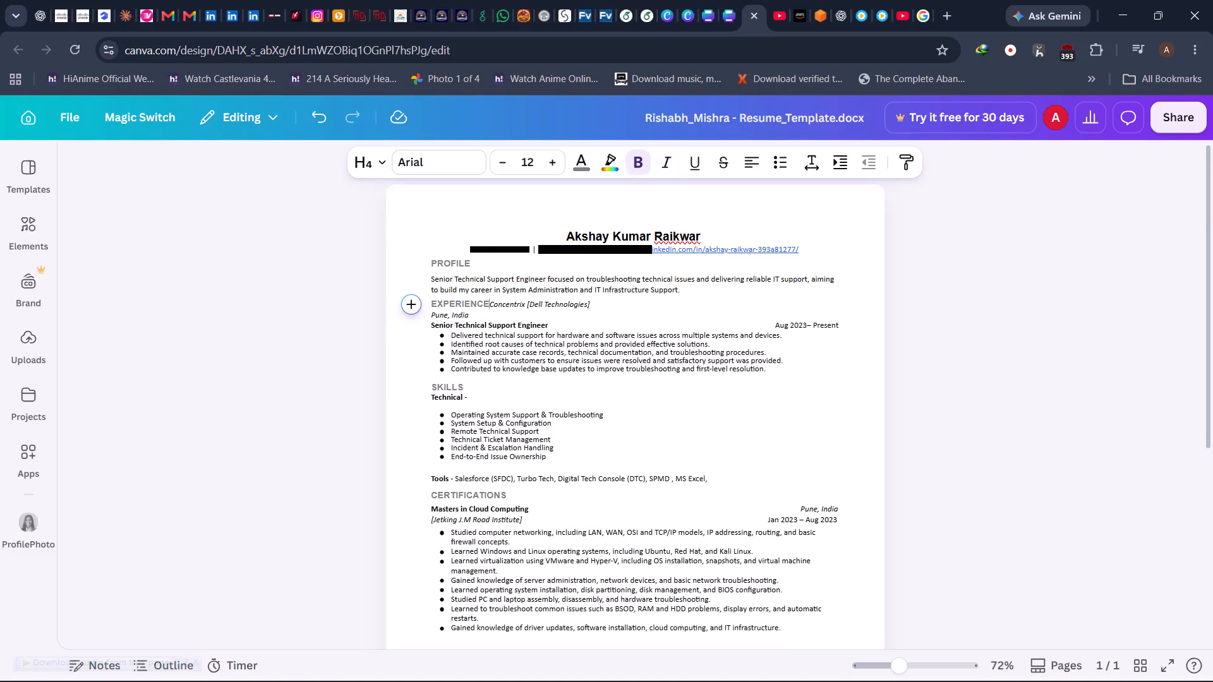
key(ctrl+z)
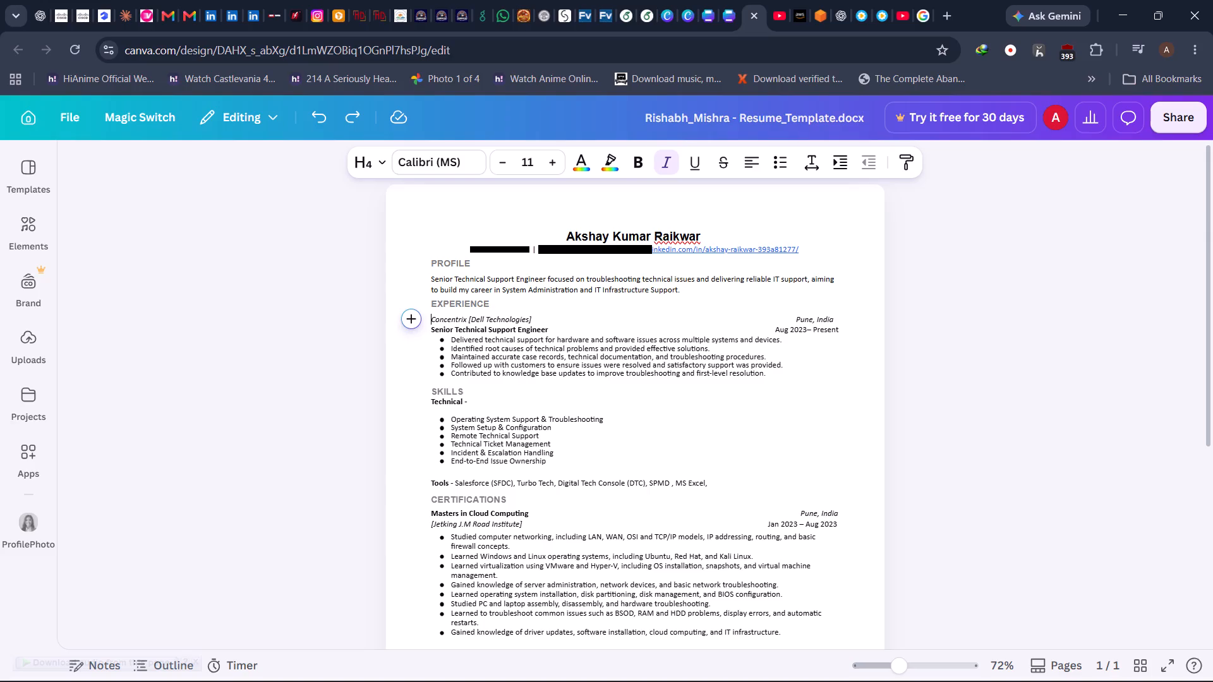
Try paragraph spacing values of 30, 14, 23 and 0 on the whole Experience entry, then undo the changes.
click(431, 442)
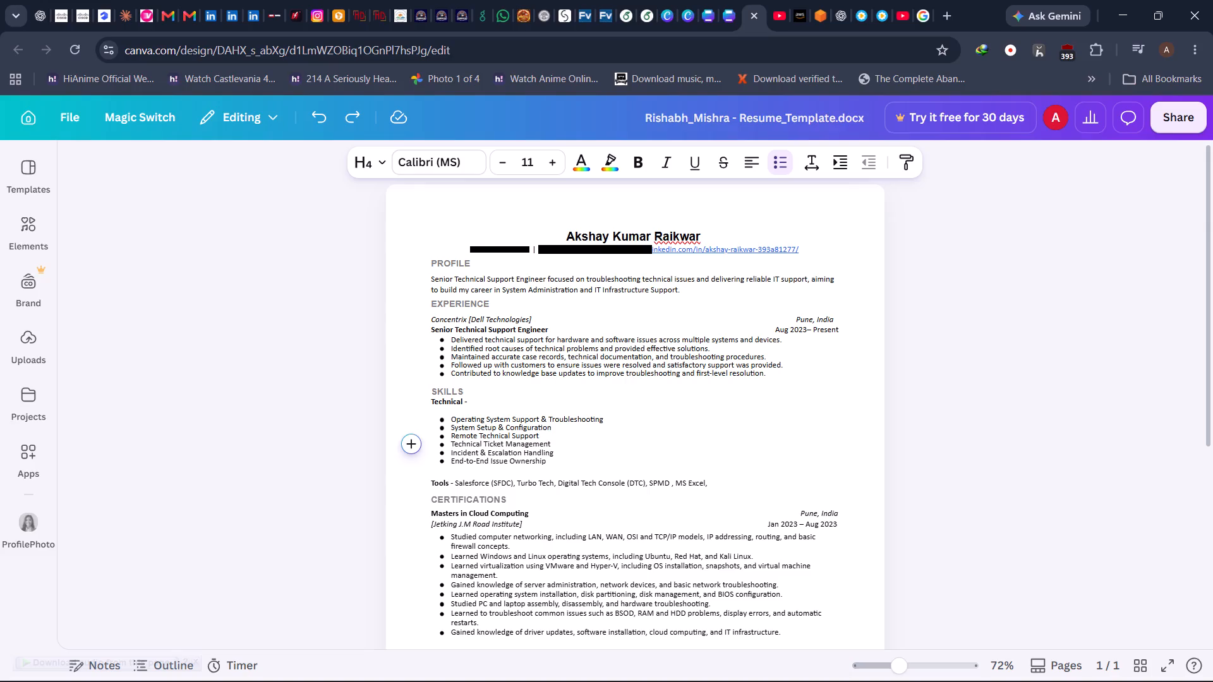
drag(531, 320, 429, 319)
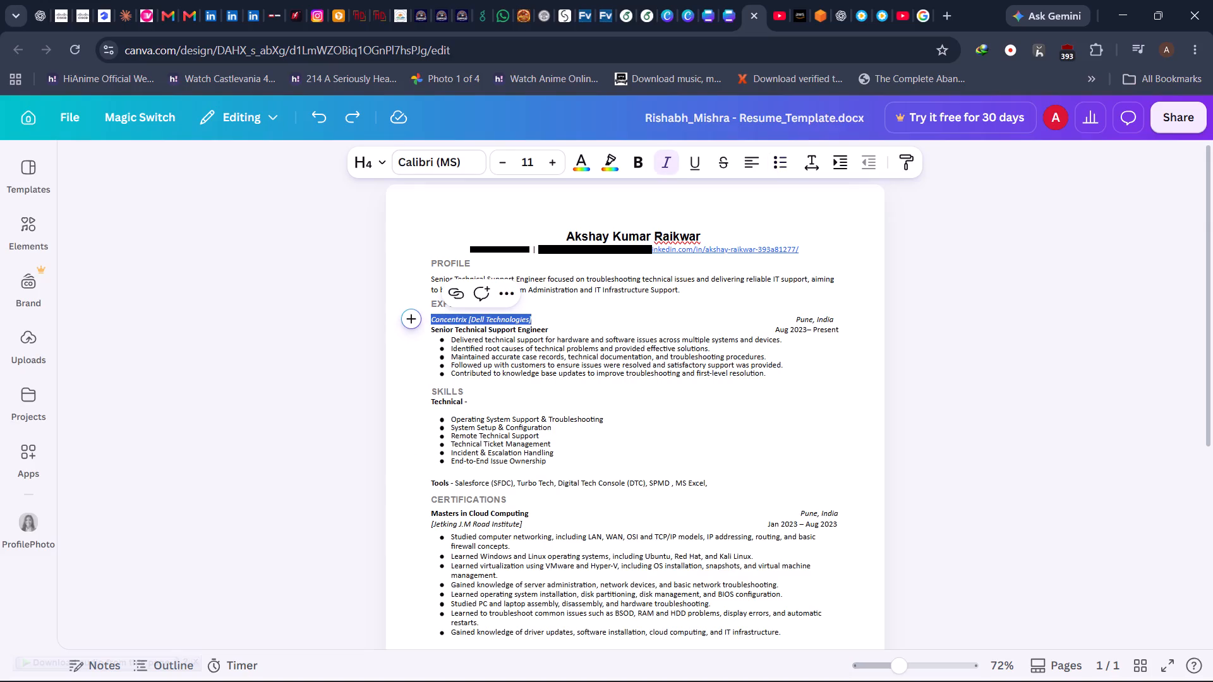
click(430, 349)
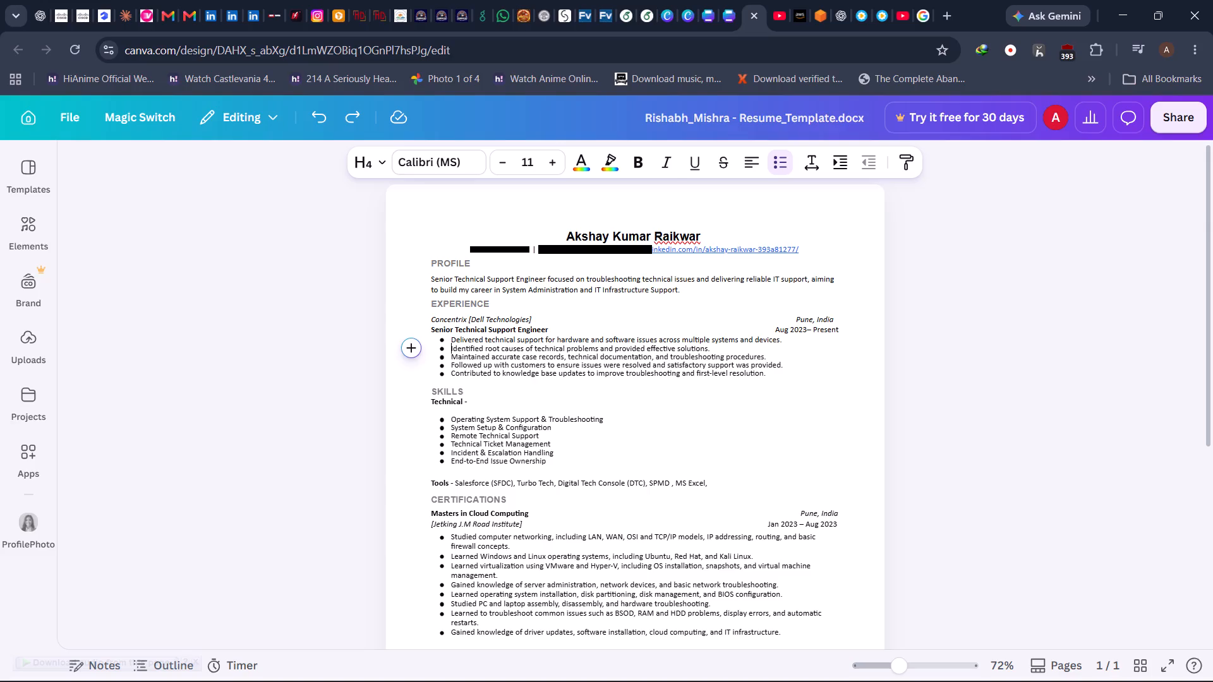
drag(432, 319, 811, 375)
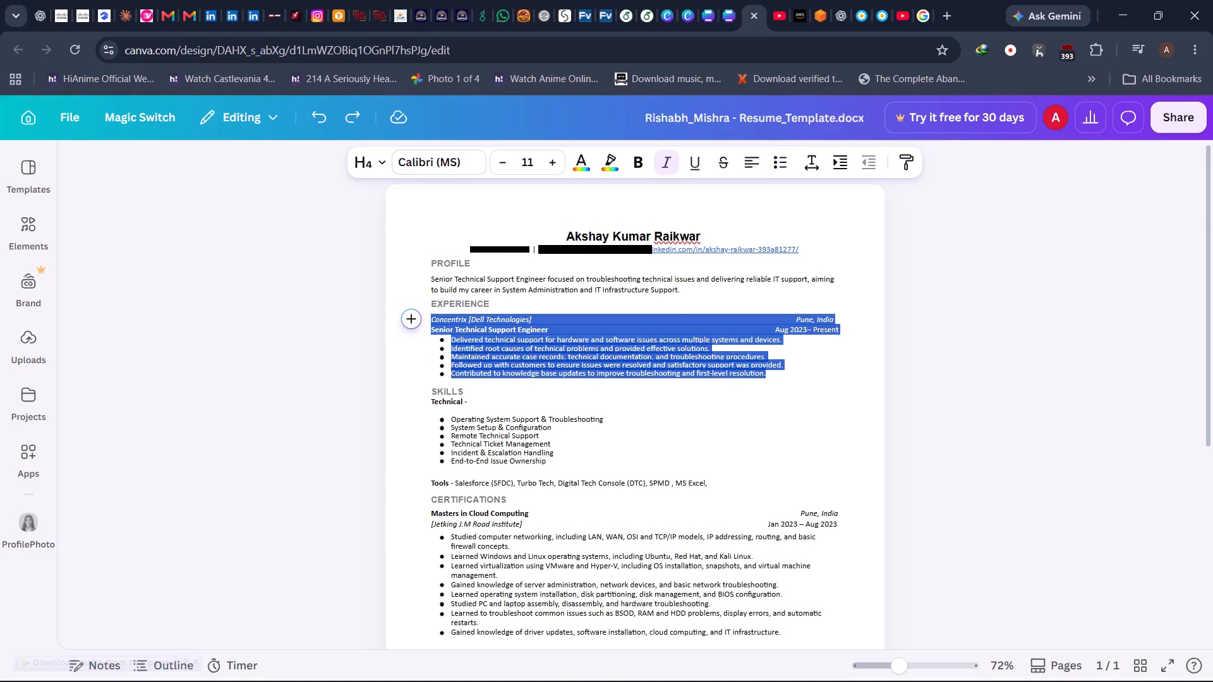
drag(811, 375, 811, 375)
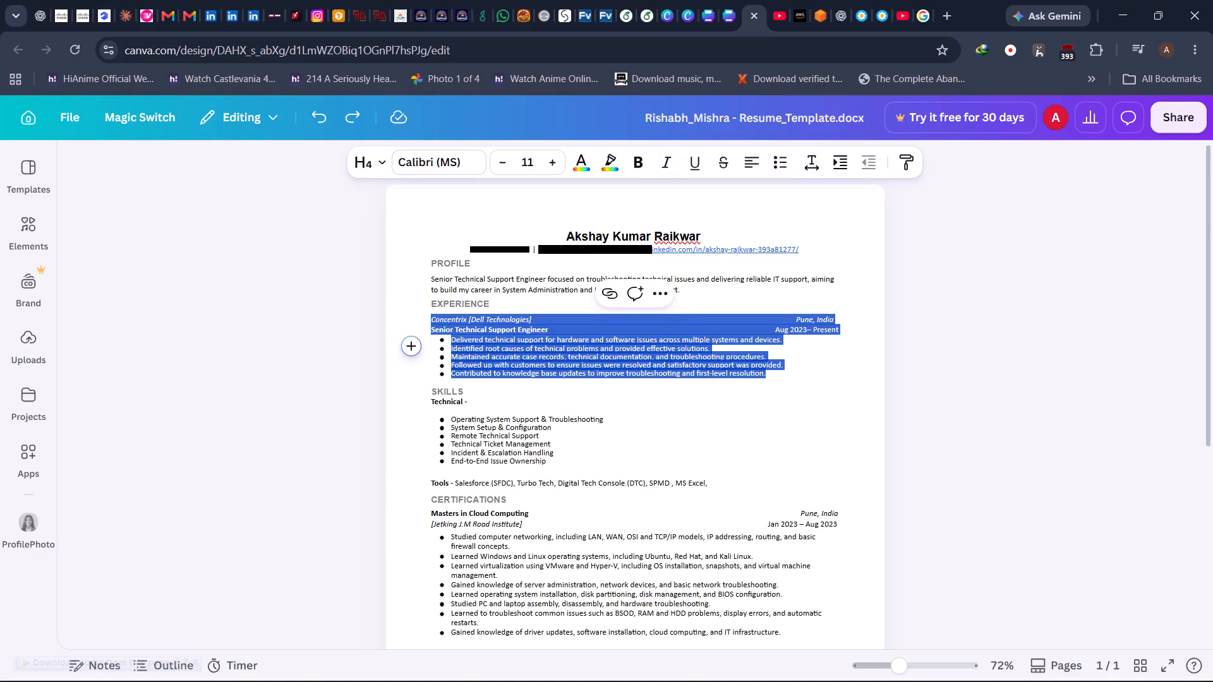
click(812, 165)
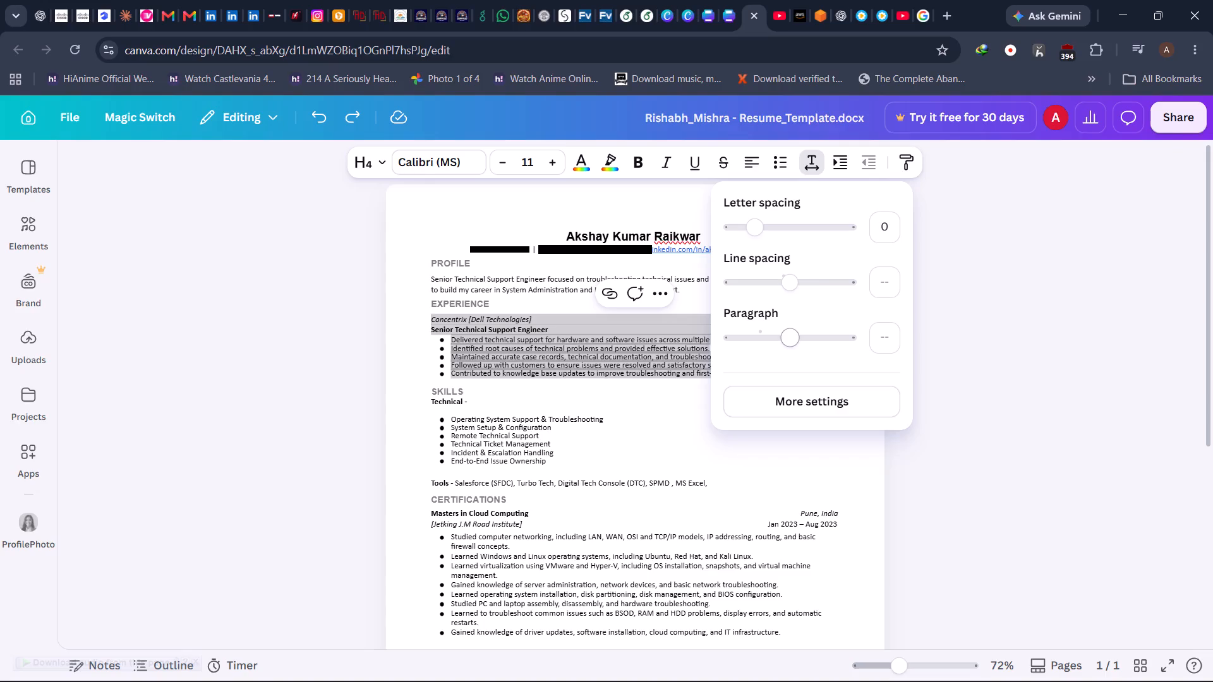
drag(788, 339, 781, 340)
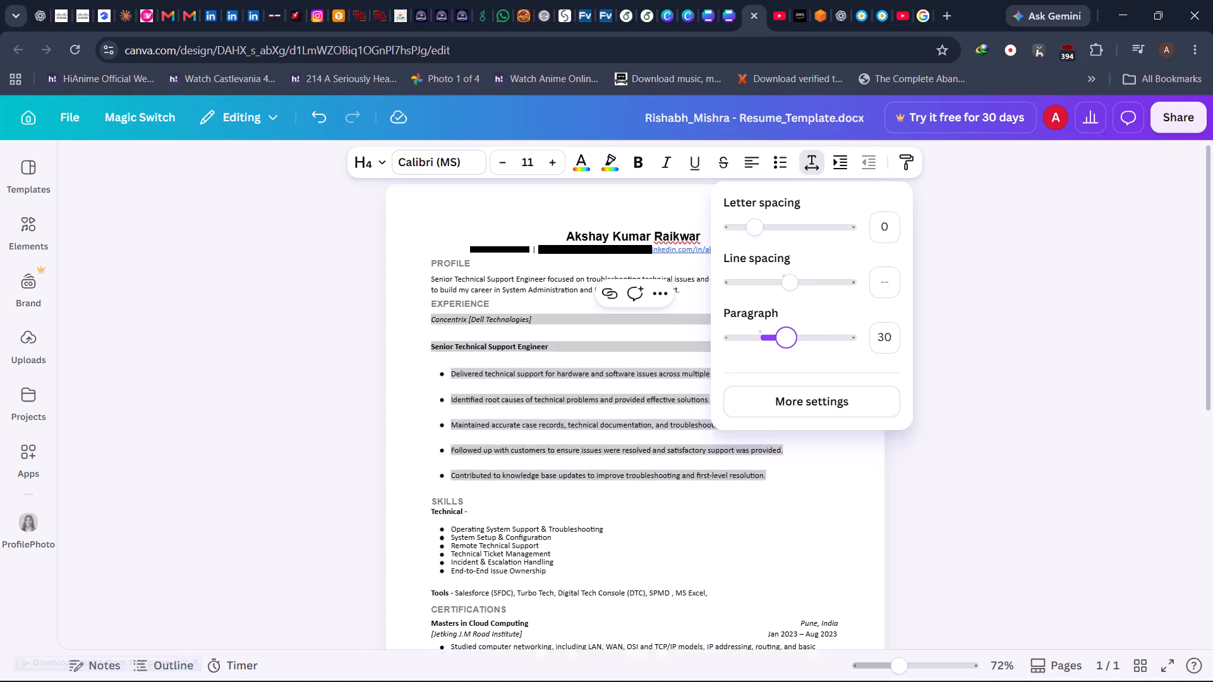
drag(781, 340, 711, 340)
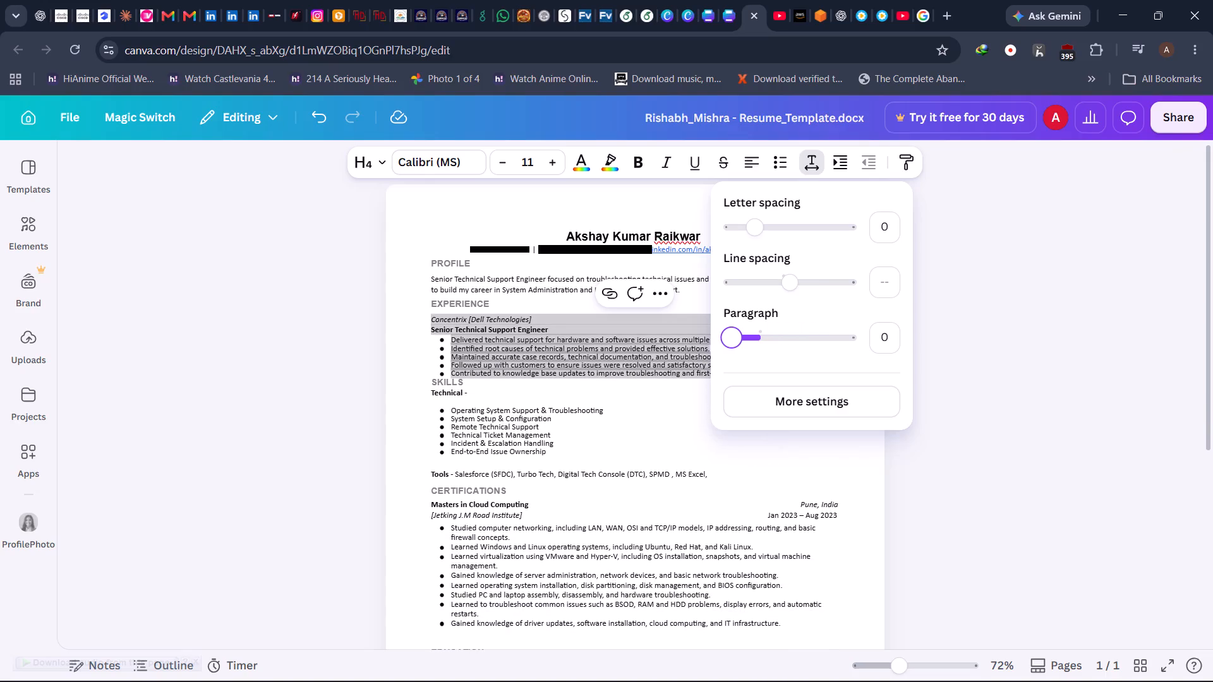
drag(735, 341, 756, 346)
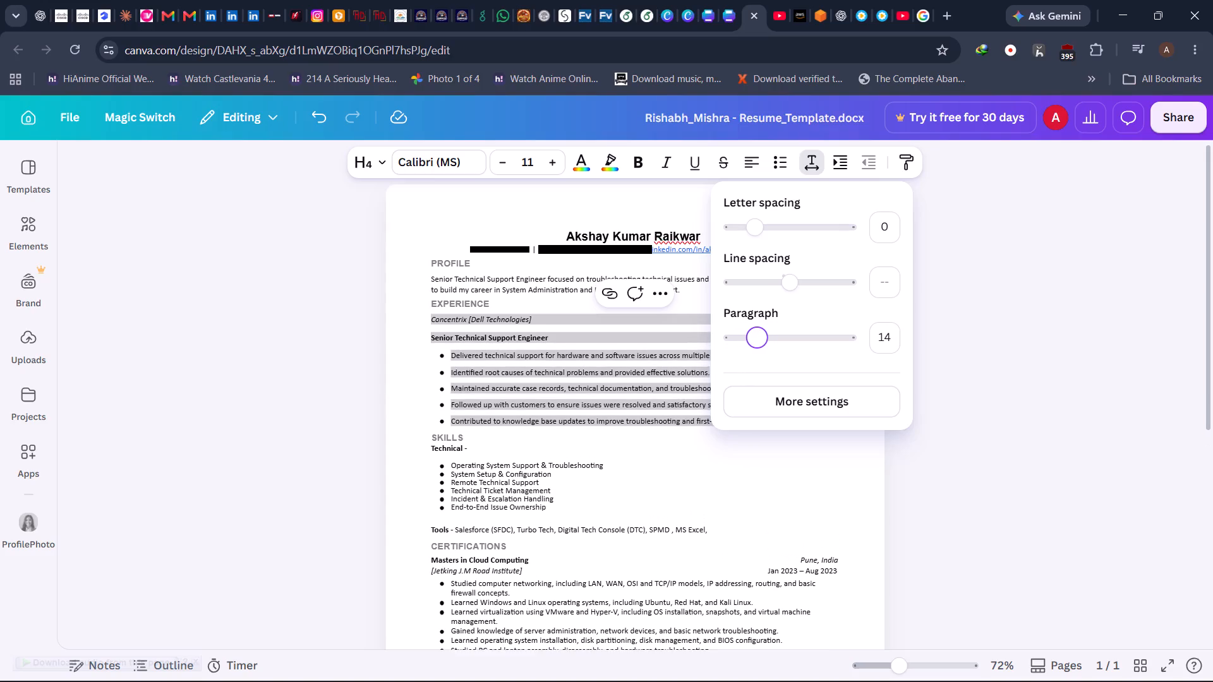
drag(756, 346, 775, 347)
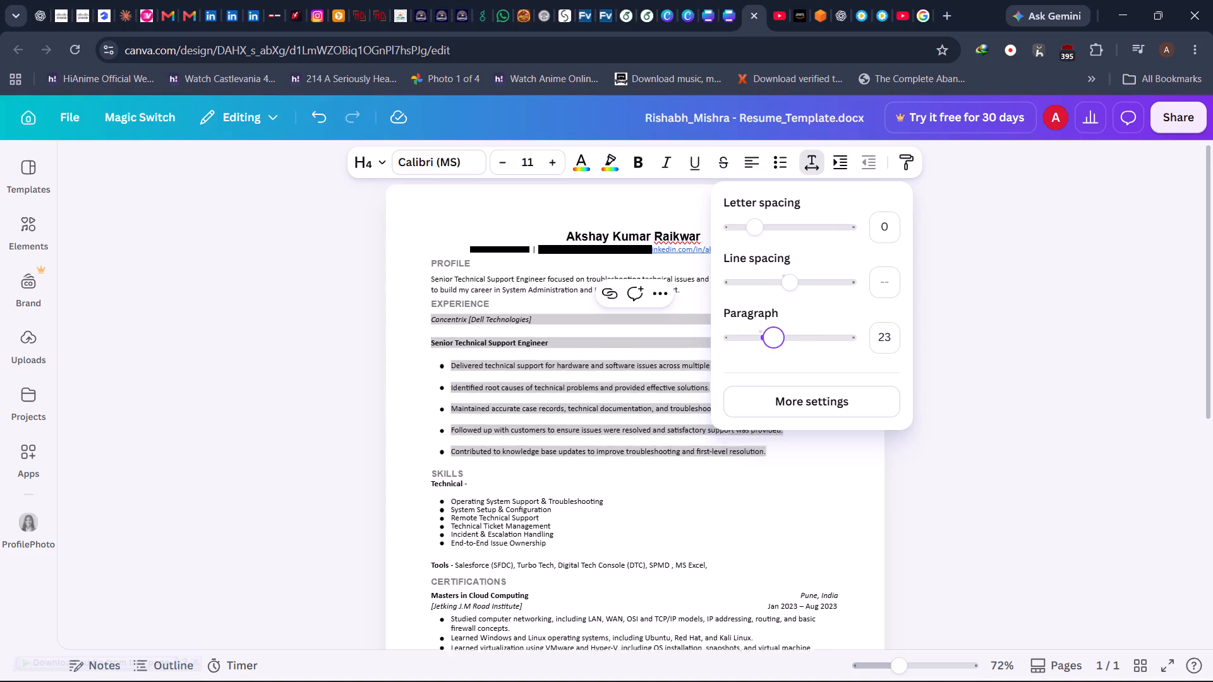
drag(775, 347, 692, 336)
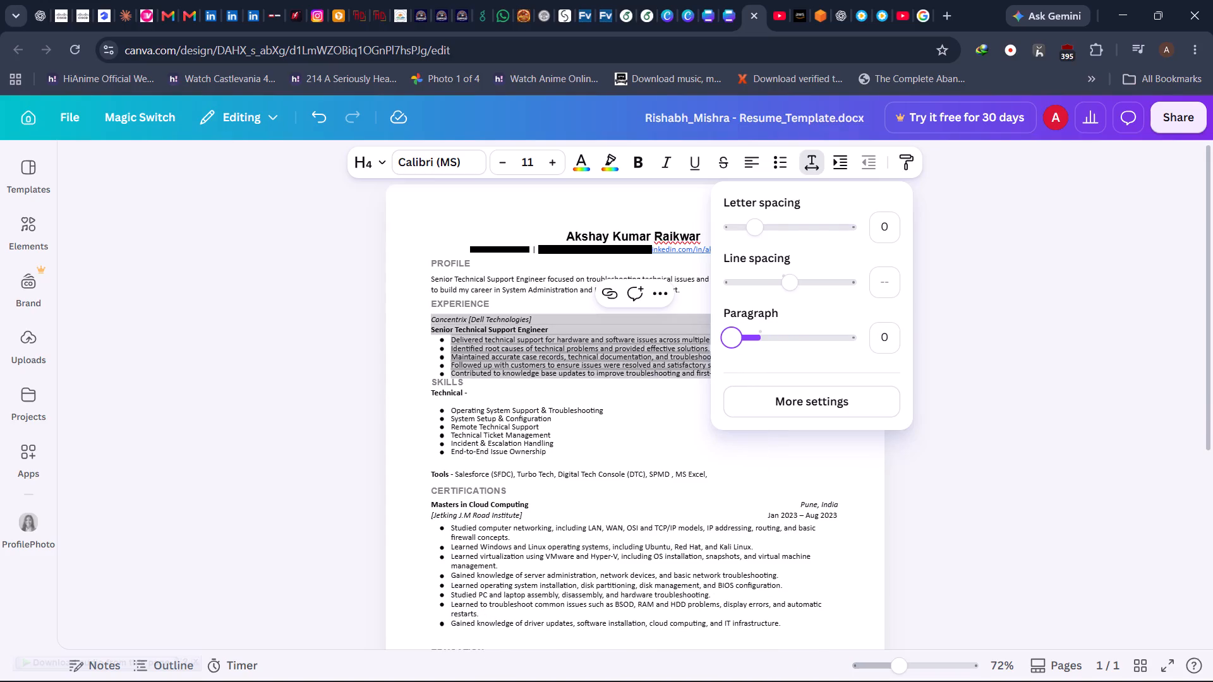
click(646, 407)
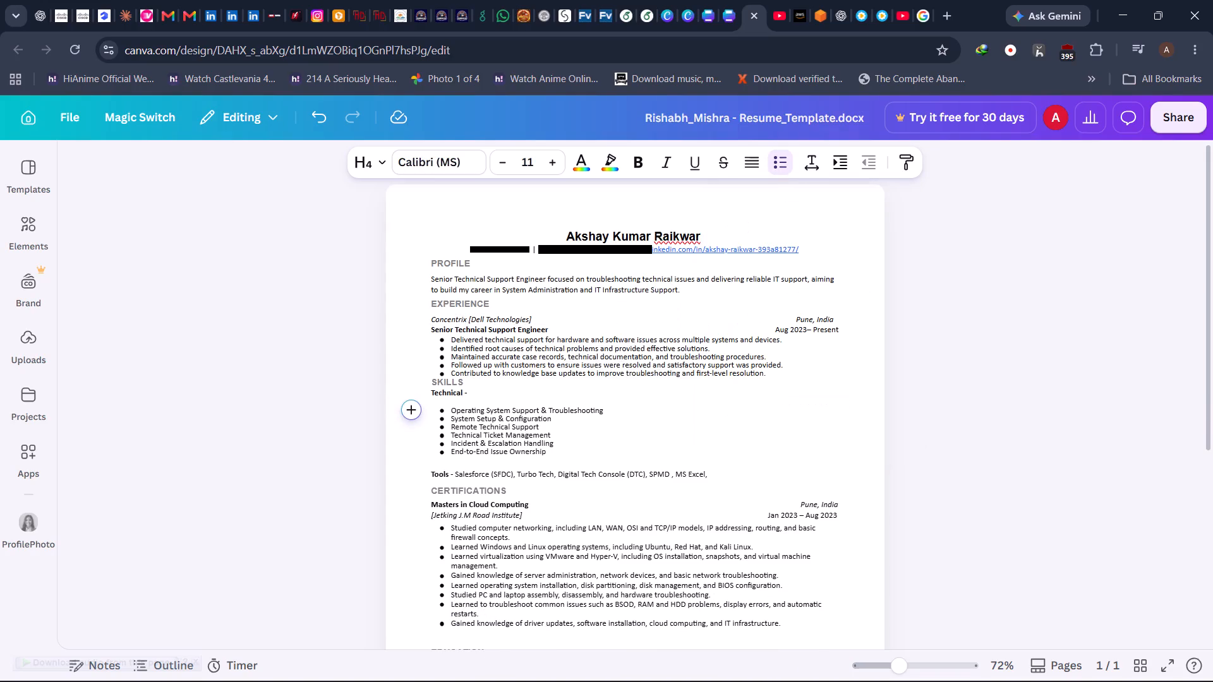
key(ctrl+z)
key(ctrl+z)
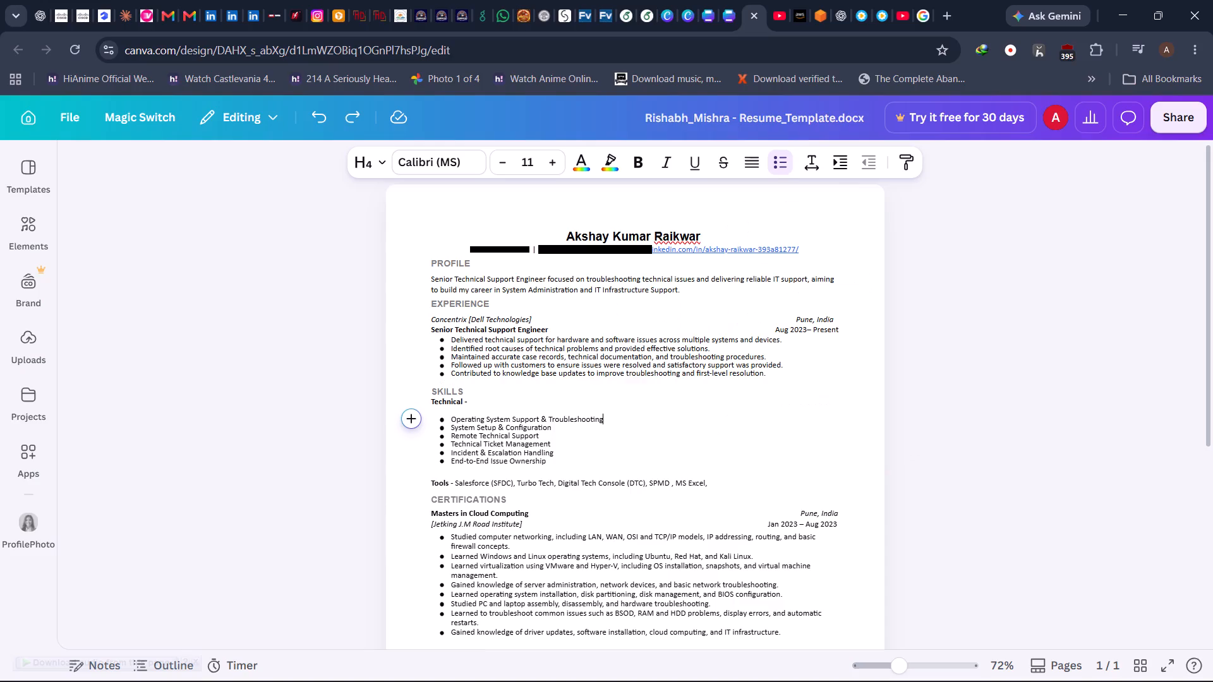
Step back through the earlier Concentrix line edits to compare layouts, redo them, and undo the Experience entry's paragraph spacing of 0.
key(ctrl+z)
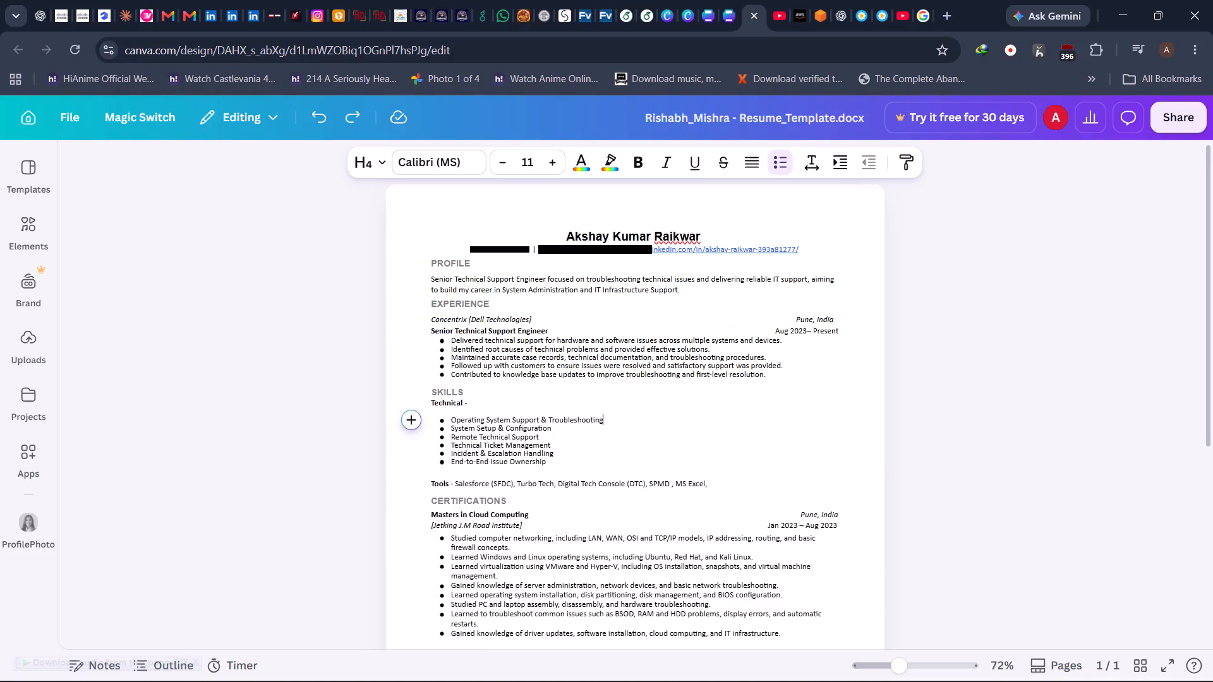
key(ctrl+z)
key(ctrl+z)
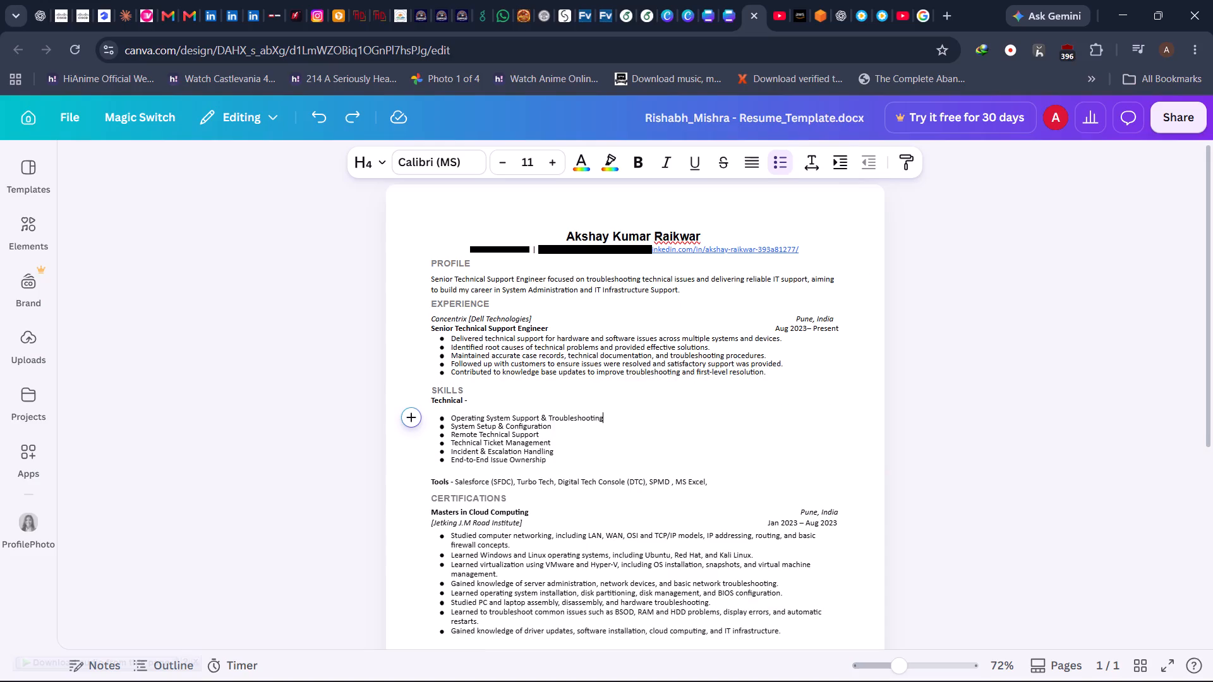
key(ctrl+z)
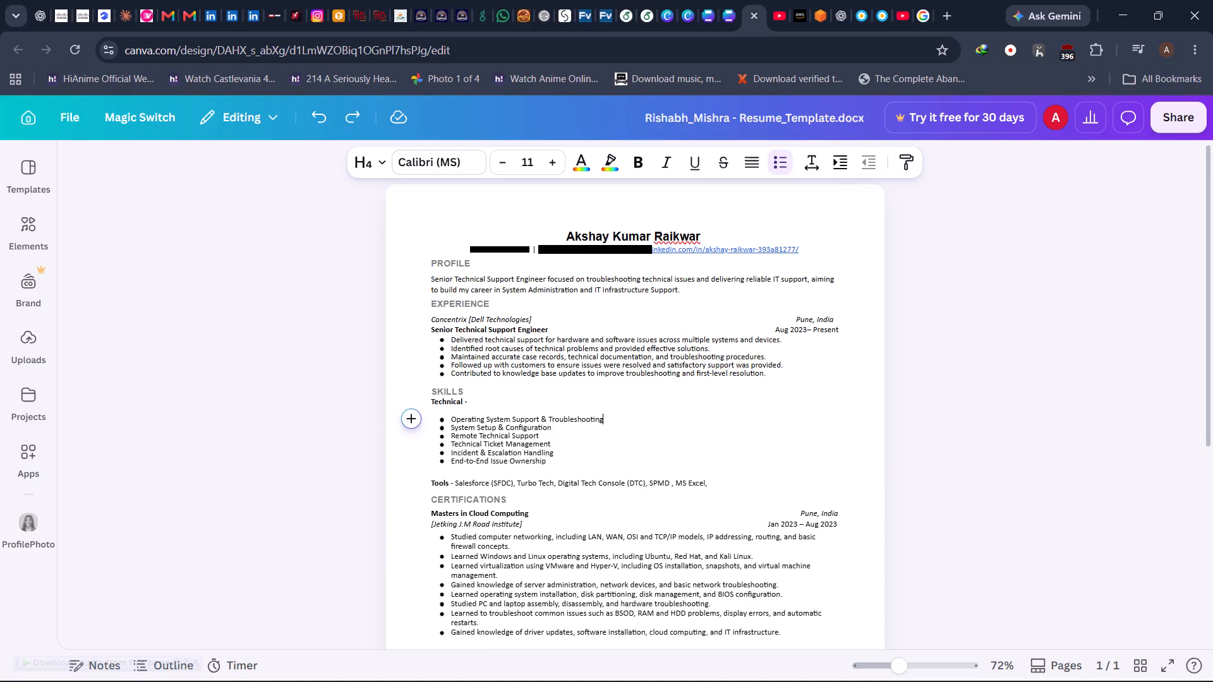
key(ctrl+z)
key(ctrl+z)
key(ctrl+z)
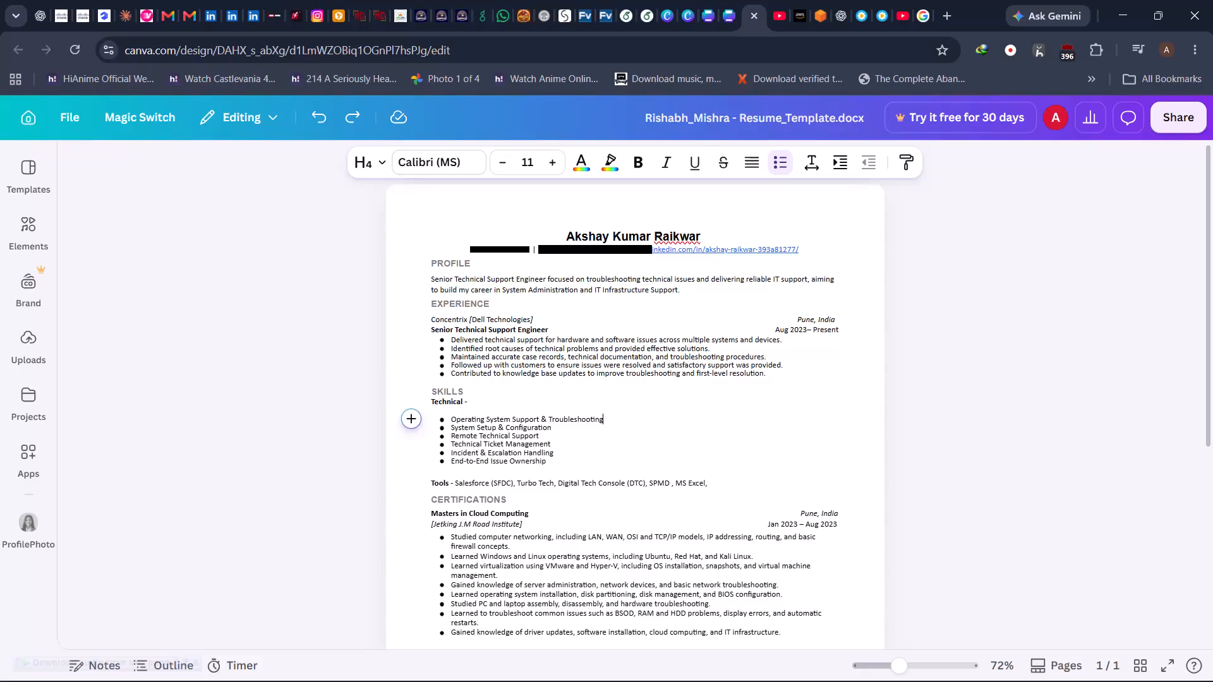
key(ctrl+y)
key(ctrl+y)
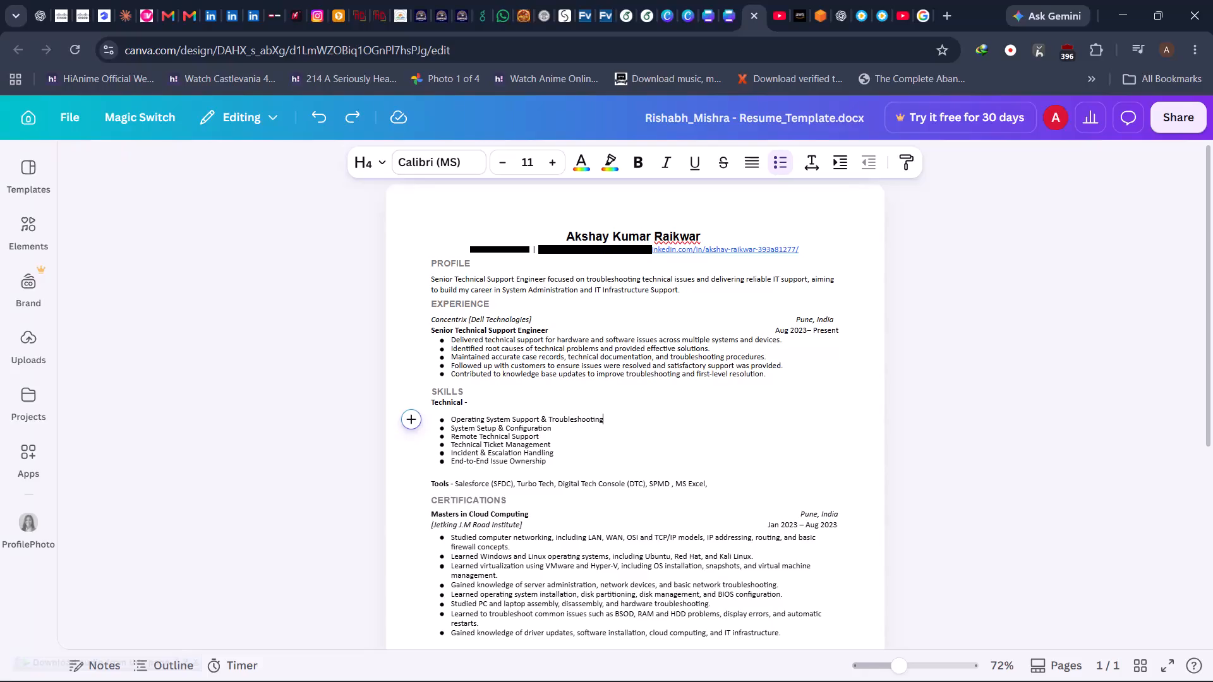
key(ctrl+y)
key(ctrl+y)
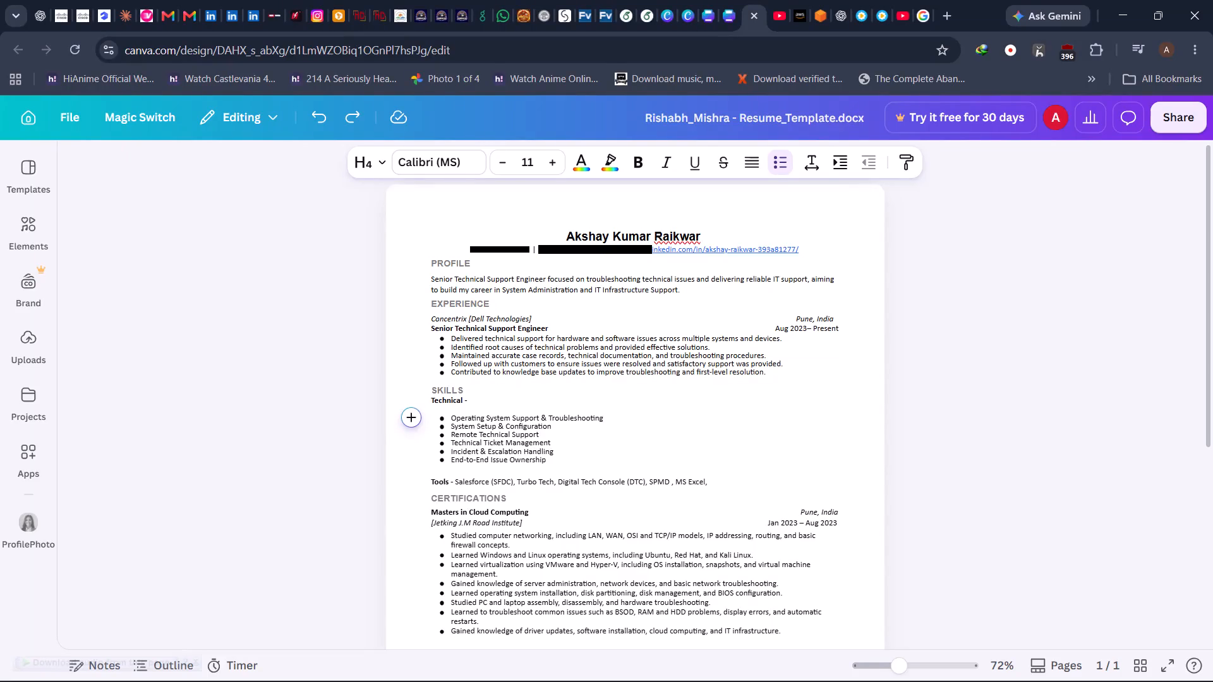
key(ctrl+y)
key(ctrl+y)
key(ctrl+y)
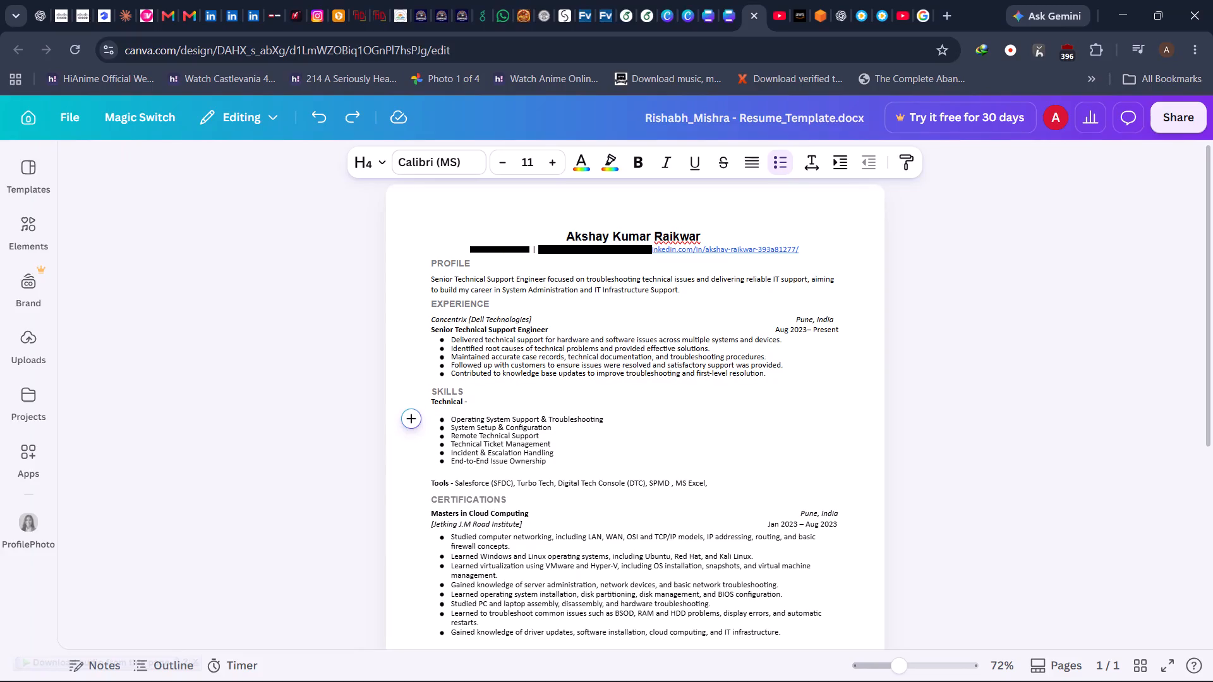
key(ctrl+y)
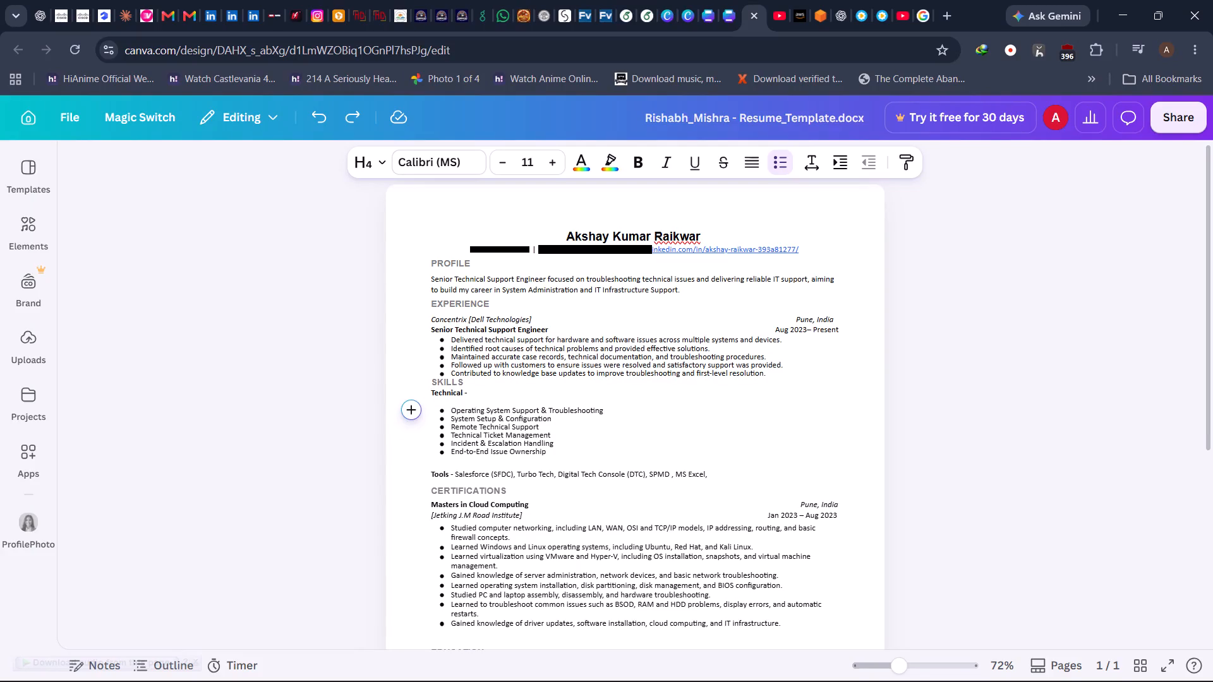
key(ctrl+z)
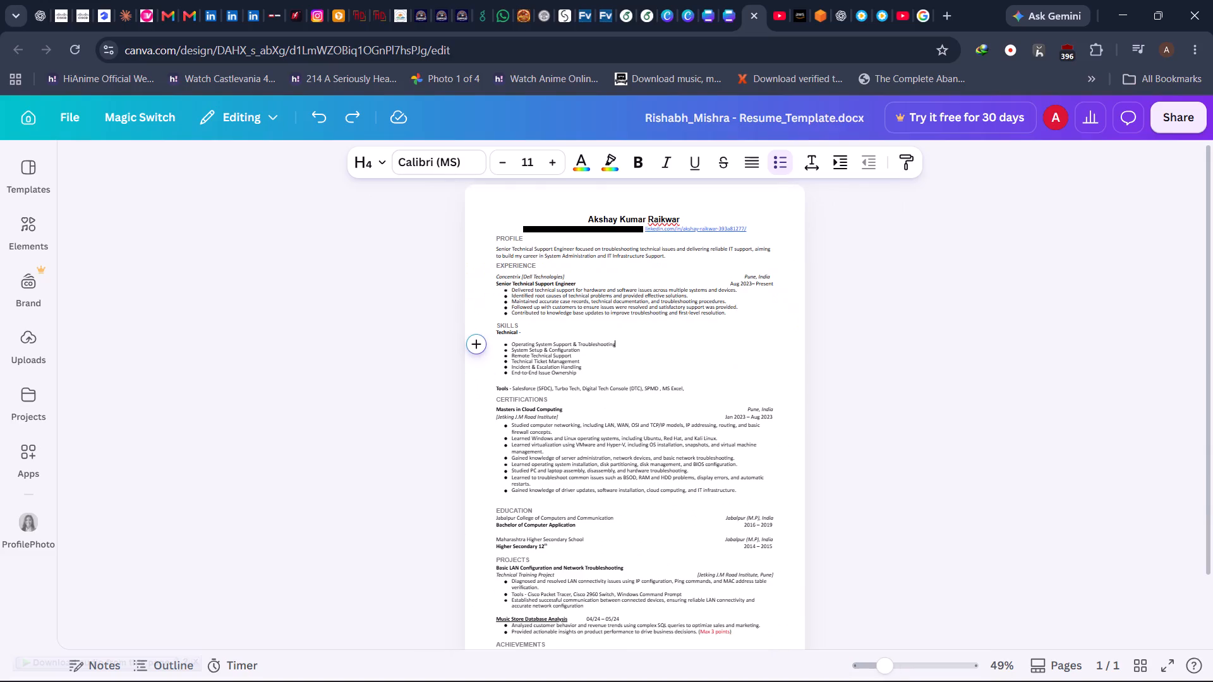
Set the paragraph spacing of the Experience heading to 0, after trying 64.
click(749, 373)
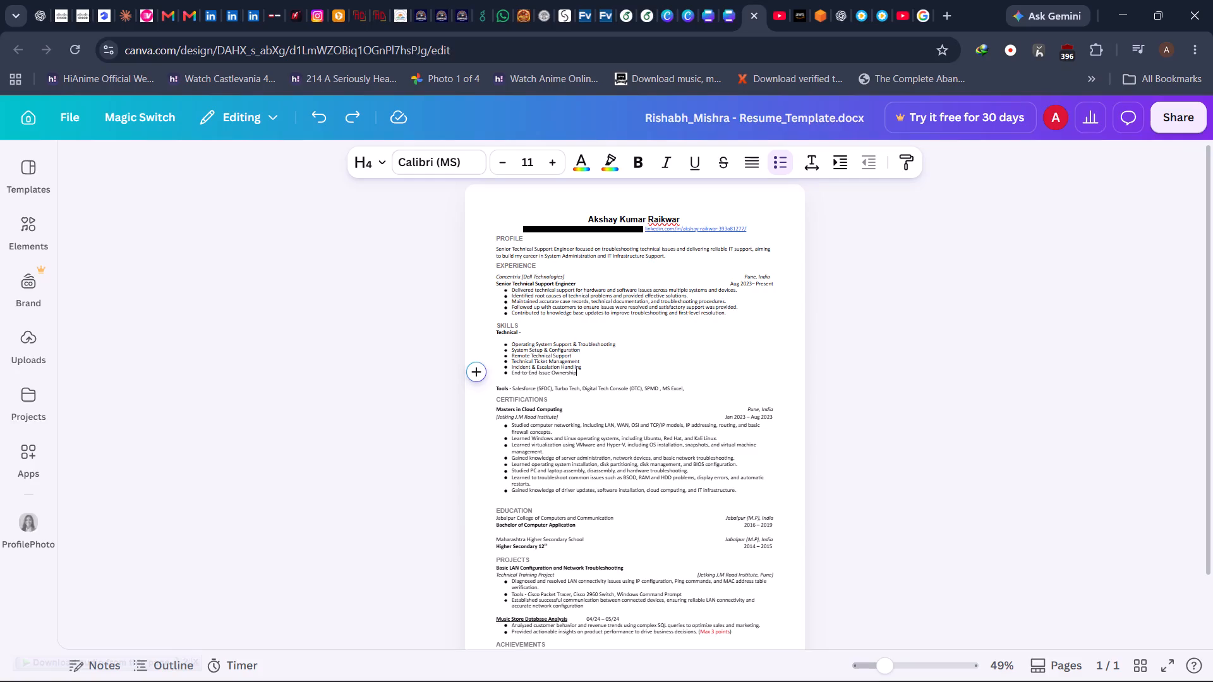
drag(772, 278, 607, 267)
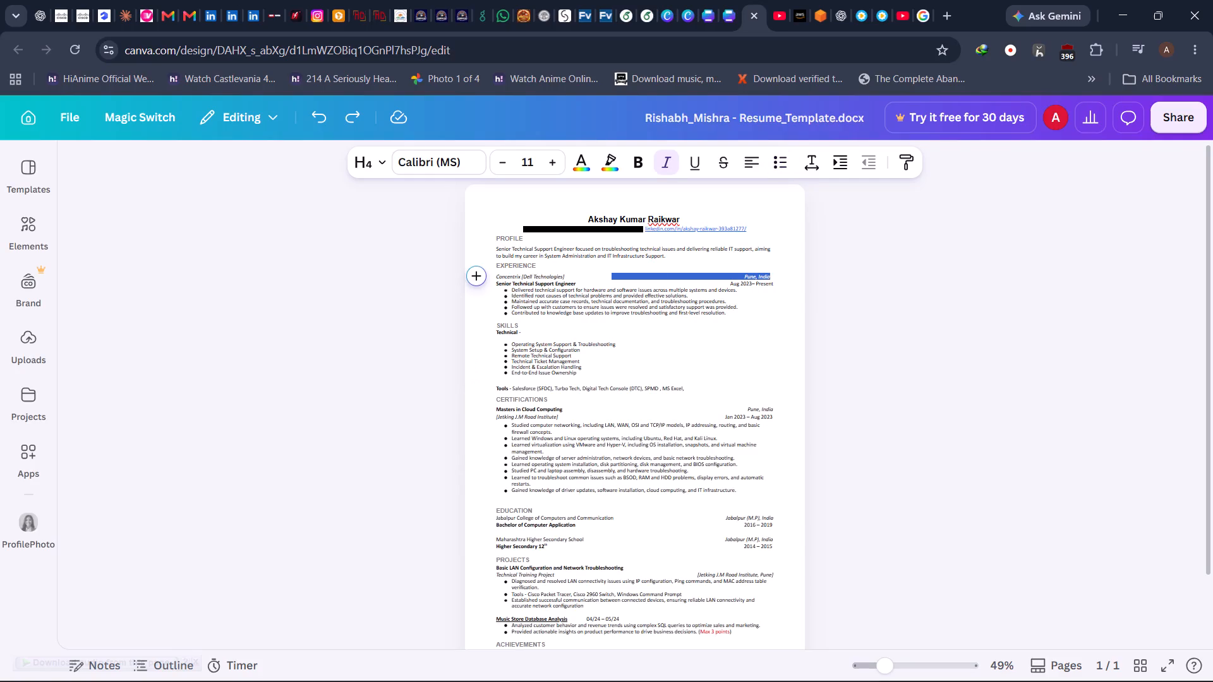
drag(607, 267, 612, 268)
click(564, 261)
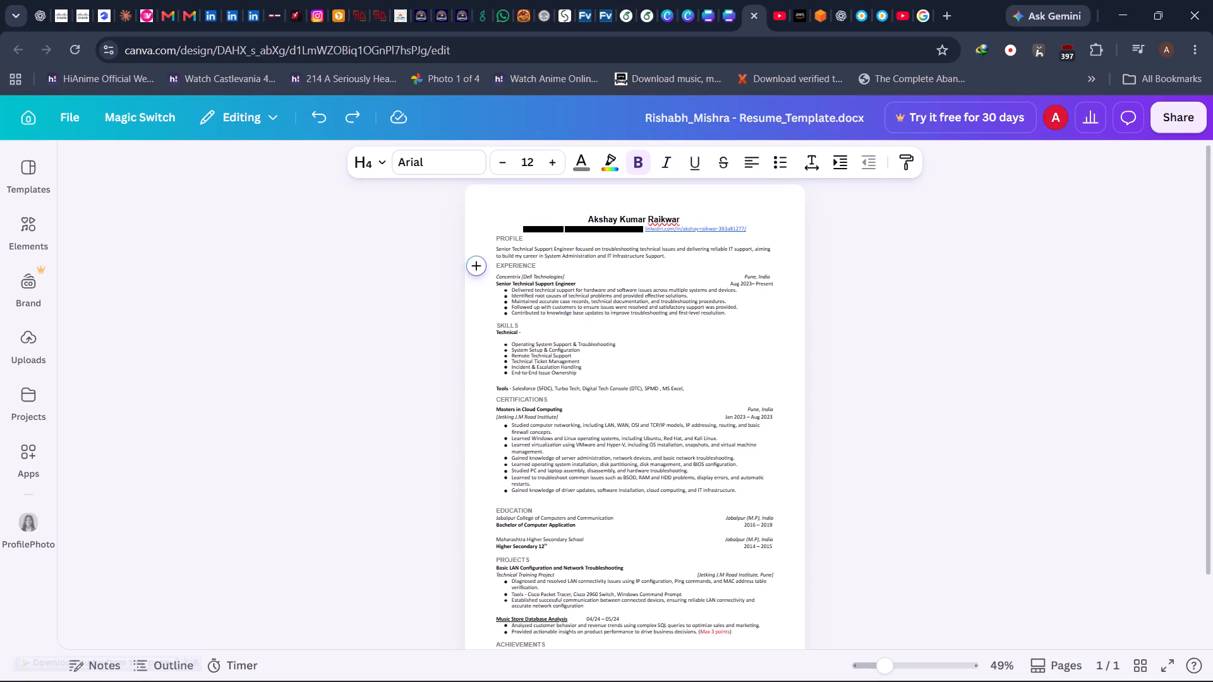
drag(538, 265, 489, 269)
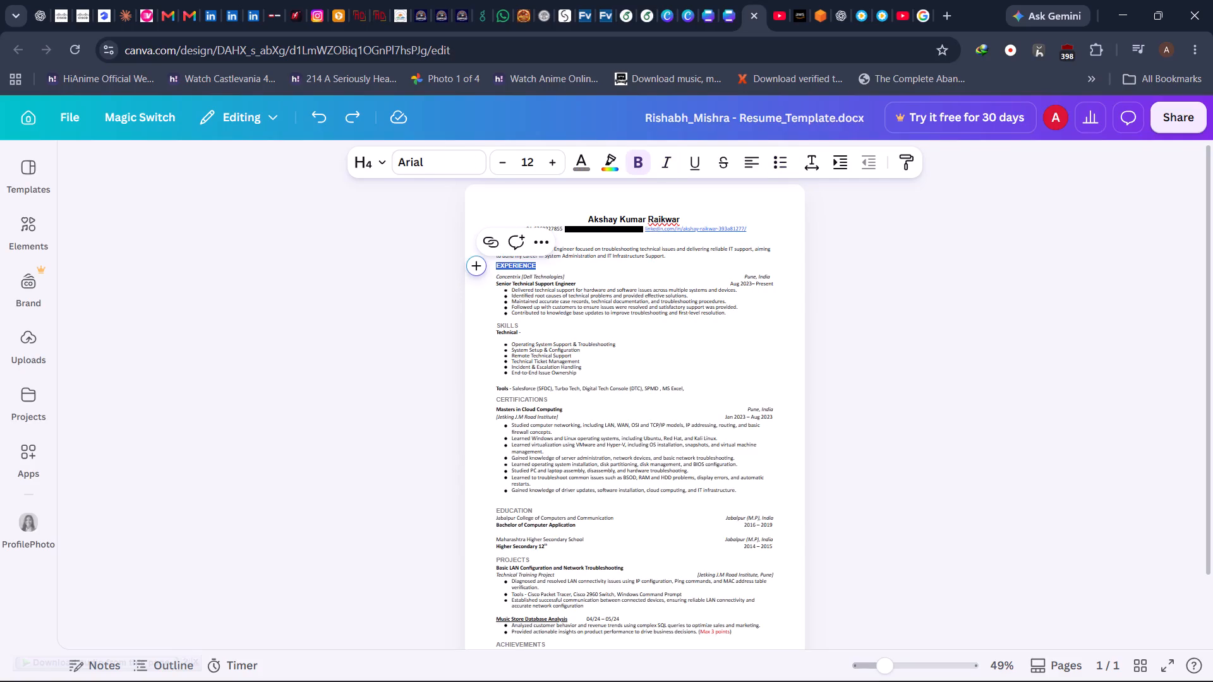
click(811, 159)
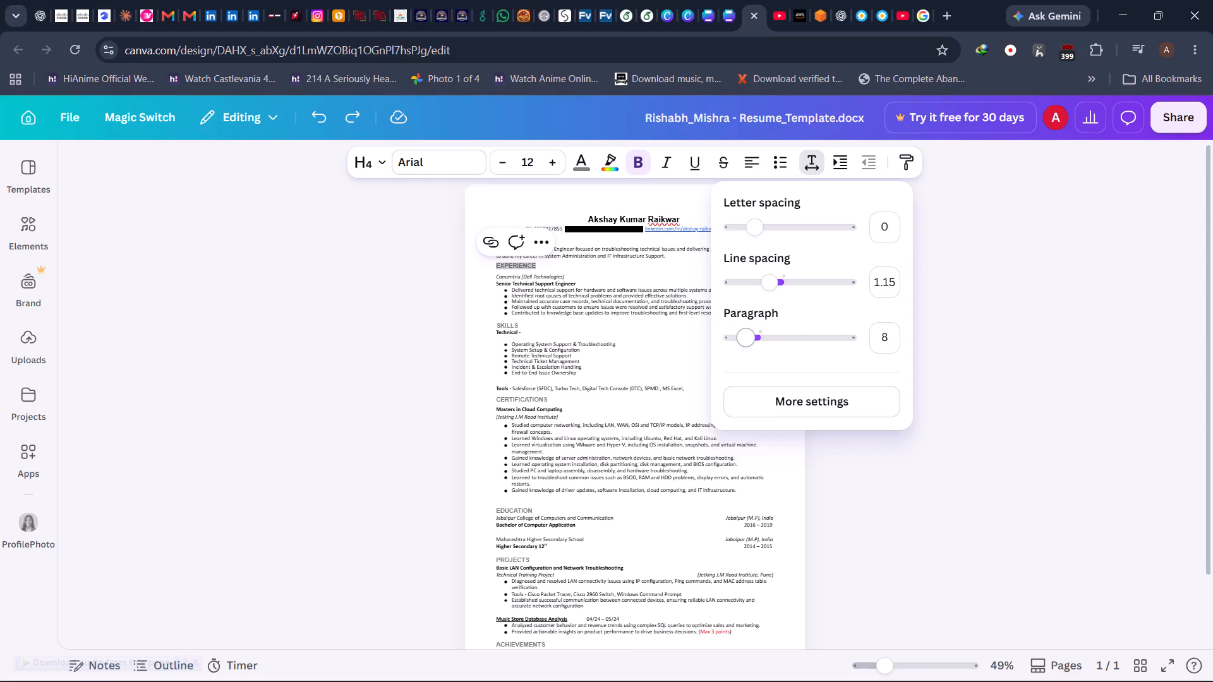
drag(745, 342, 852, 369)
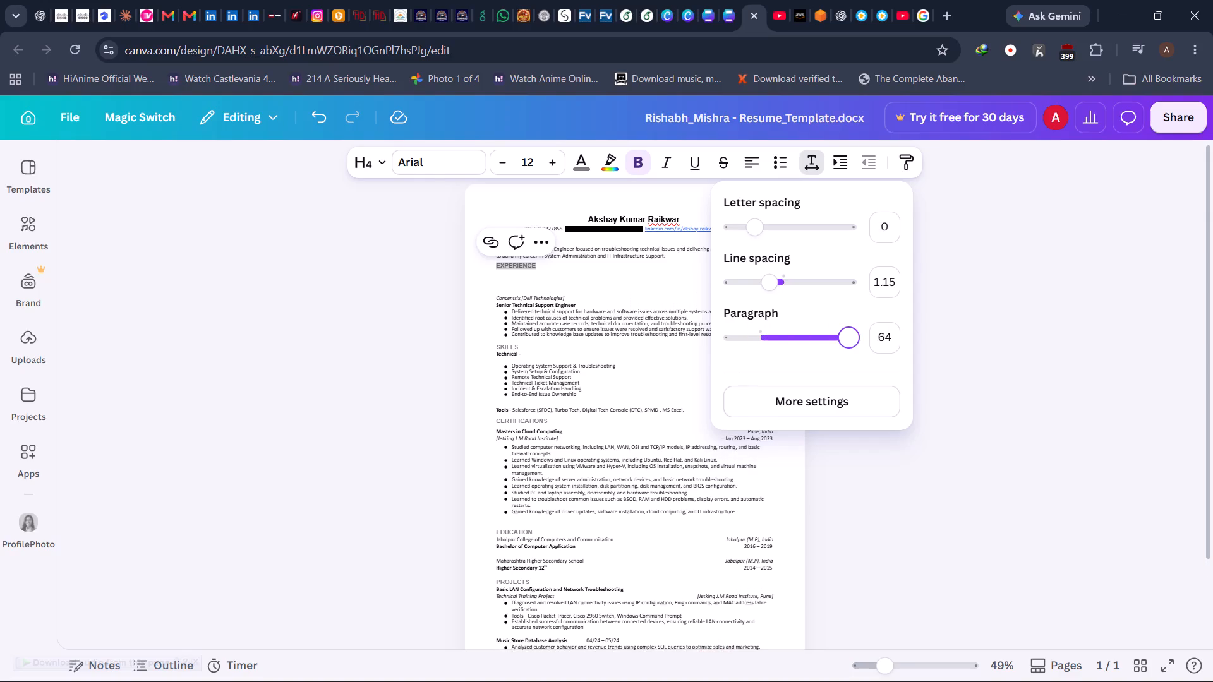
drag(852, 369, 714, 366)
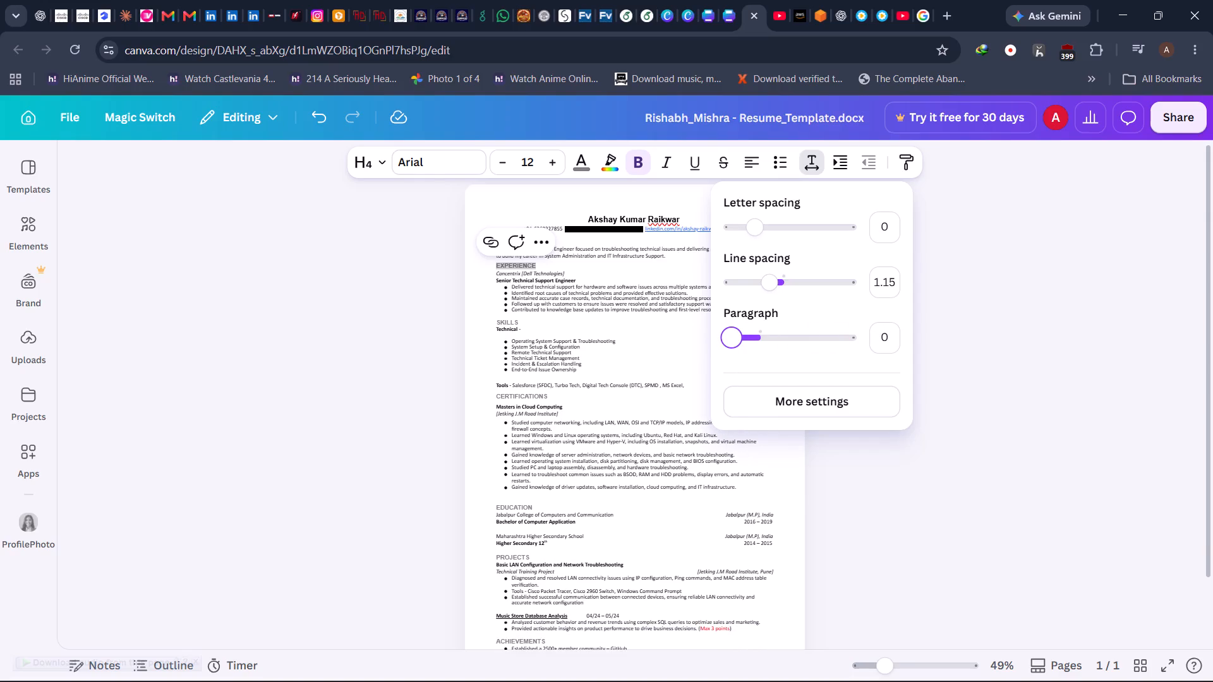
drag(714, 366, 698, 366)
click(972, 282)
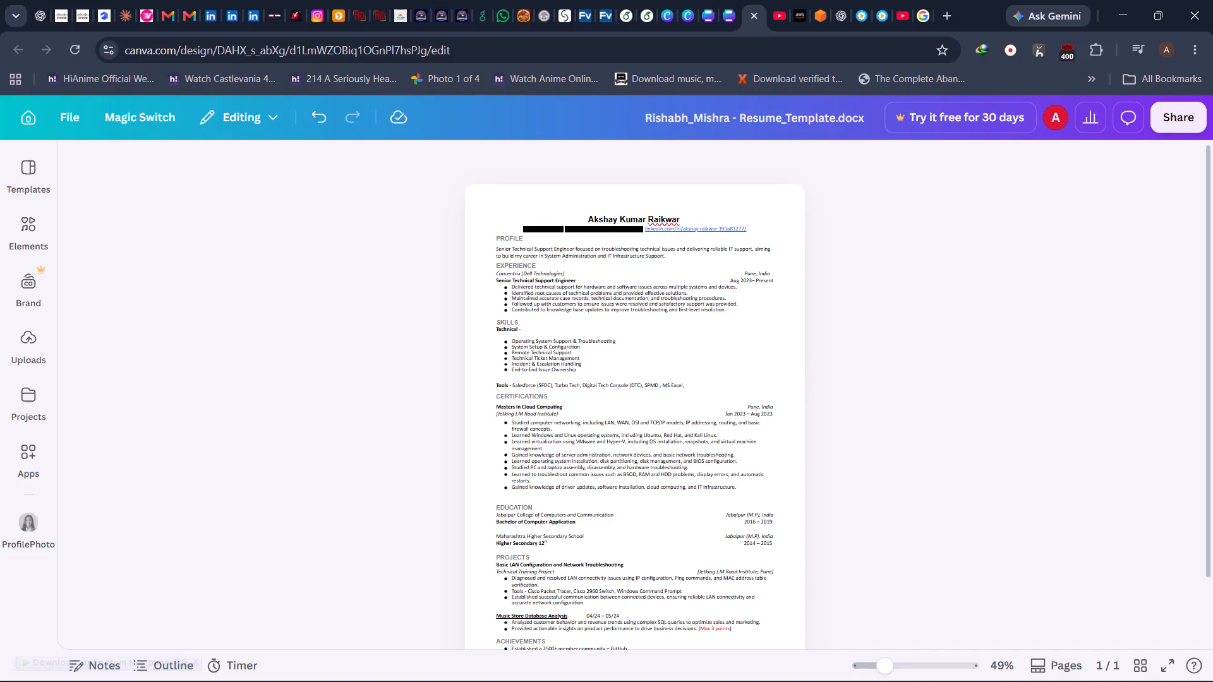
Open the advanced spacing settings of the Profile heading to compare it with the Experience heading.
double_click(509, 265)
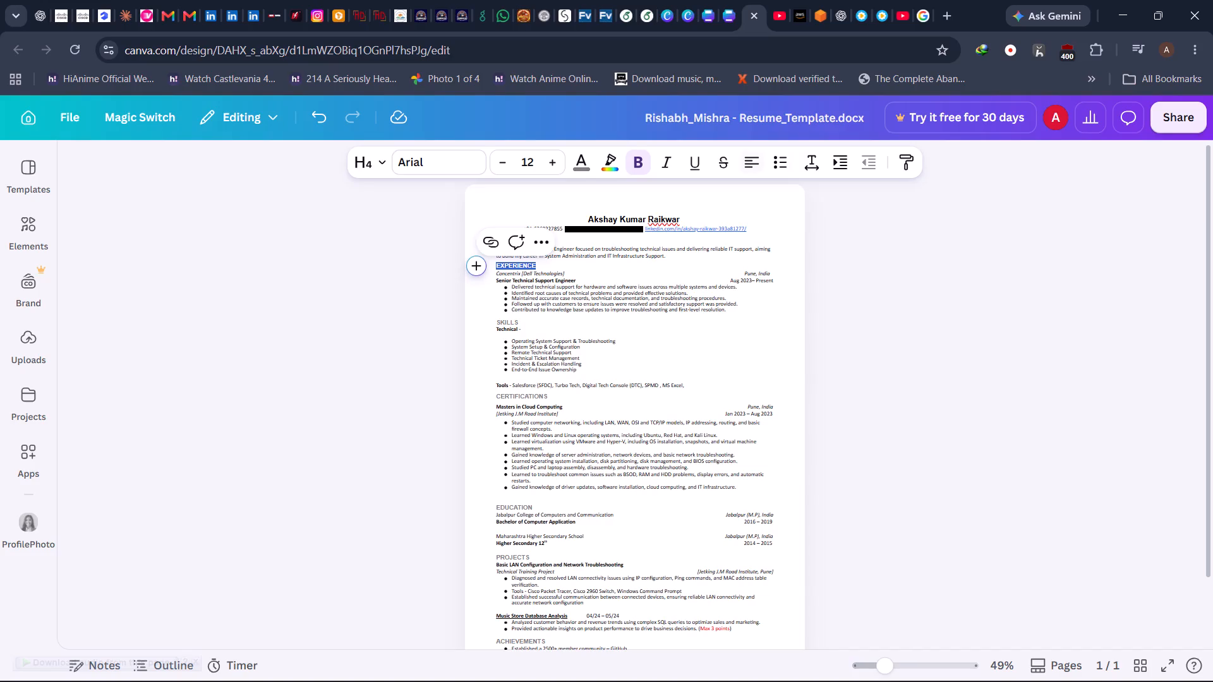
click(576, 260)
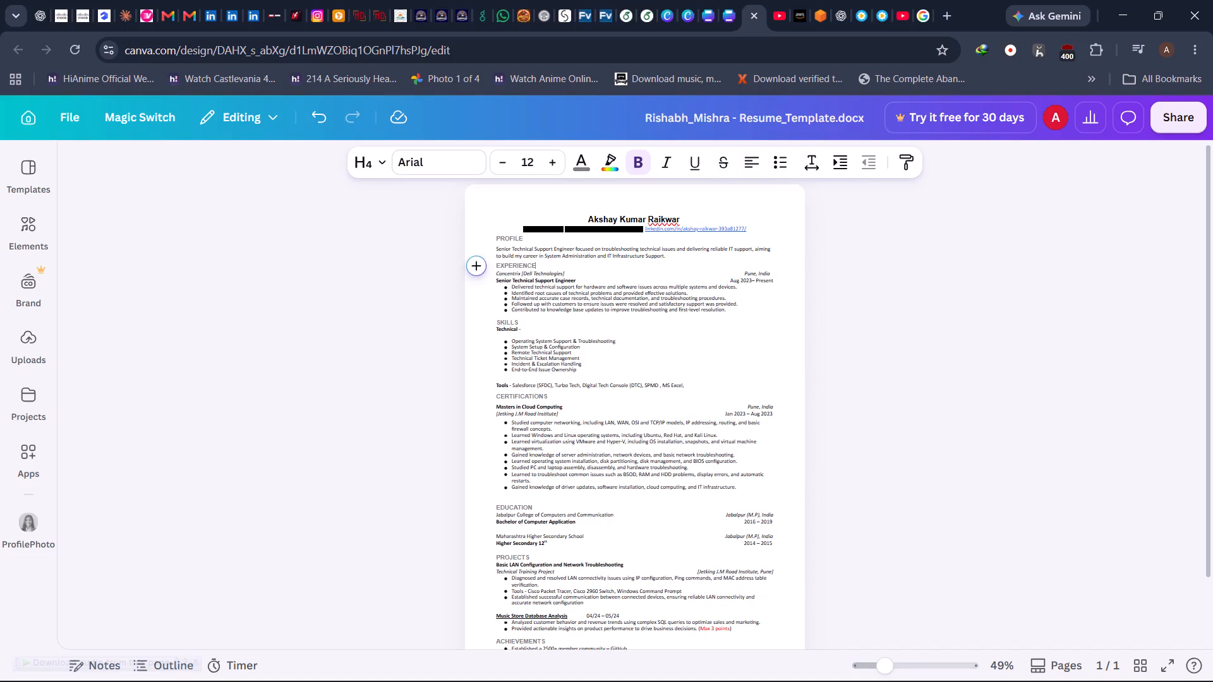
double_click(509, 240)
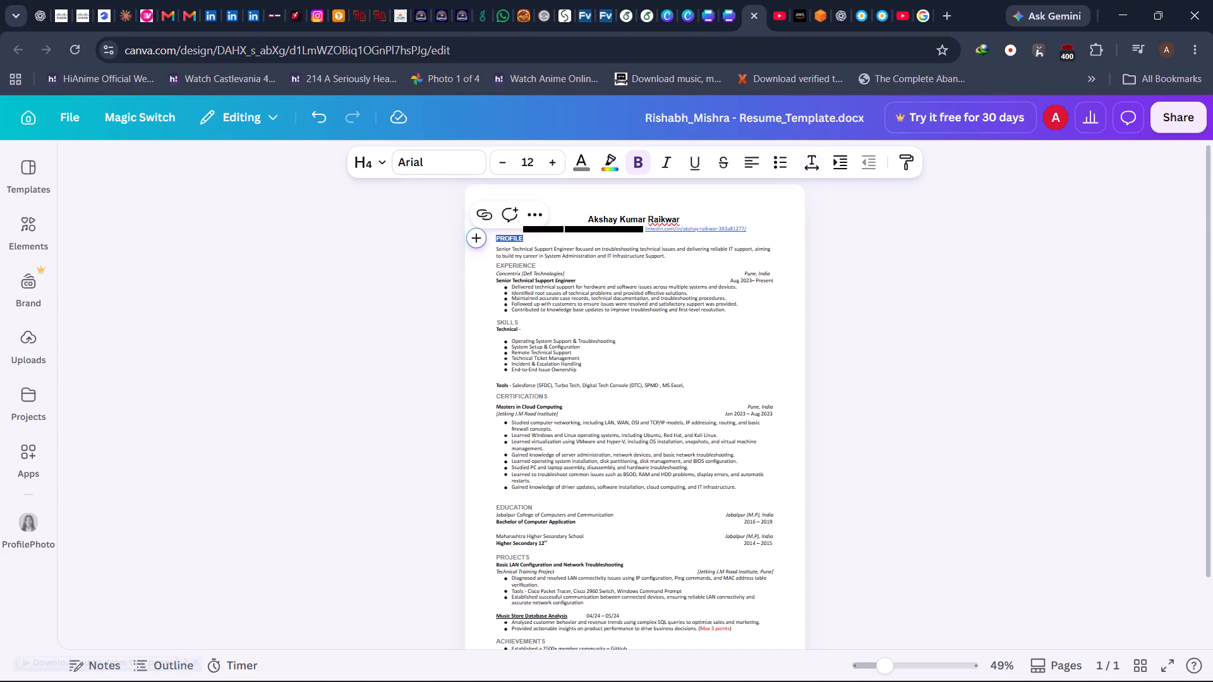
click(811, 157)
click(774, 403)
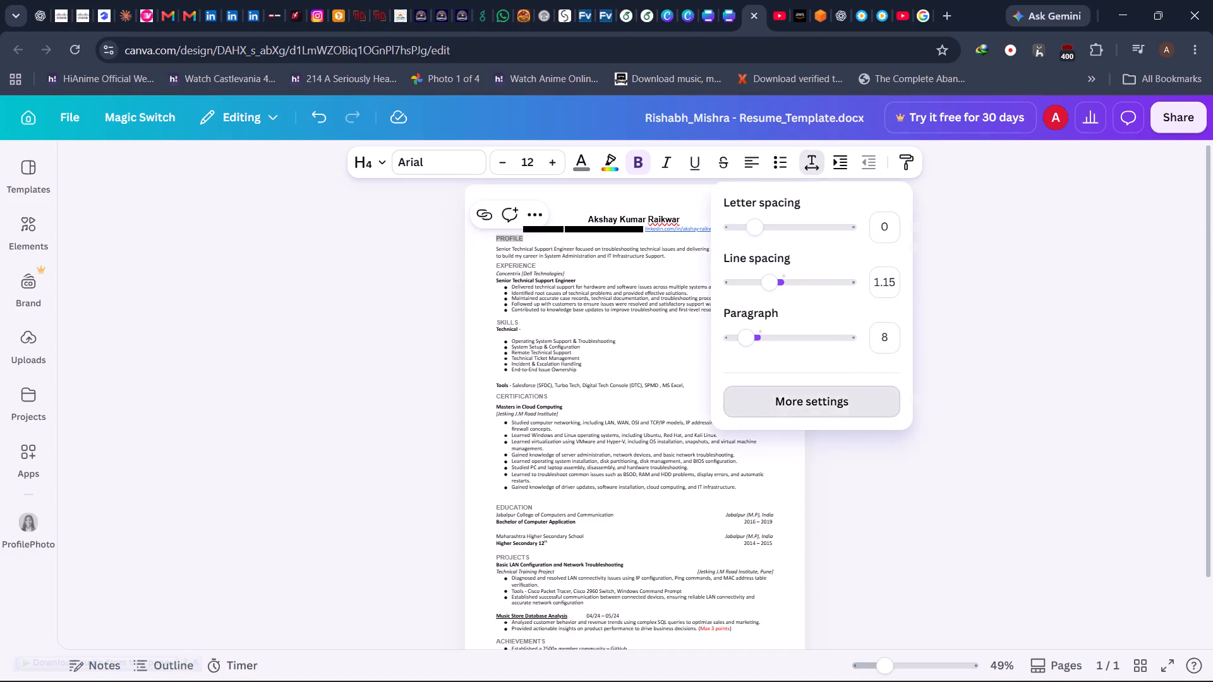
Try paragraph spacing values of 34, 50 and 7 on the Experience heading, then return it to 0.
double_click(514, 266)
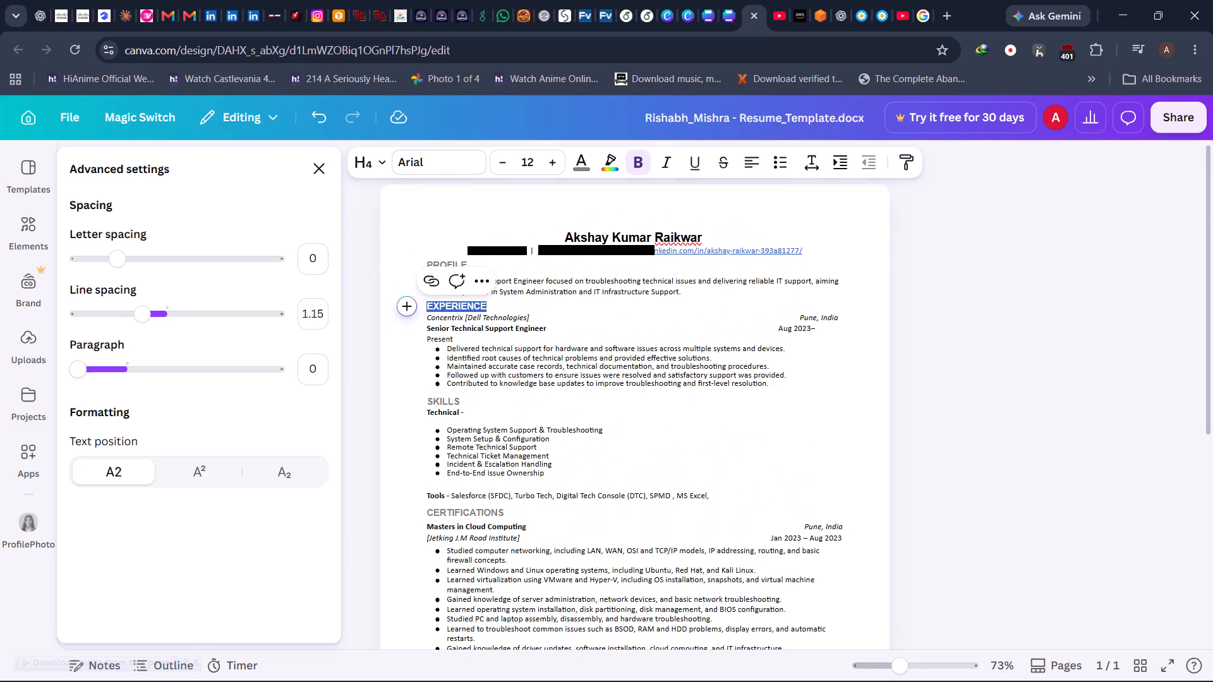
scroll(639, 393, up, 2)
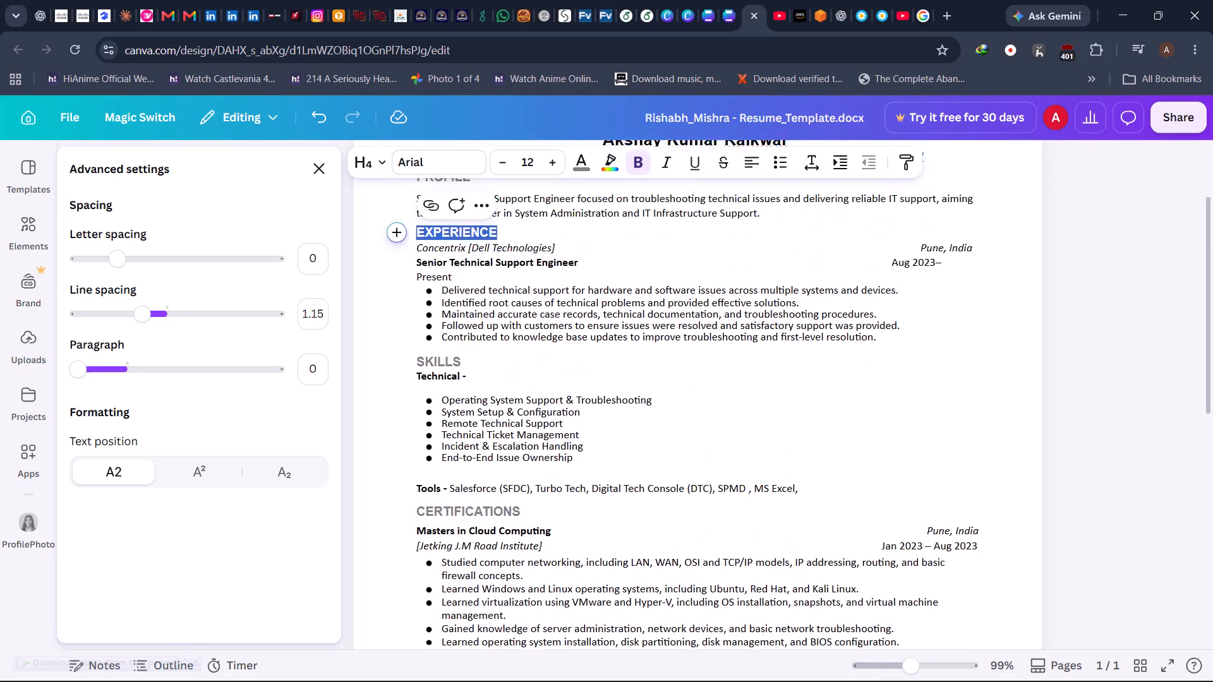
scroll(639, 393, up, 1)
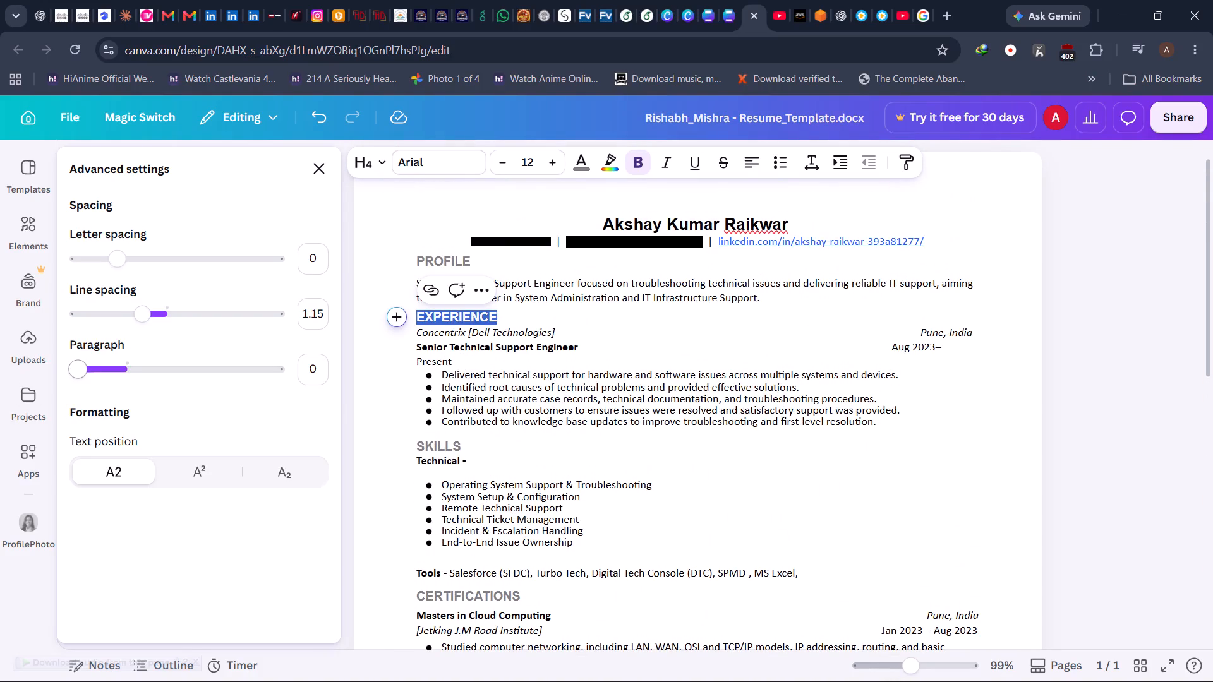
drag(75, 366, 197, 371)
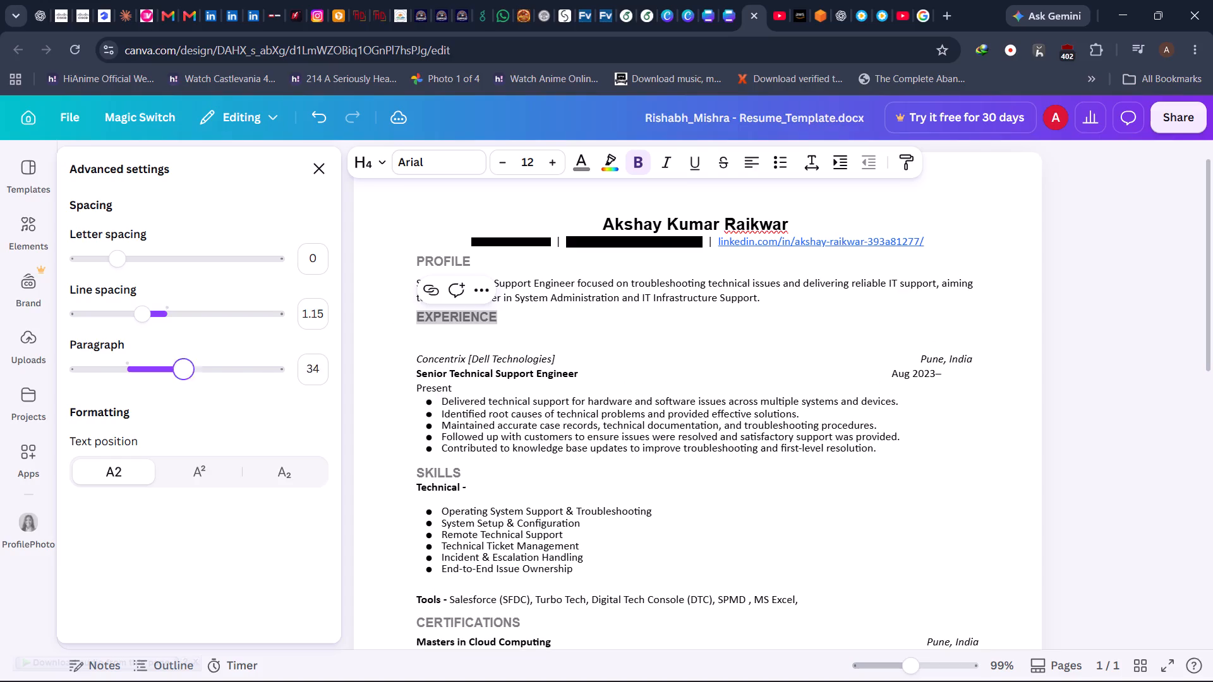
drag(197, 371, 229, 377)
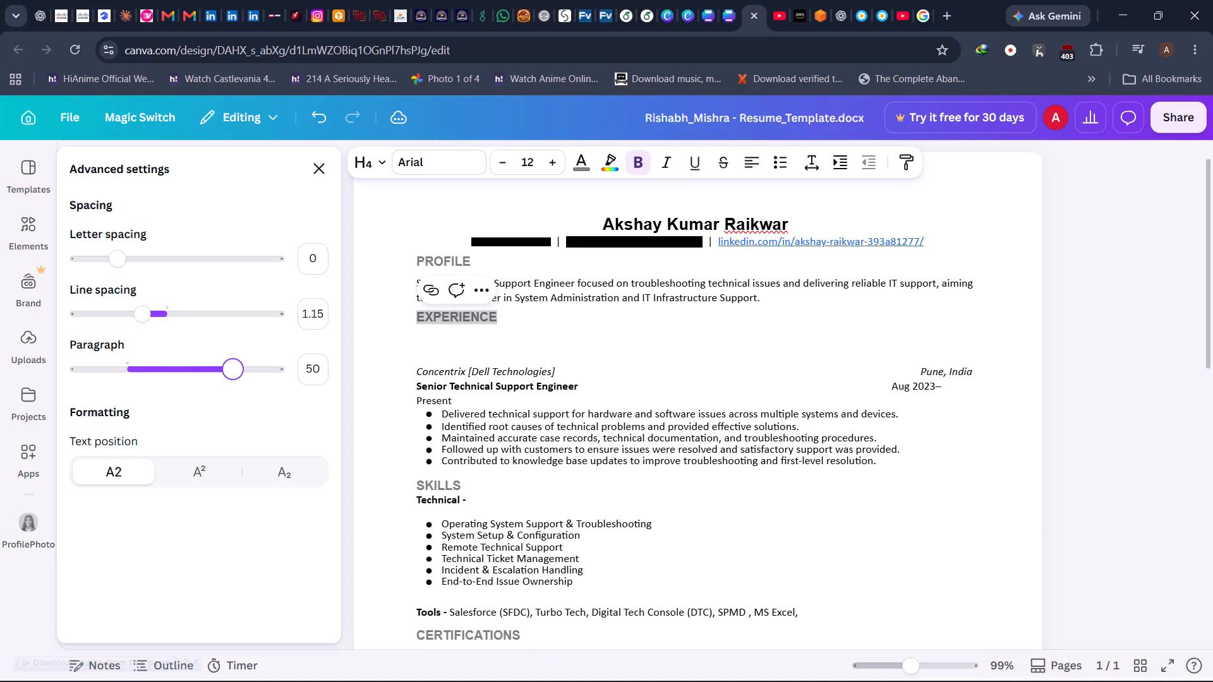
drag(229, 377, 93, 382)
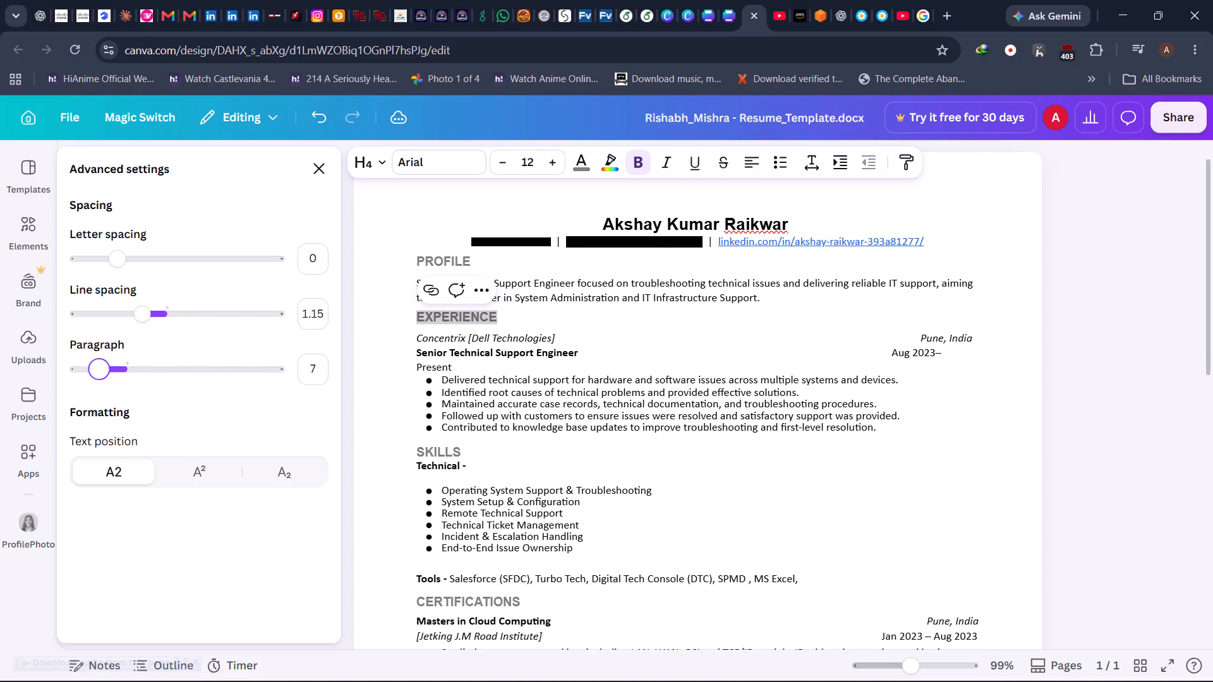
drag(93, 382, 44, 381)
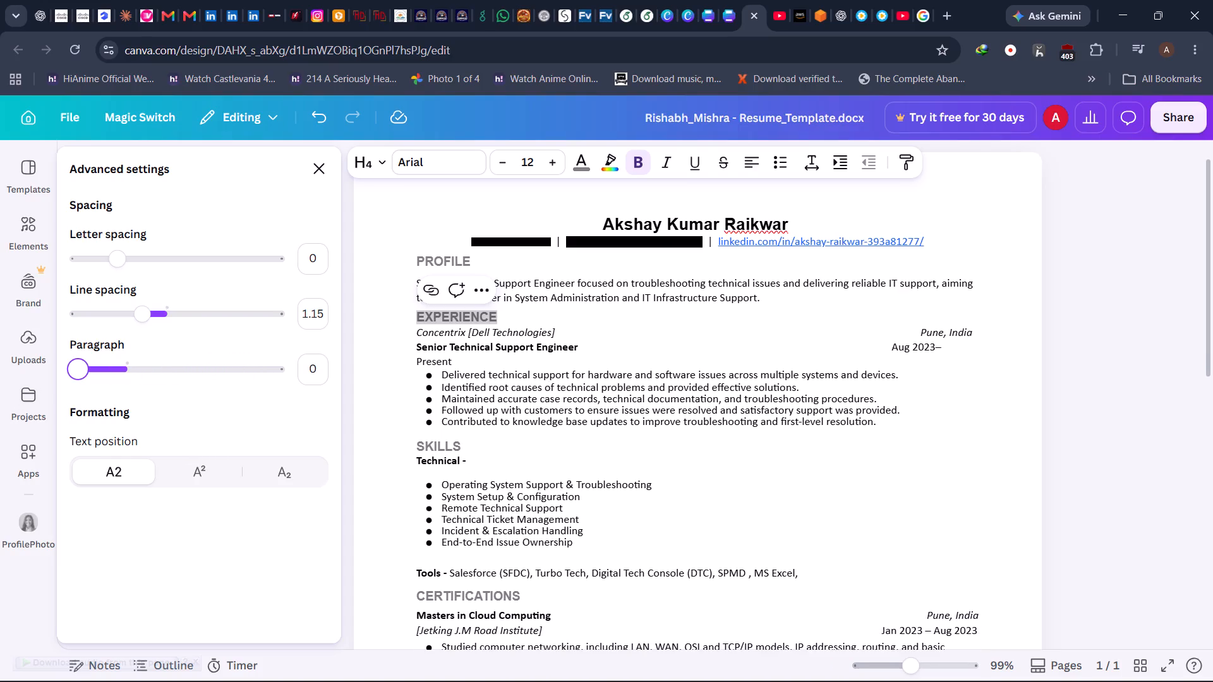
Delete the space between "Aug 2023–" and "Present" in the Senior Technical Support Engineer line.
click(416, 361)
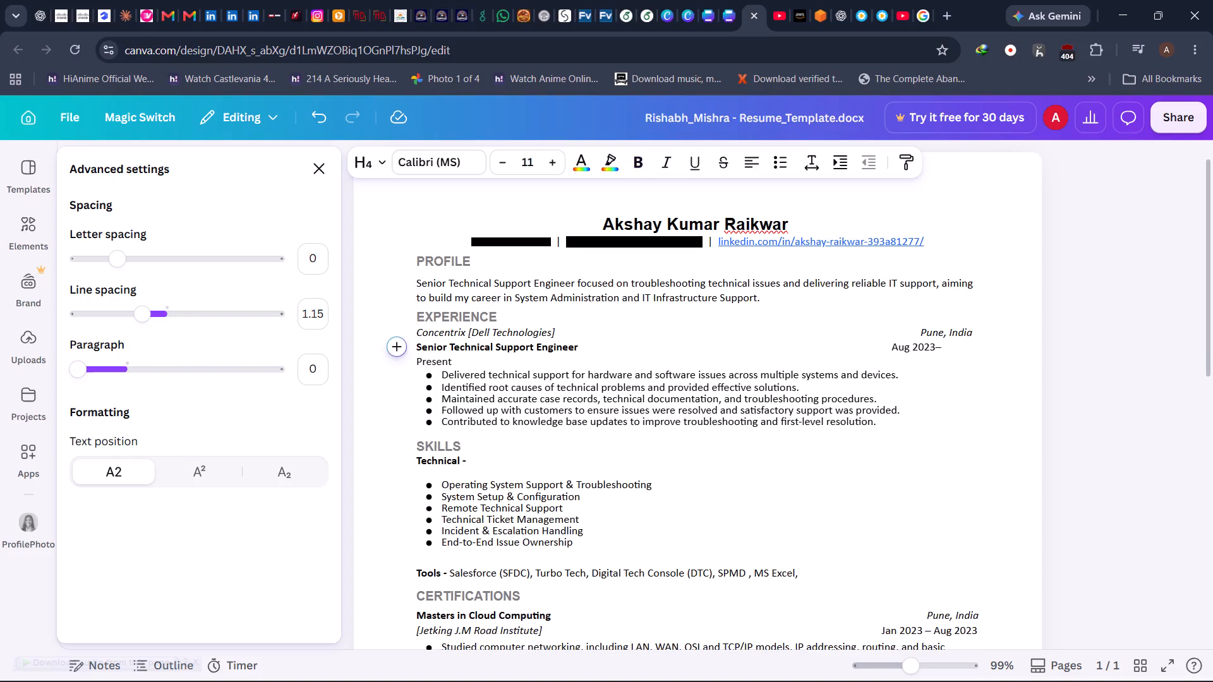
key(BackSpace)
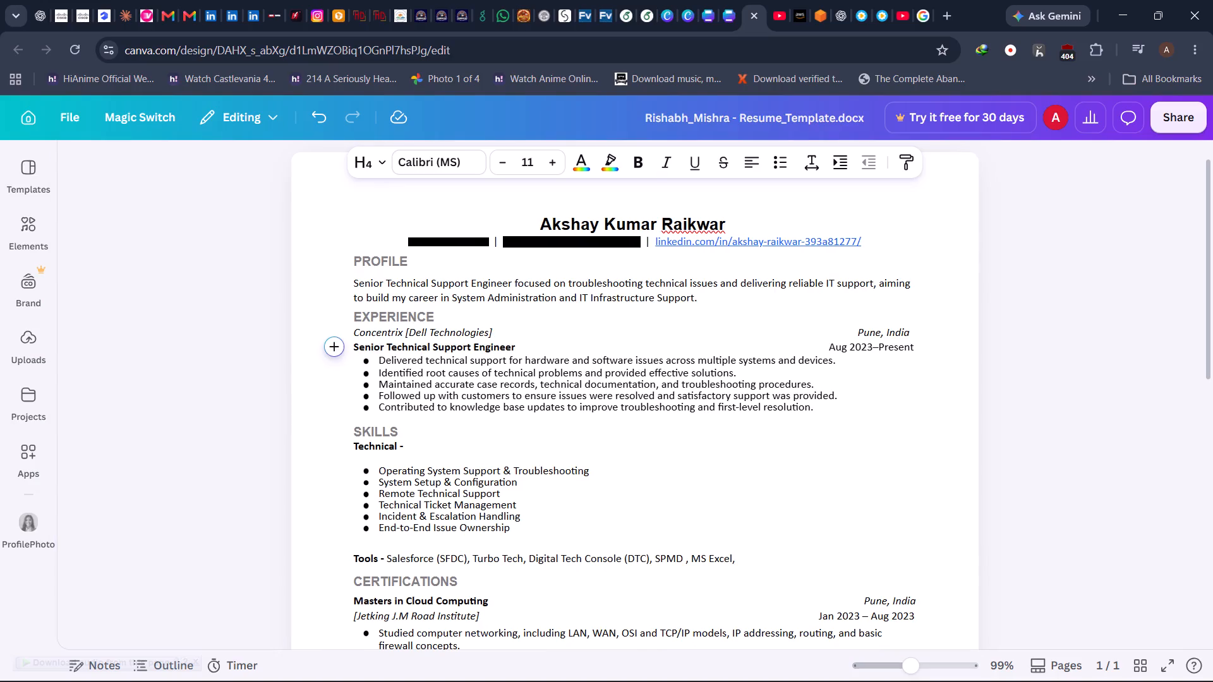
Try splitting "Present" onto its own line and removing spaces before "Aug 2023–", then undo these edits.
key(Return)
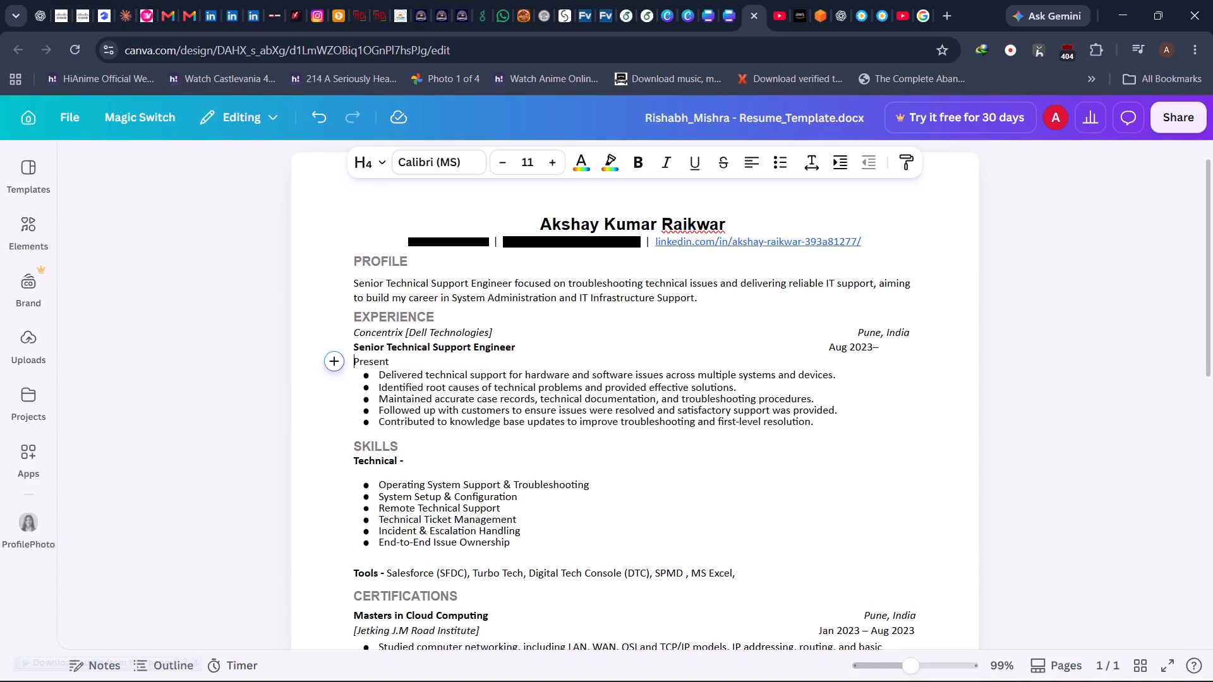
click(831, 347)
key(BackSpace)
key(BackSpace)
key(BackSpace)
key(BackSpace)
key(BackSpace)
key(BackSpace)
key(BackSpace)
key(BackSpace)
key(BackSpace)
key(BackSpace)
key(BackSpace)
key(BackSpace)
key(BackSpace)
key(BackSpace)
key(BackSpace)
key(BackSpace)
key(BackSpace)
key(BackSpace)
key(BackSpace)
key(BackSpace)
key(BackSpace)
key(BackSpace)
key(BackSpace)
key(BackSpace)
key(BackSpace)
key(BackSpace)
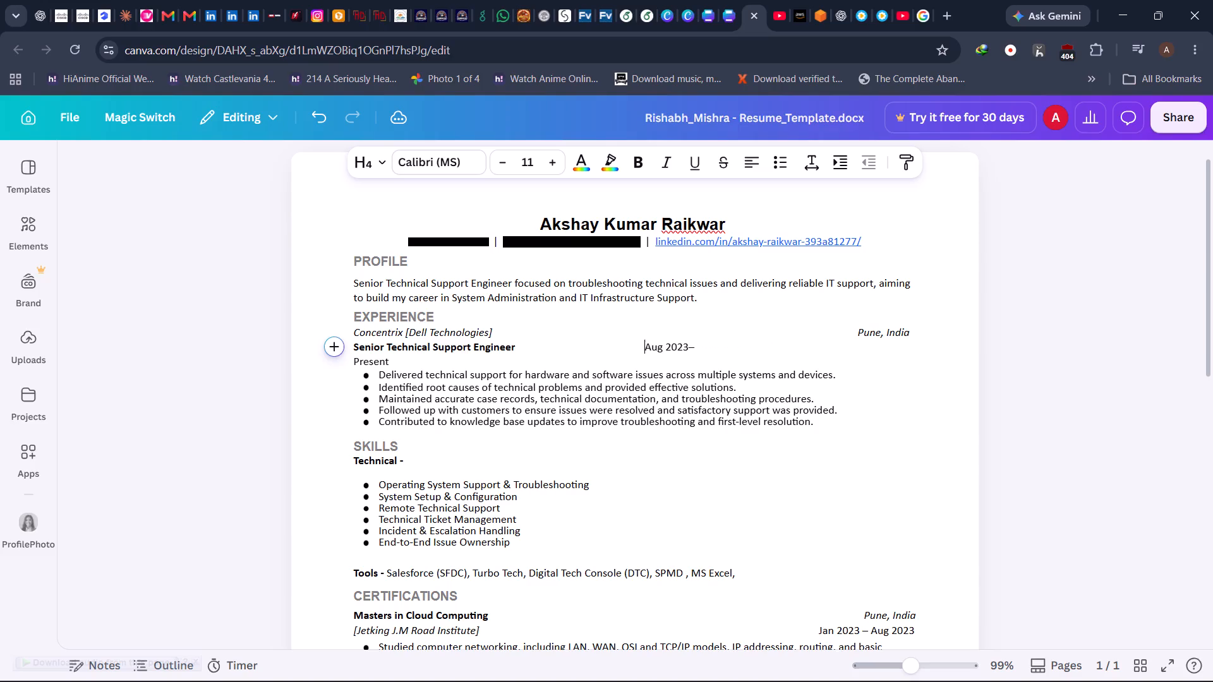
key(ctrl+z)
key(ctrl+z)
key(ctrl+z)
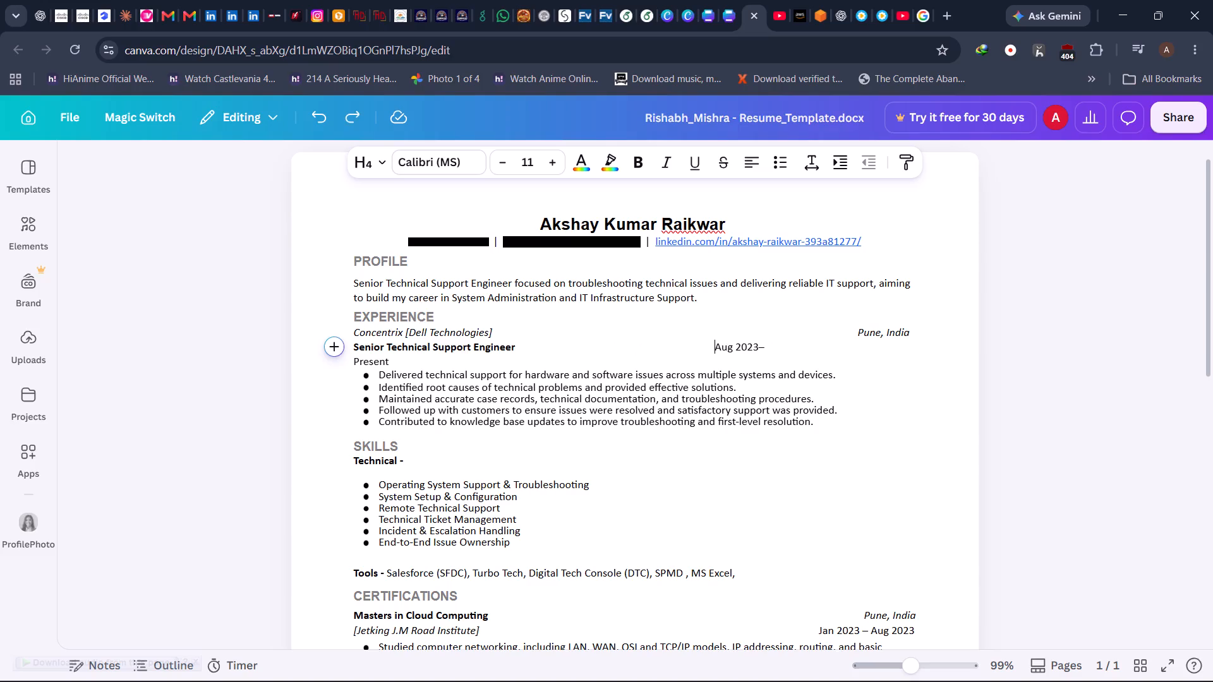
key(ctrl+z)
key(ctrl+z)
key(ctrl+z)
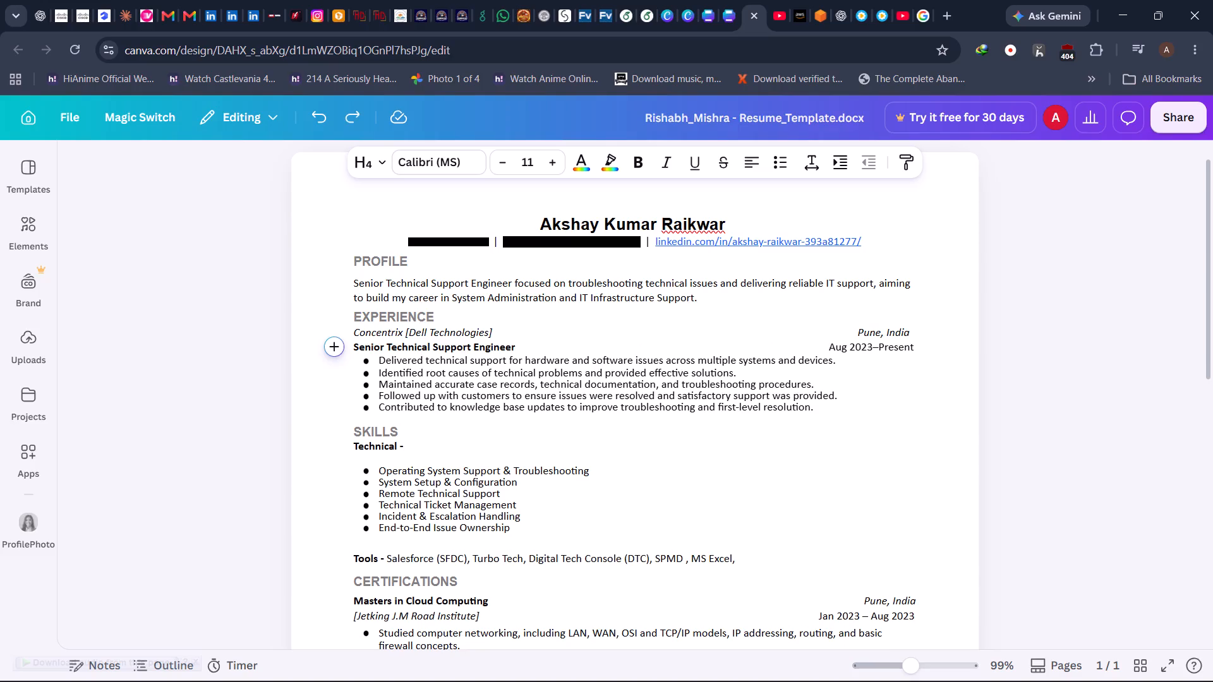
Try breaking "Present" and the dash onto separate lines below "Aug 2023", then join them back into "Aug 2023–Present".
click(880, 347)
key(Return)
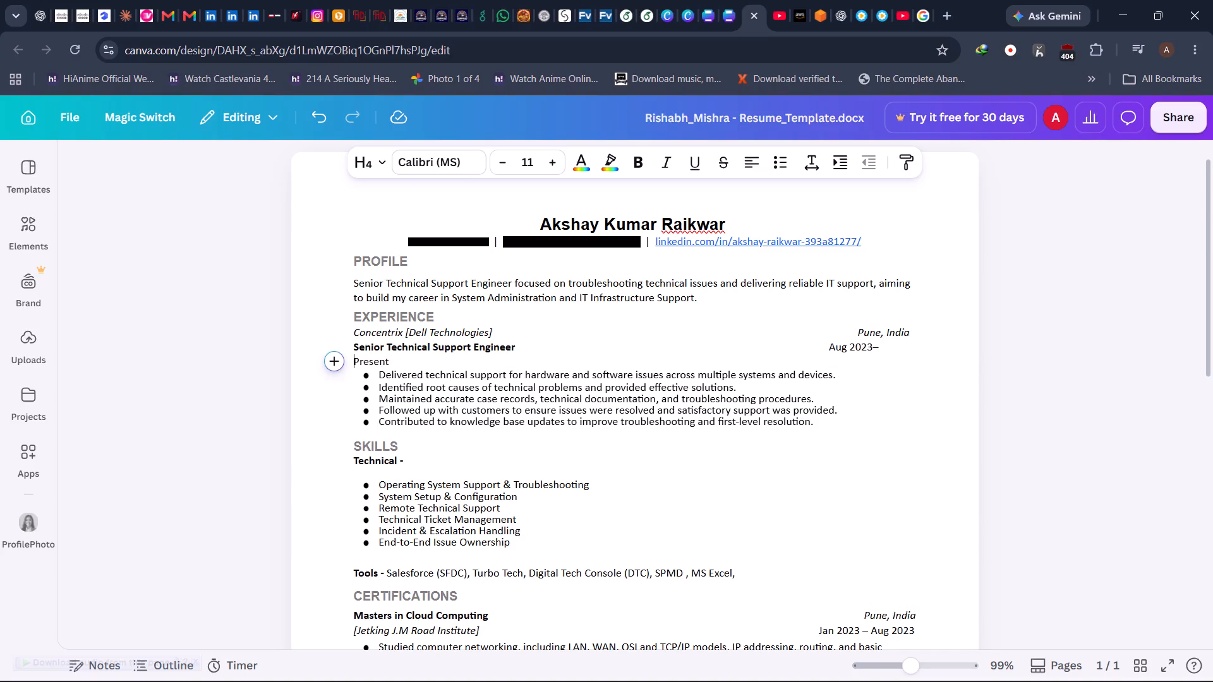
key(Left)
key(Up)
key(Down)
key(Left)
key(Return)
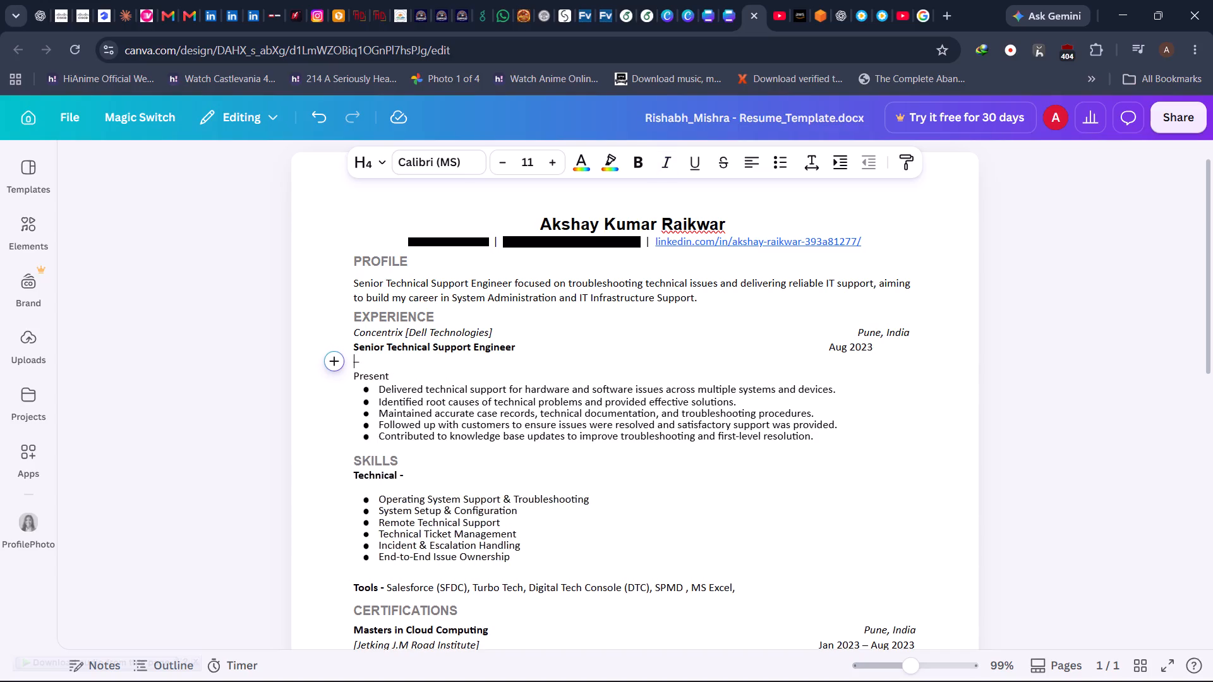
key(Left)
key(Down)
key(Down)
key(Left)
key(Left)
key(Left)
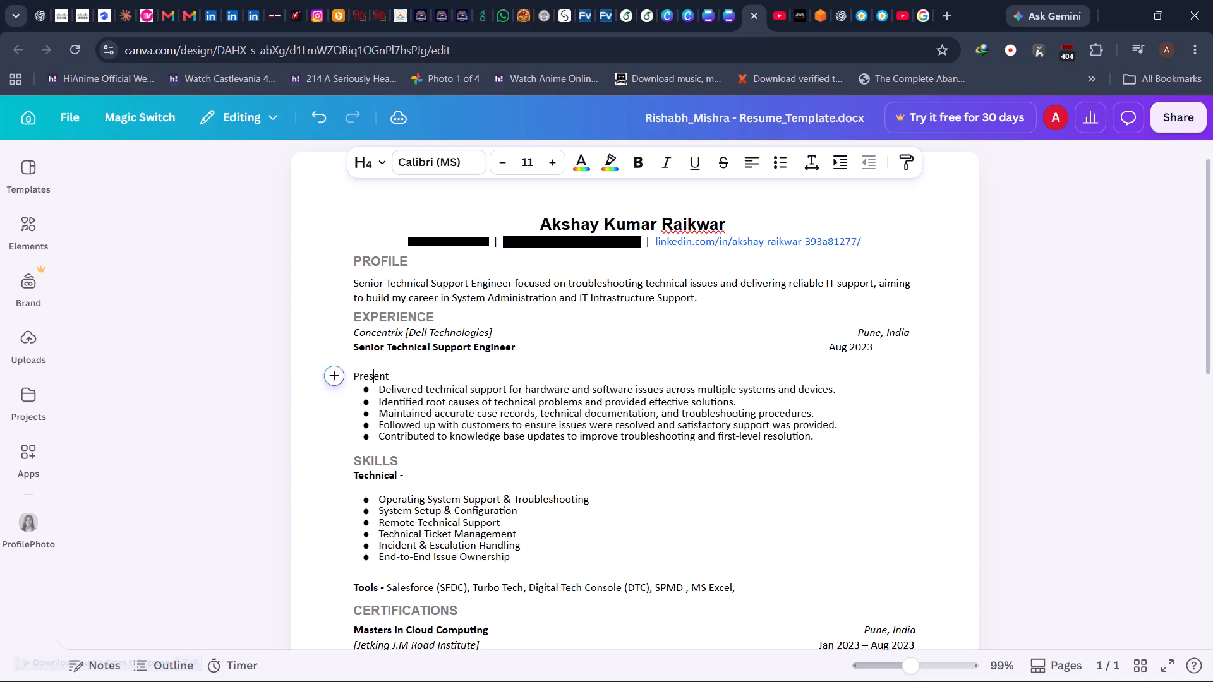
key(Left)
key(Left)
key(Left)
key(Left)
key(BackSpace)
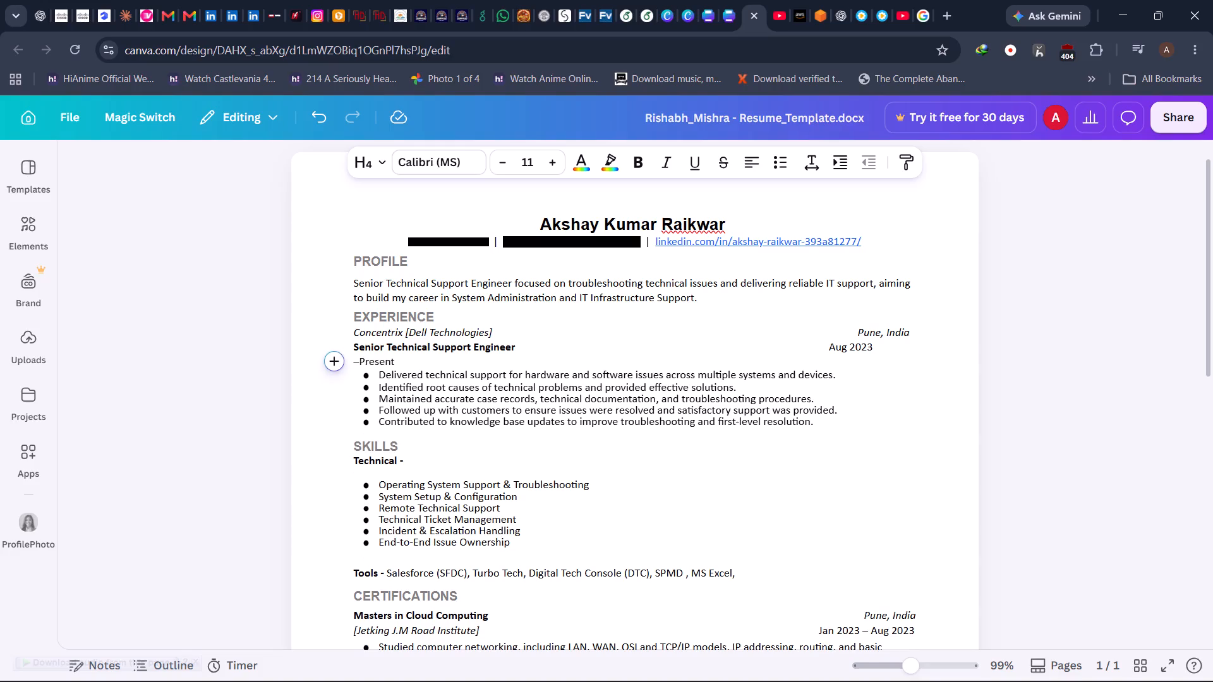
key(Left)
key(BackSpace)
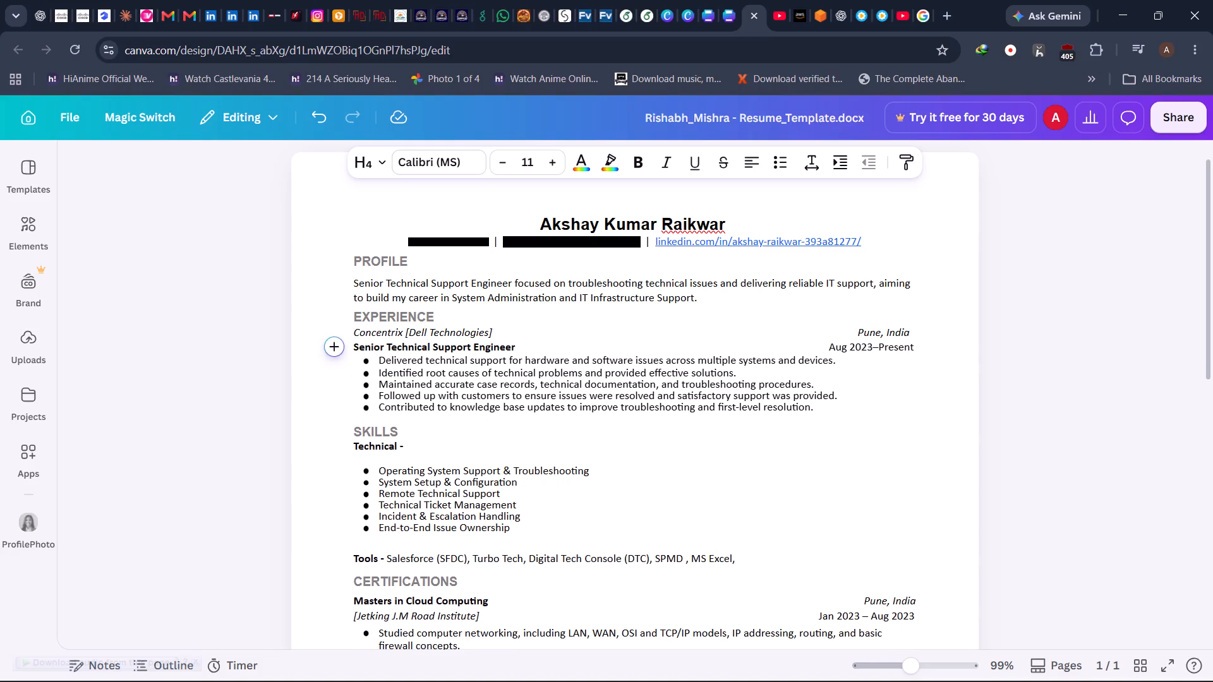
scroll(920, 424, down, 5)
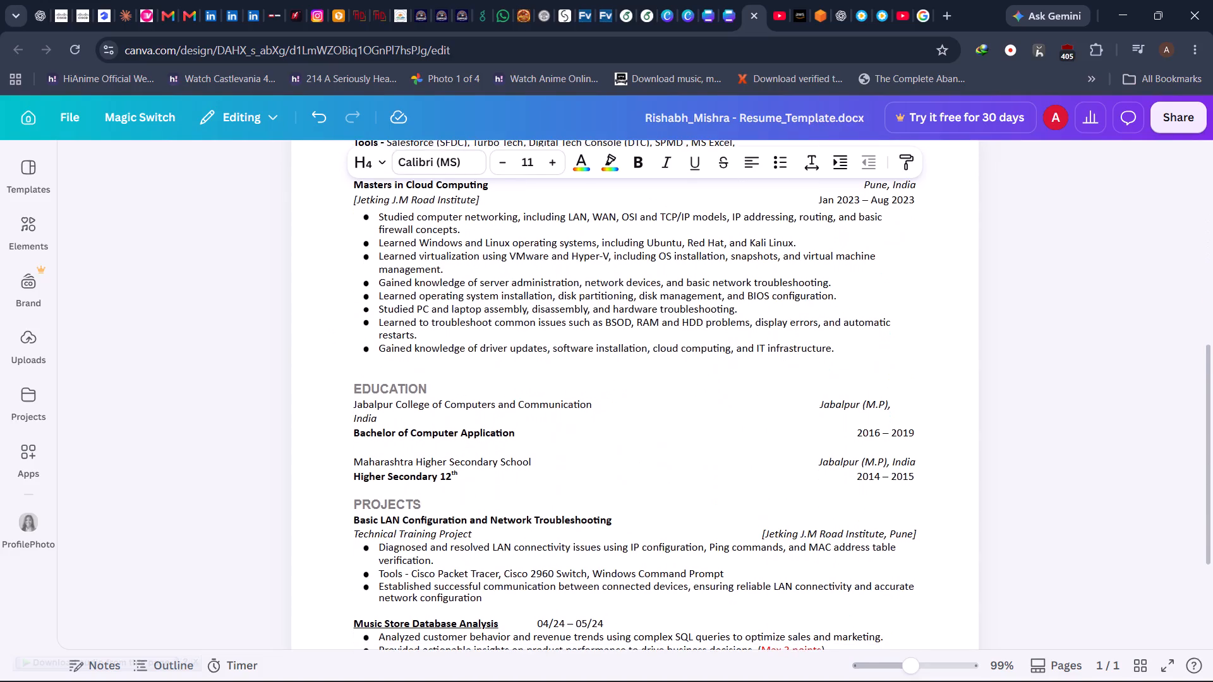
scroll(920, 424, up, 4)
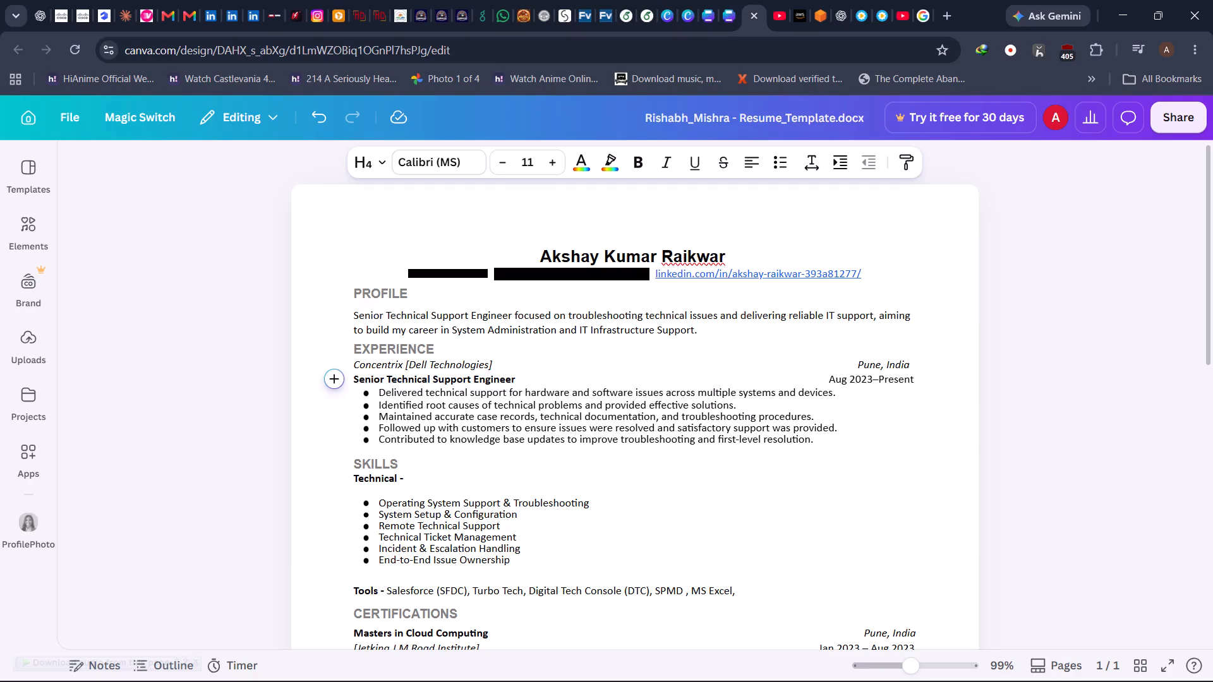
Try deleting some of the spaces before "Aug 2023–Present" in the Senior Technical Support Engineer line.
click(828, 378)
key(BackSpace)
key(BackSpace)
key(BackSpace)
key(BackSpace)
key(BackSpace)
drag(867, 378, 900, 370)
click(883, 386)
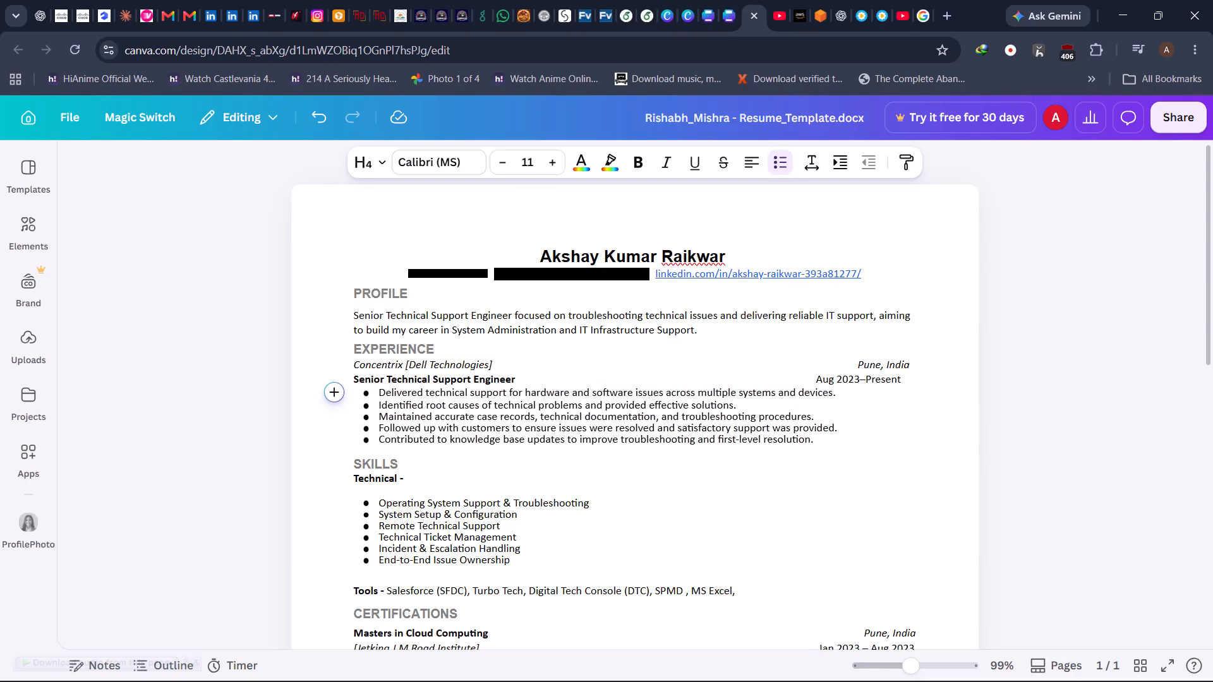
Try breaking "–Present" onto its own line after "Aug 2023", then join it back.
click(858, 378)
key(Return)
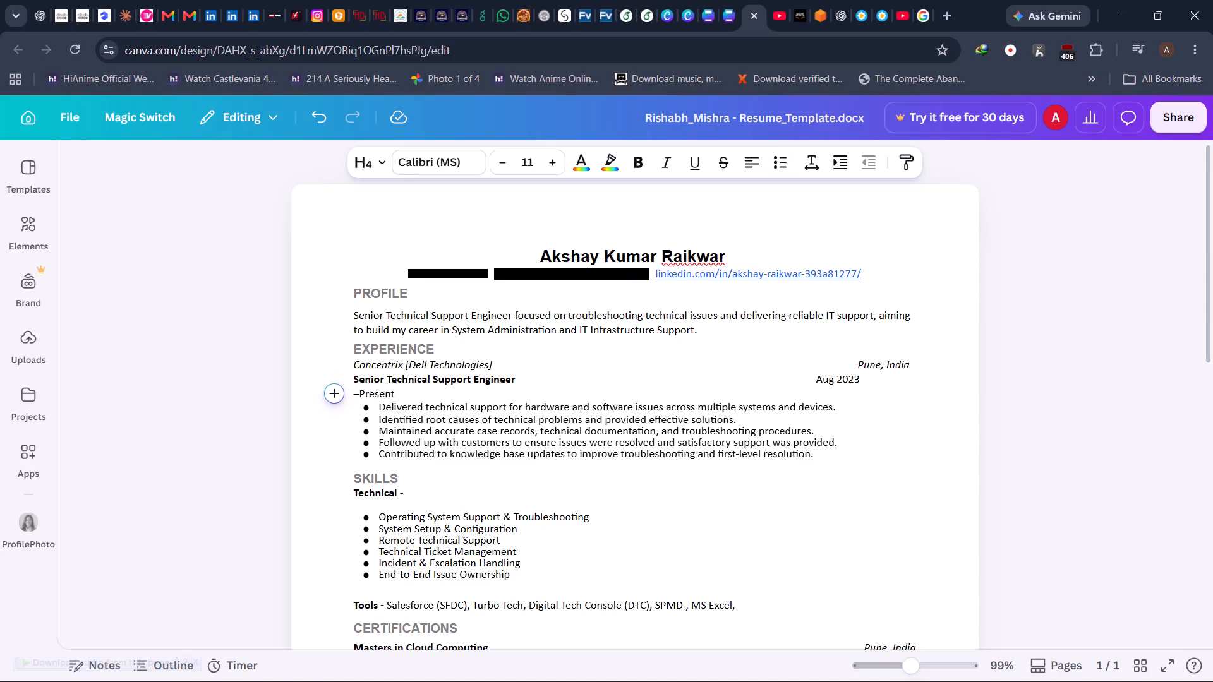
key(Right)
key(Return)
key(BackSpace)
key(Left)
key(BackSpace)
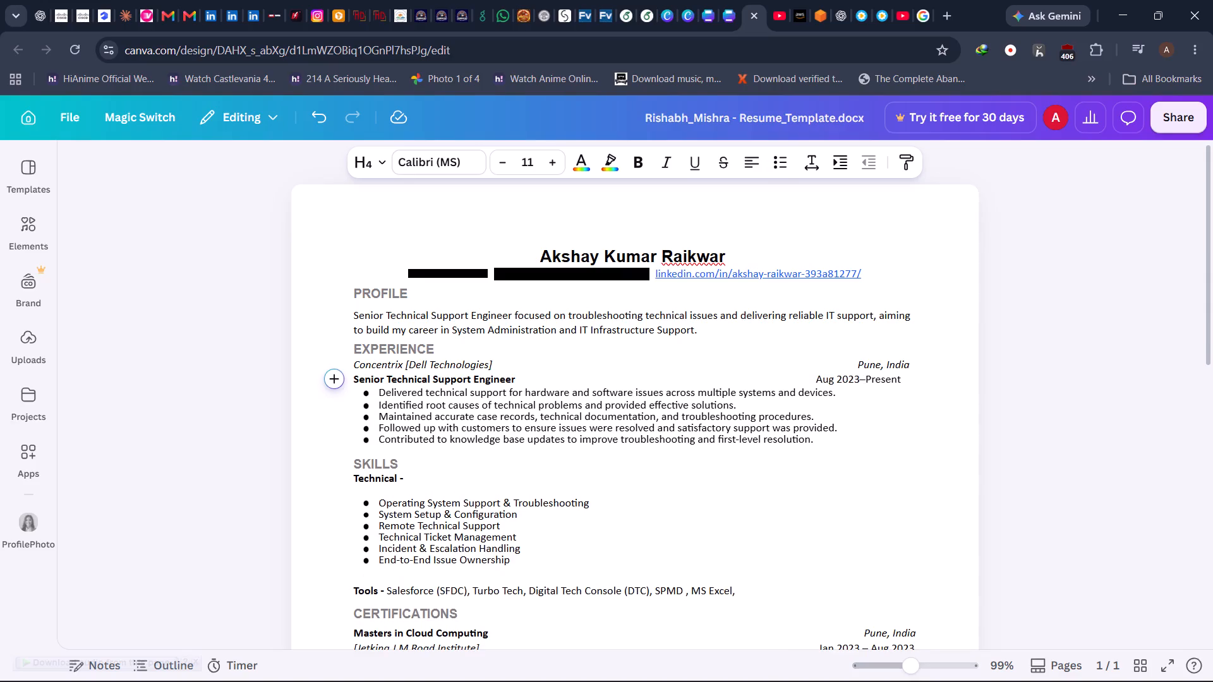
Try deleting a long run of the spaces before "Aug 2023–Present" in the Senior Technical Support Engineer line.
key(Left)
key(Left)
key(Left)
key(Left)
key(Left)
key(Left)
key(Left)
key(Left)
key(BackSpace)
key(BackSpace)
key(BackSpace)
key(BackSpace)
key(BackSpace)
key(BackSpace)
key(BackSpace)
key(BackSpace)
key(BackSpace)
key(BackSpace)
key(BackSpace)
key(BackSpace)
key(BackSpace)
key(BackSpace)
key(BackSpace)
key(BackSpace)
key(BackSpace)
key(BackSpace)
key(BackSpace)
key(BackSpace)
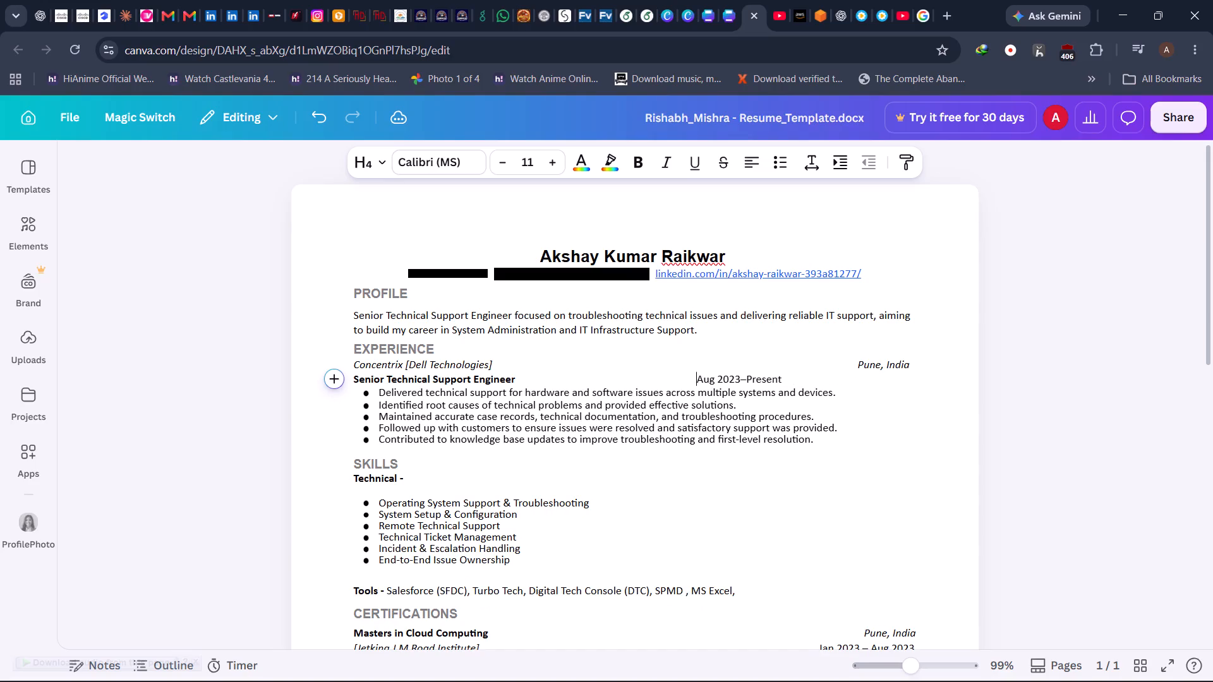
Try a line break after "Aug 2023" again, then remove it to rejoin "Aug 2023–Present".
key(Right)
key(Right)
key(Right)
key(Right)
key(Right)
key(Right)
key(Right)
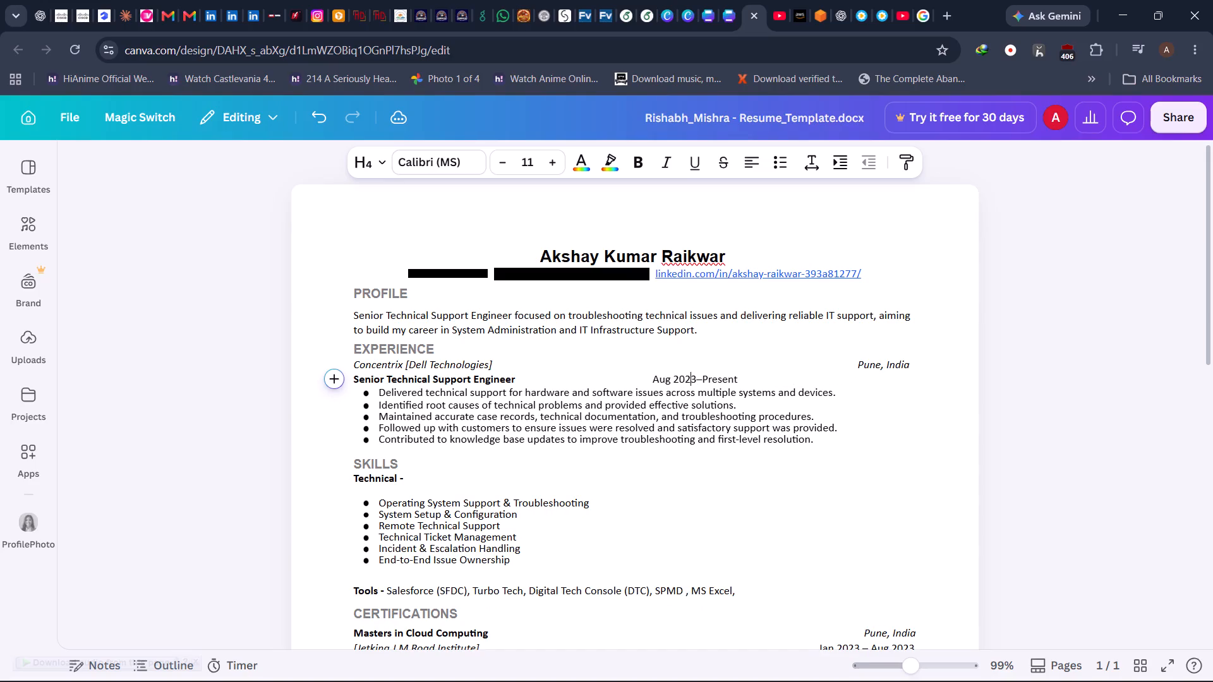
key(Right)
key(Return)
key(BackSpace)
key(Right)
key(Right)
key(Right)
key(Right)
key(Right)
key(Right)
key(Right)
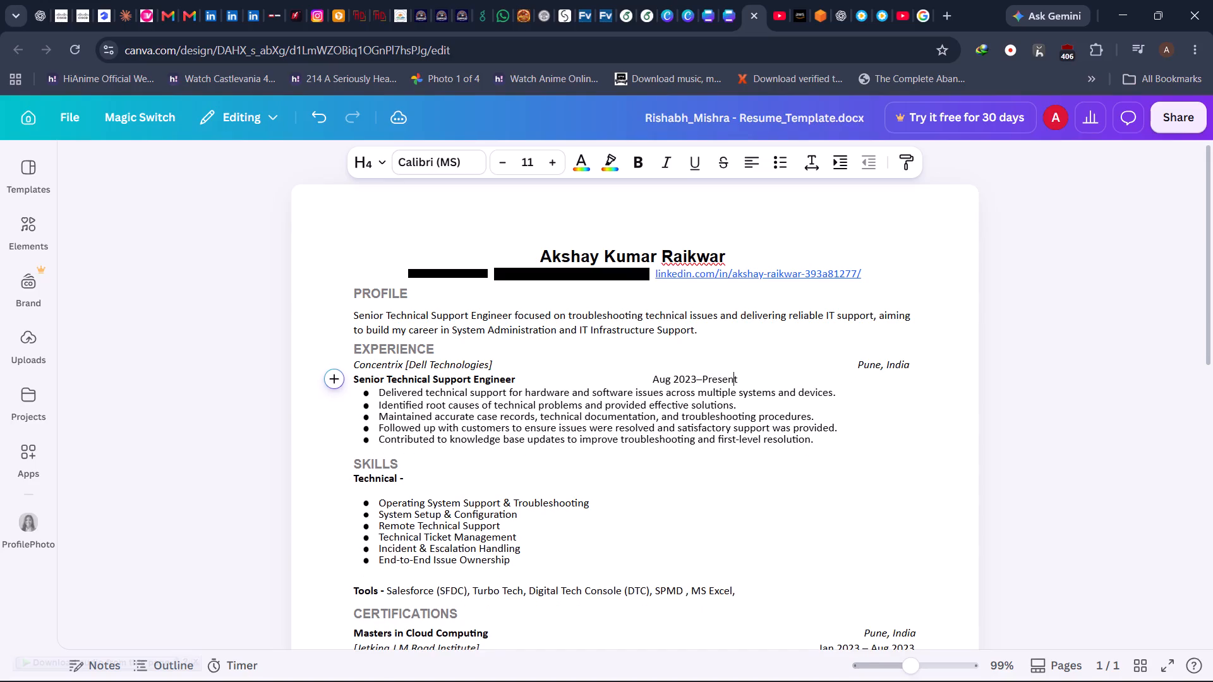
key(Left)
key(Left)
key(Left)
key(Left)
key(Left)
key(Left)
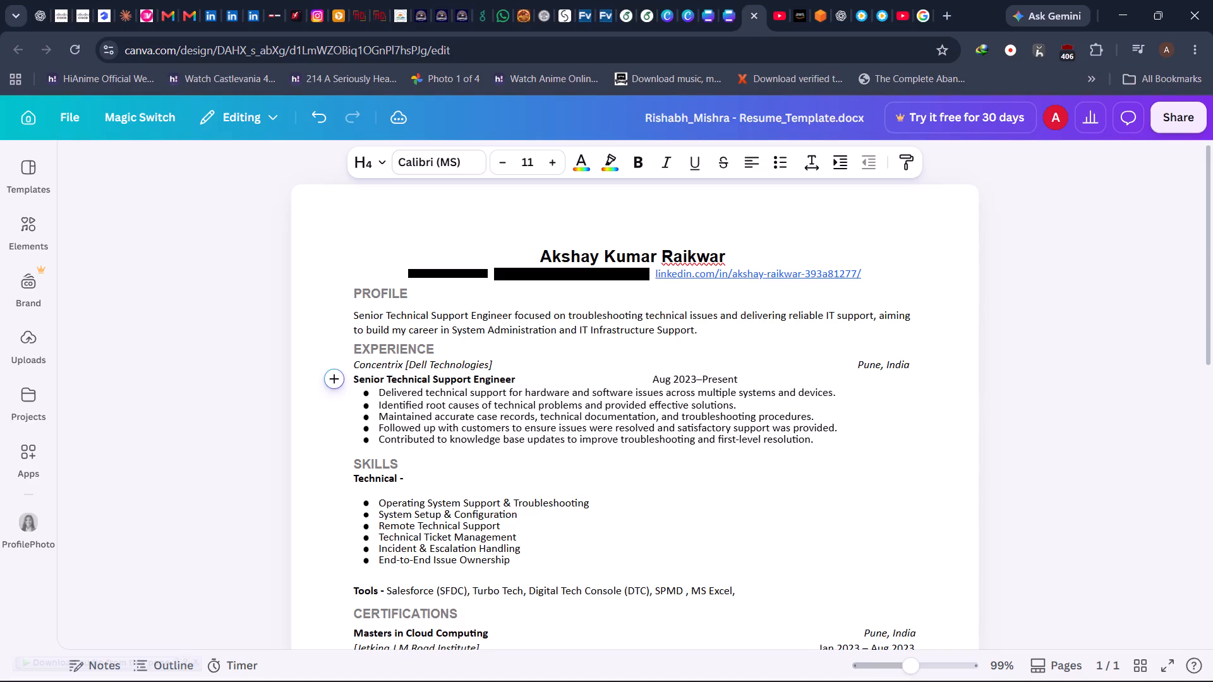
Undo the line breaks and space deletions around "Aug 2023–Present" in the Senior Technical Support Engineer line.
key(ctrl+z)
key(ctrl+z)
key(ctrl+z)
key(ctrl+z)
key(ctrl+z)
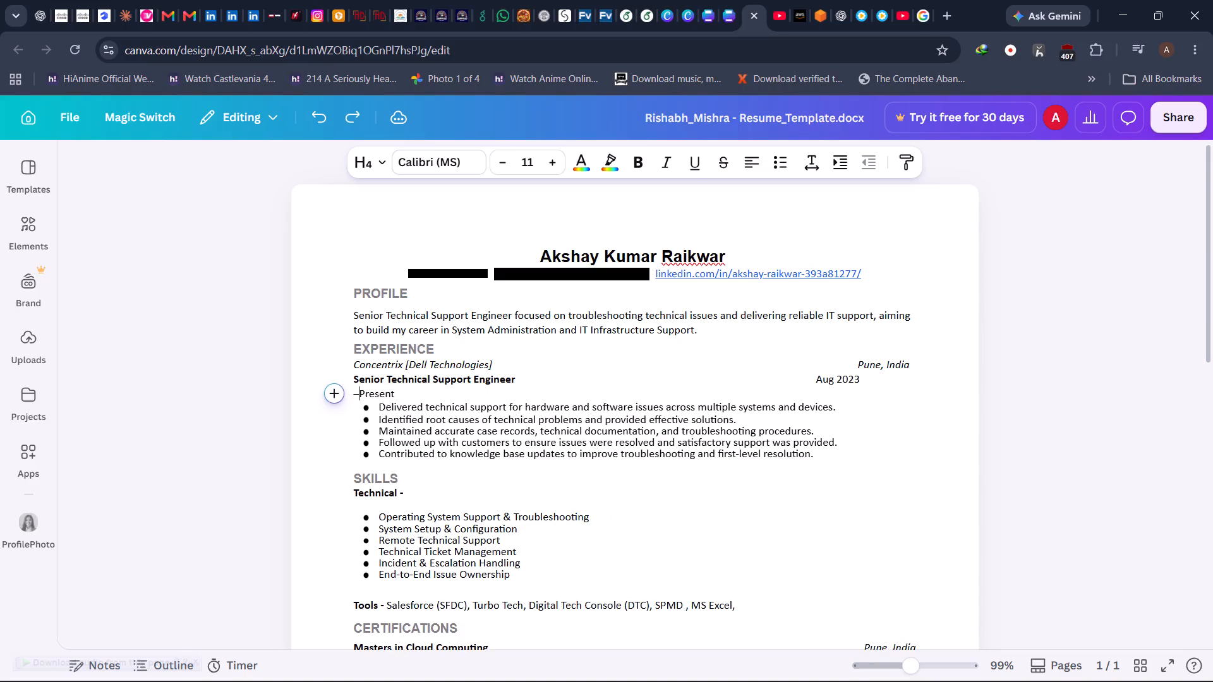
key(ctrl+z)
key(ctrl+z)
key(ctrl+z)
key(ctrl+z)
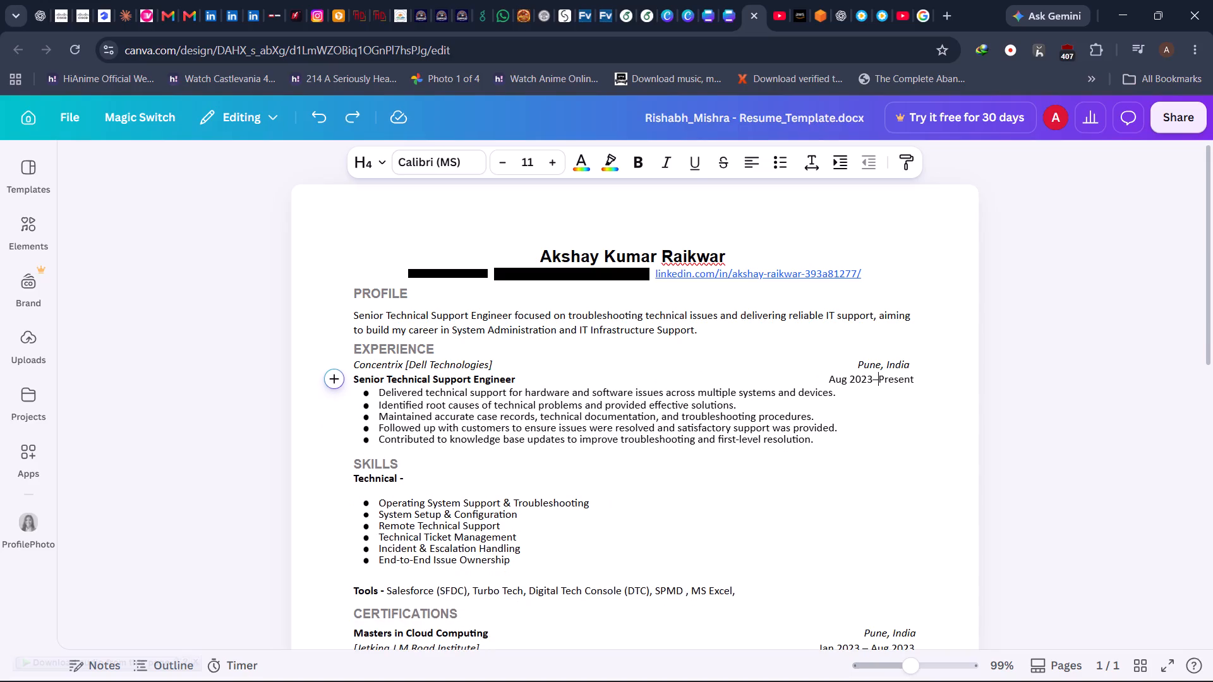
key(ctrl+z)
key(ctrl+z)
key(ctrl+z)
key(ctrl+z)
Undo the earlier spacing changes in the Experience section and the italic formatting on "Concentrix [Dell Technologies]".
key(ctrl+z)
key(ctrl+z)
key(ctrl+z)
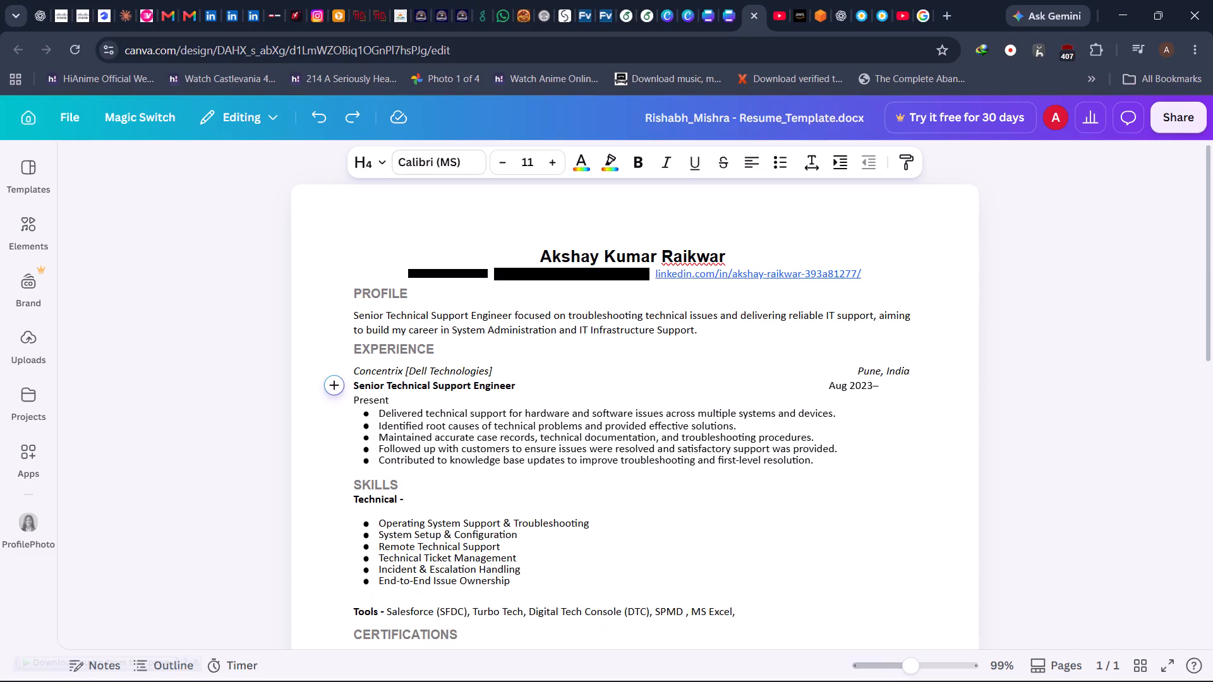
key(ctrl+z)
key(ctrl+z)
key(ctrl+z)
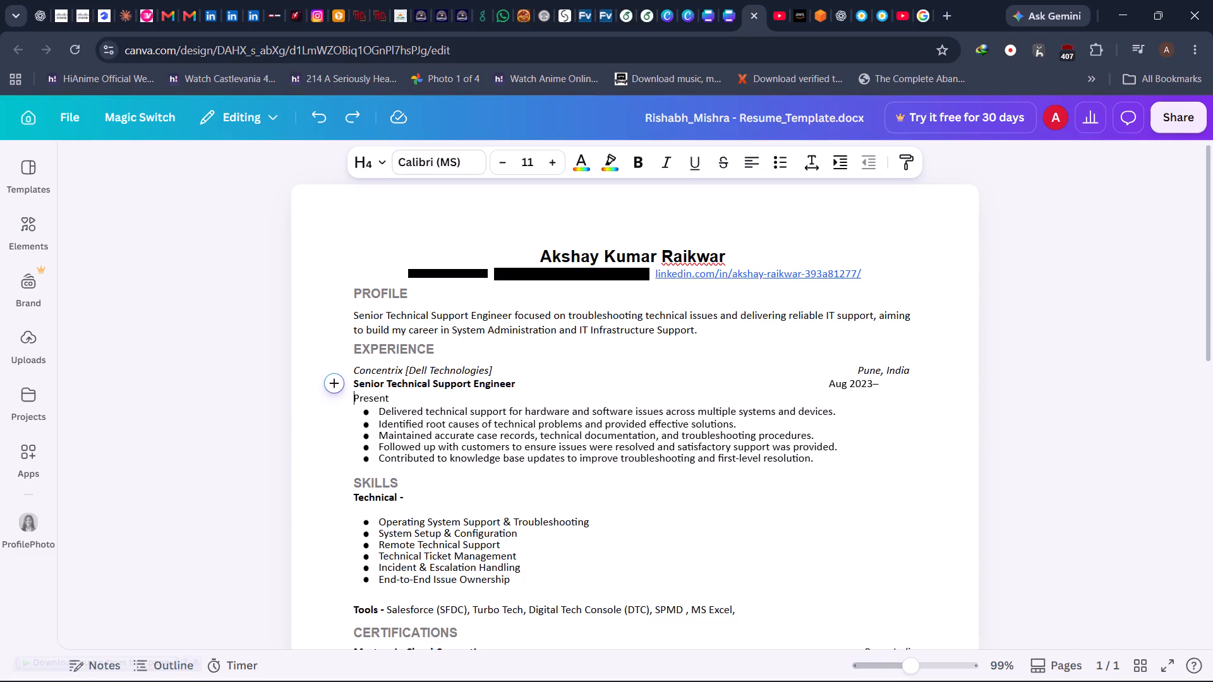
key(ctrl+z)
key(ctrl+z)
key(ctrl+z)
key(ctrl+z)
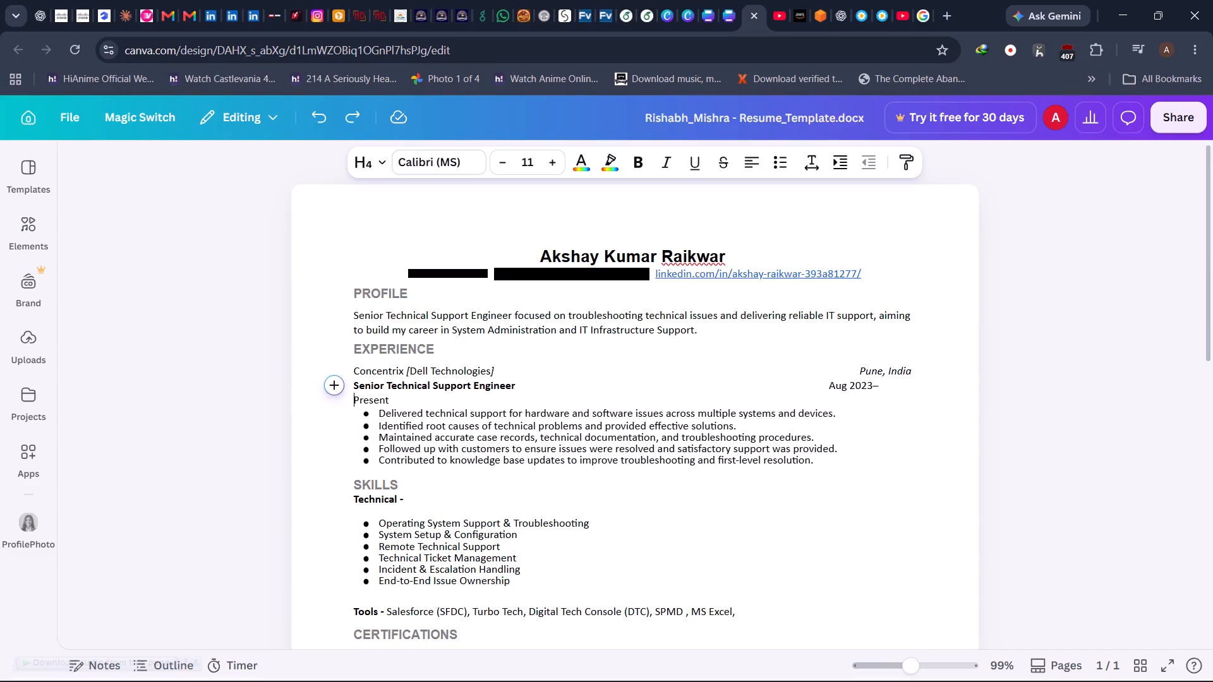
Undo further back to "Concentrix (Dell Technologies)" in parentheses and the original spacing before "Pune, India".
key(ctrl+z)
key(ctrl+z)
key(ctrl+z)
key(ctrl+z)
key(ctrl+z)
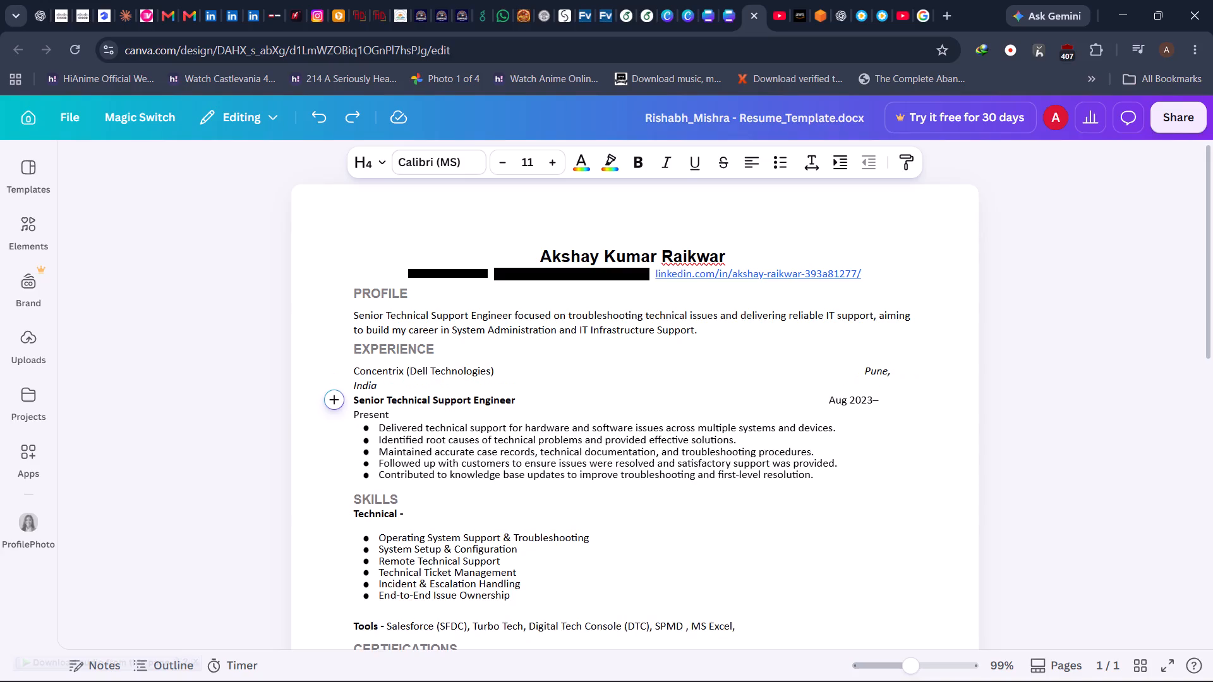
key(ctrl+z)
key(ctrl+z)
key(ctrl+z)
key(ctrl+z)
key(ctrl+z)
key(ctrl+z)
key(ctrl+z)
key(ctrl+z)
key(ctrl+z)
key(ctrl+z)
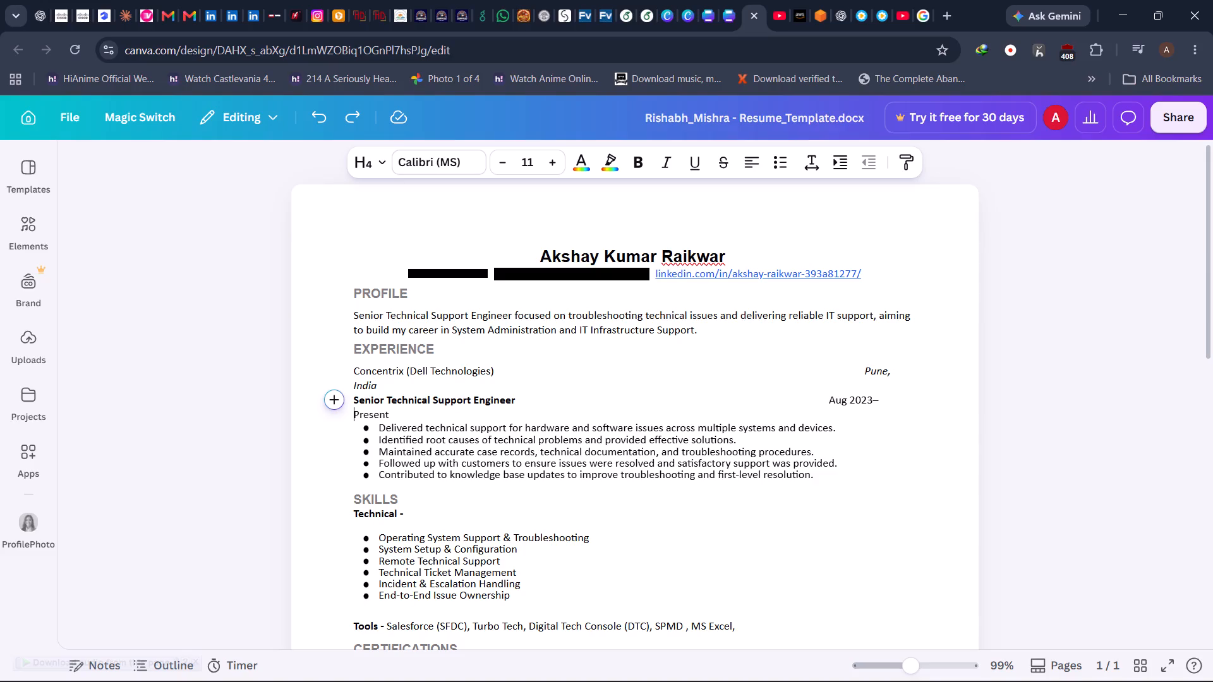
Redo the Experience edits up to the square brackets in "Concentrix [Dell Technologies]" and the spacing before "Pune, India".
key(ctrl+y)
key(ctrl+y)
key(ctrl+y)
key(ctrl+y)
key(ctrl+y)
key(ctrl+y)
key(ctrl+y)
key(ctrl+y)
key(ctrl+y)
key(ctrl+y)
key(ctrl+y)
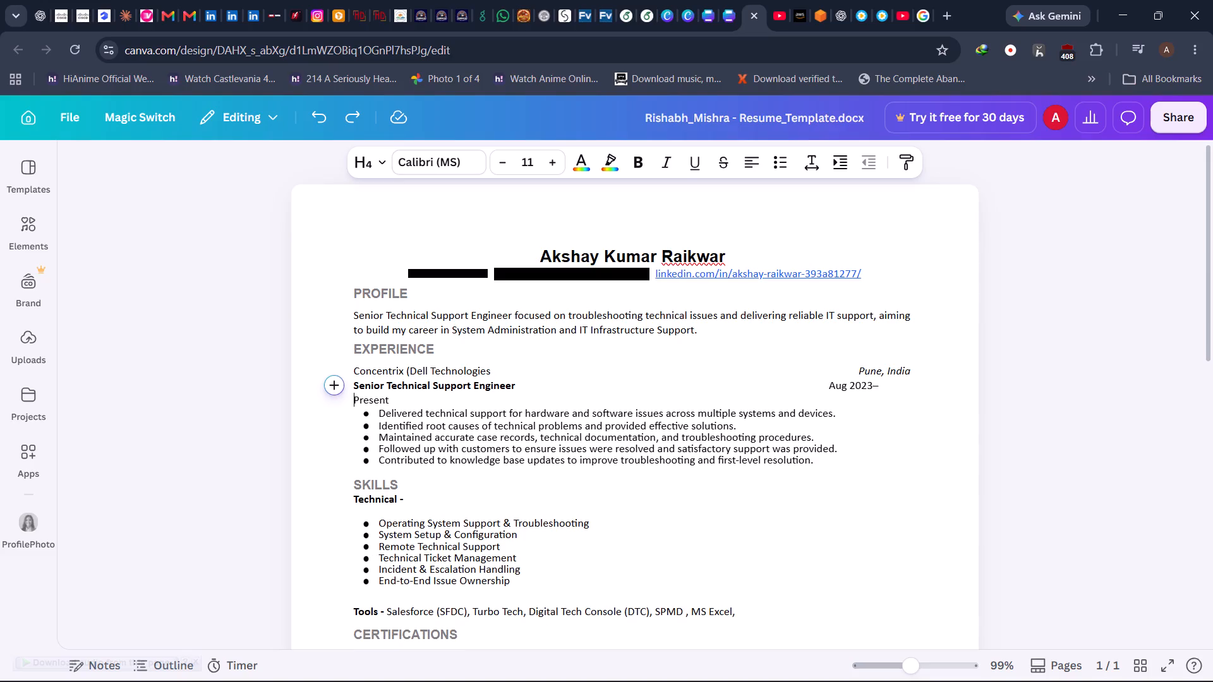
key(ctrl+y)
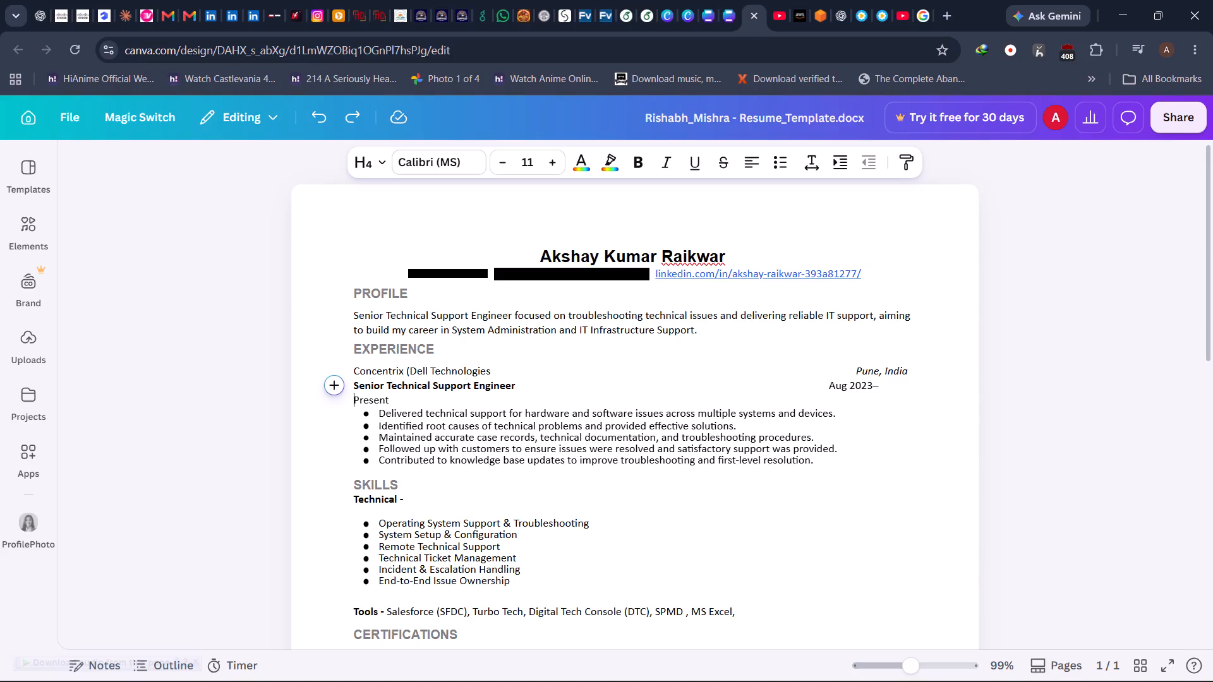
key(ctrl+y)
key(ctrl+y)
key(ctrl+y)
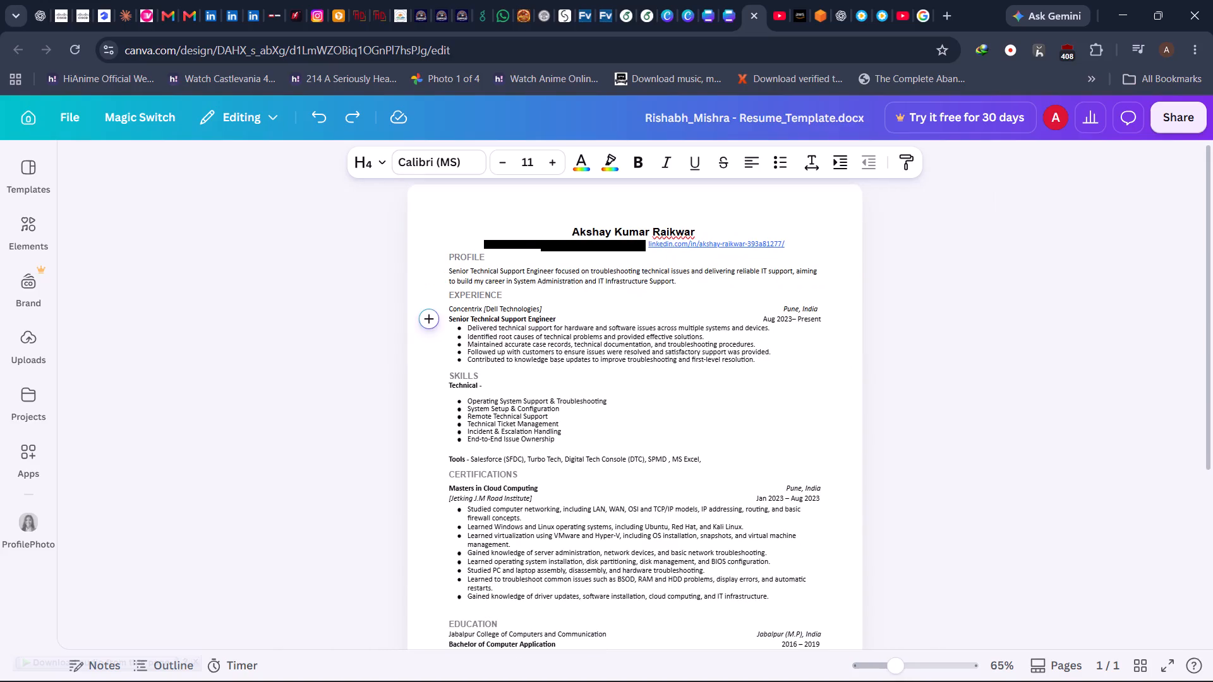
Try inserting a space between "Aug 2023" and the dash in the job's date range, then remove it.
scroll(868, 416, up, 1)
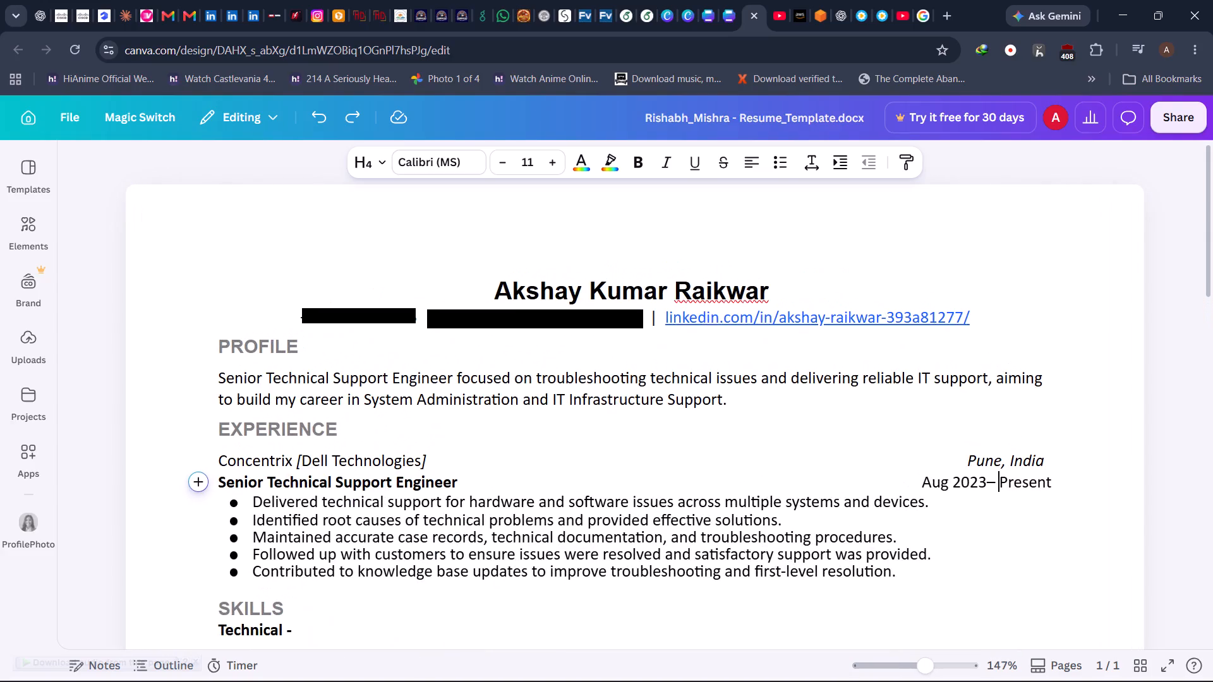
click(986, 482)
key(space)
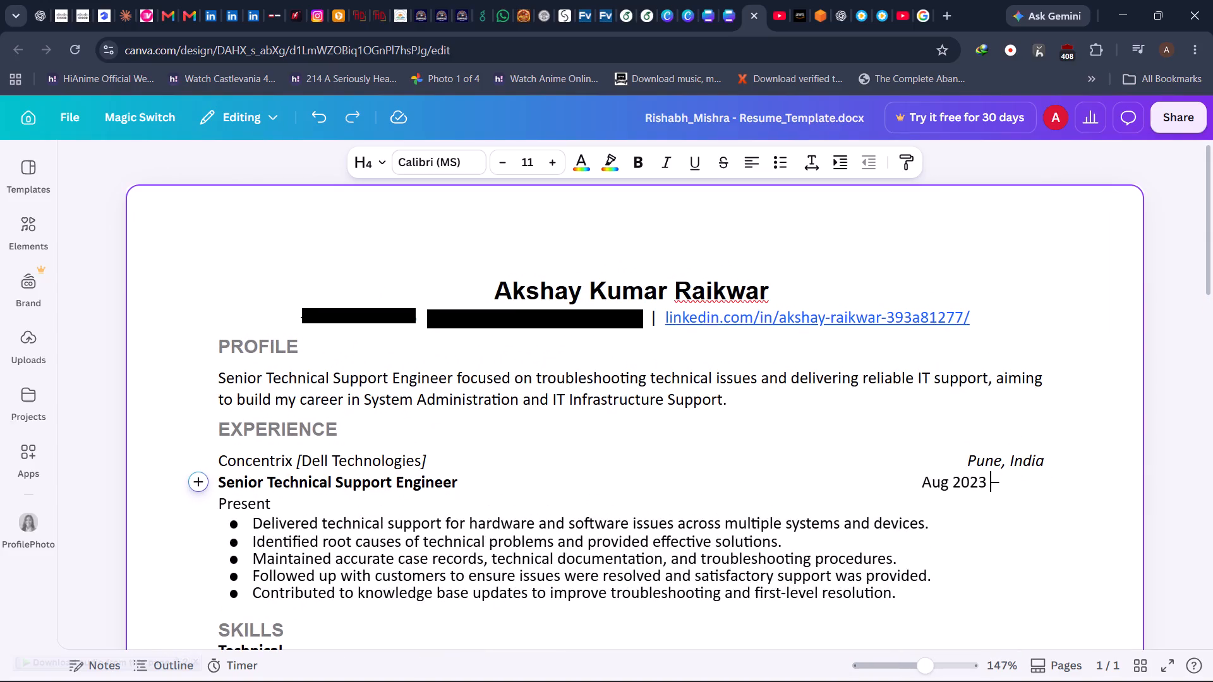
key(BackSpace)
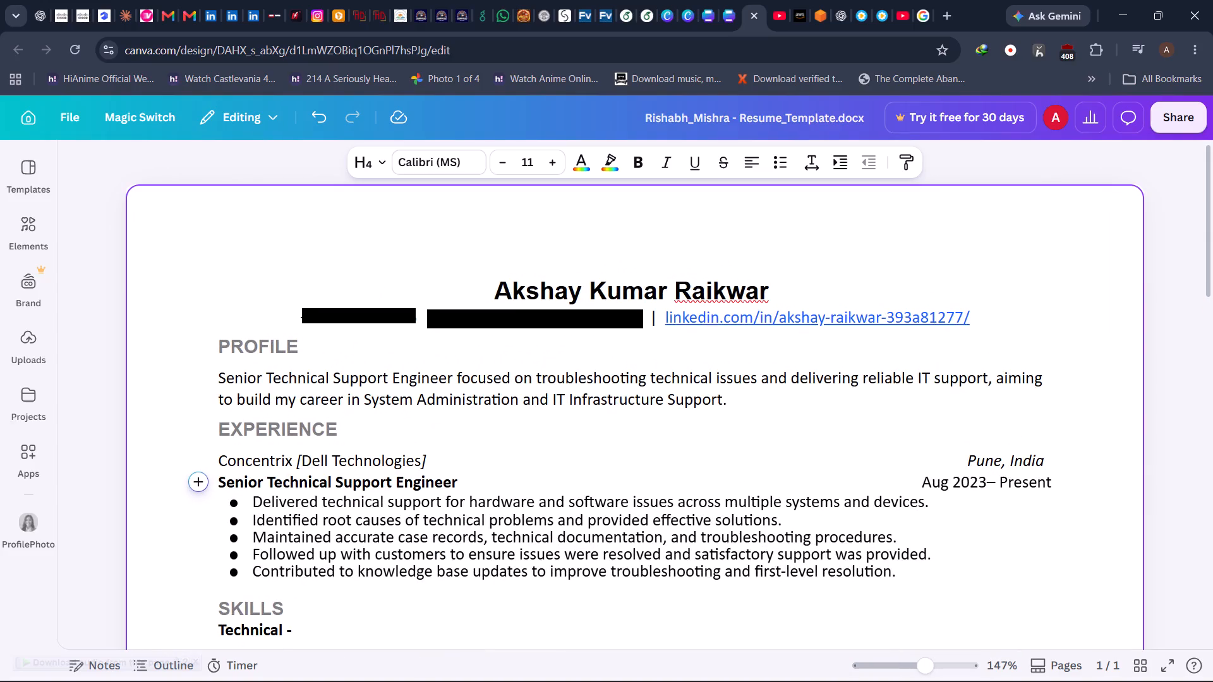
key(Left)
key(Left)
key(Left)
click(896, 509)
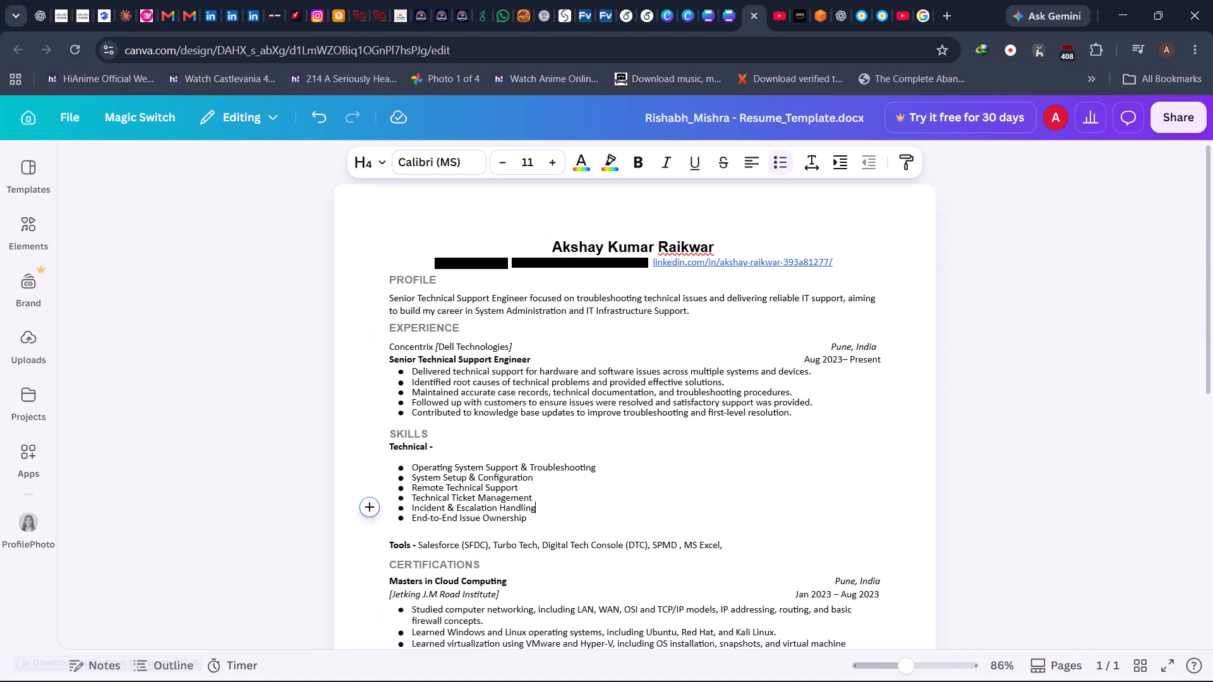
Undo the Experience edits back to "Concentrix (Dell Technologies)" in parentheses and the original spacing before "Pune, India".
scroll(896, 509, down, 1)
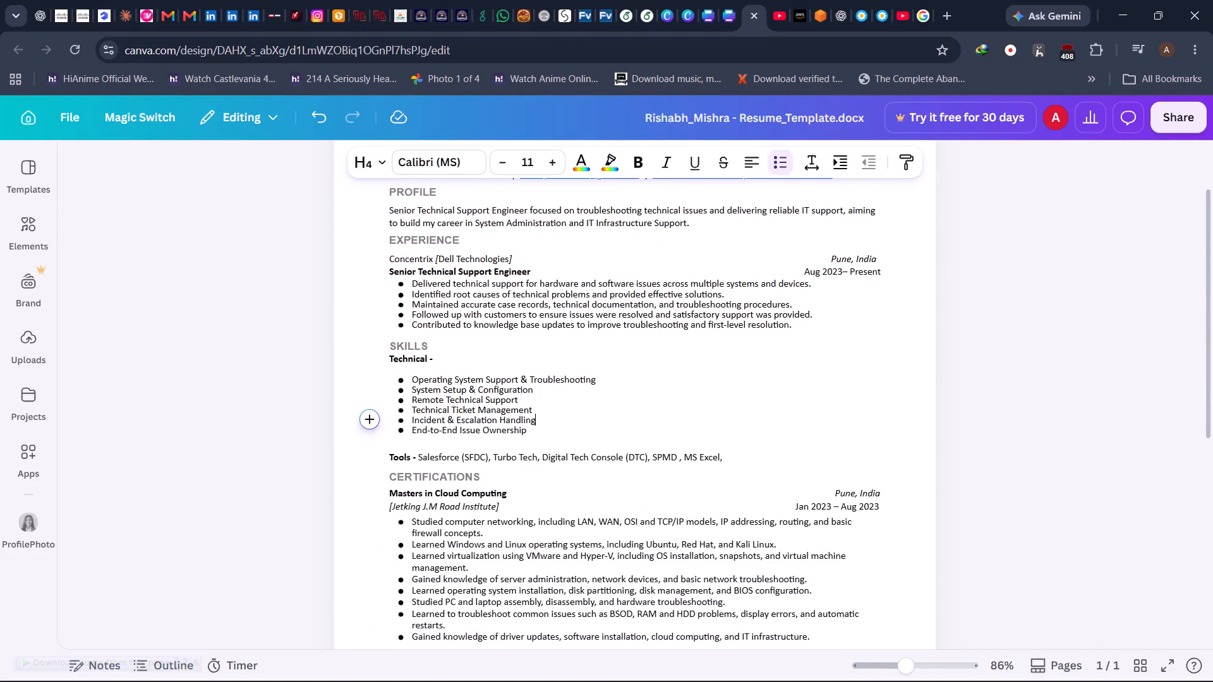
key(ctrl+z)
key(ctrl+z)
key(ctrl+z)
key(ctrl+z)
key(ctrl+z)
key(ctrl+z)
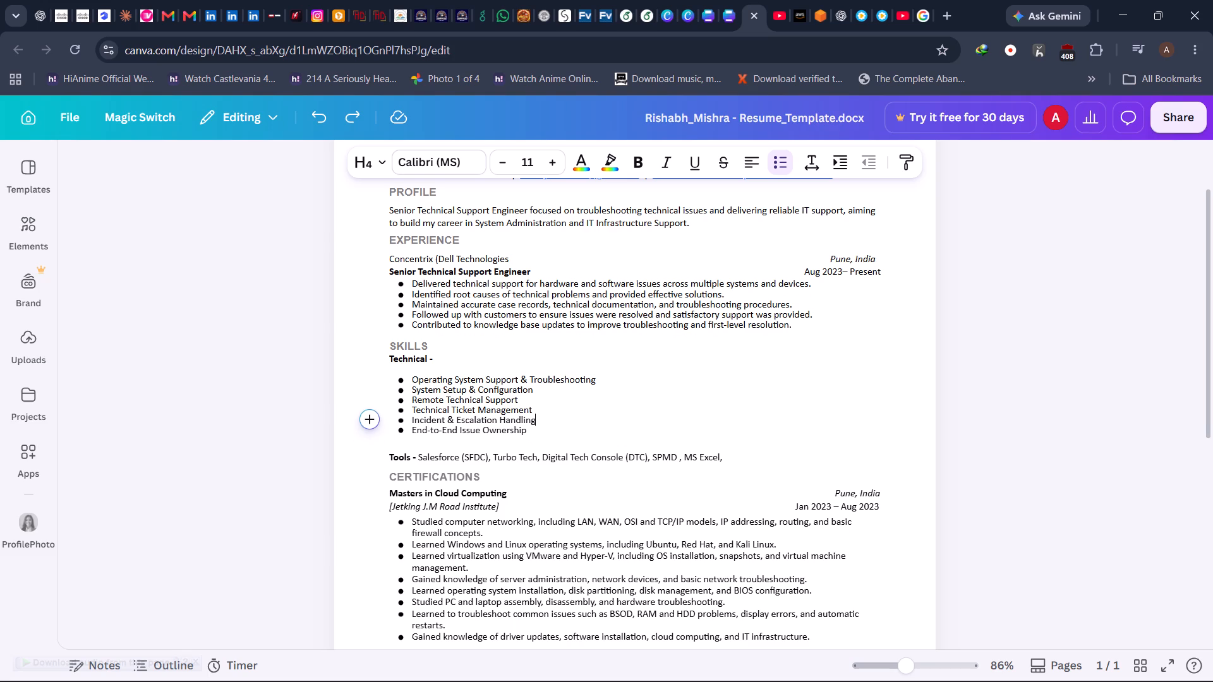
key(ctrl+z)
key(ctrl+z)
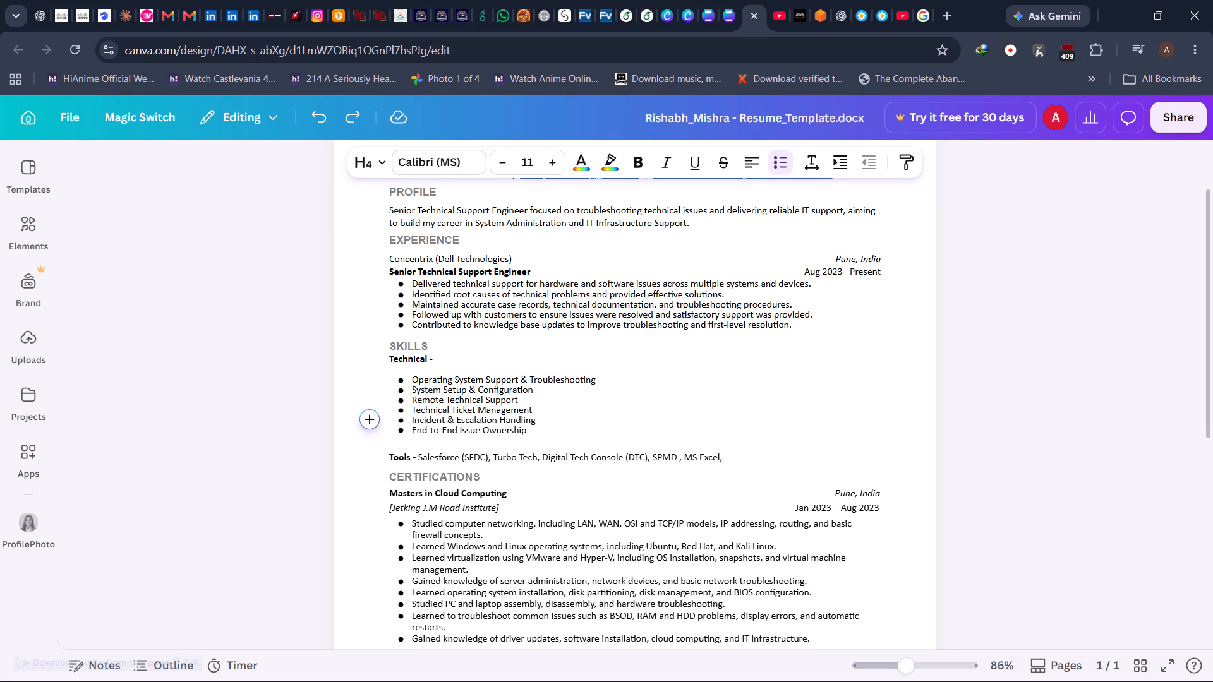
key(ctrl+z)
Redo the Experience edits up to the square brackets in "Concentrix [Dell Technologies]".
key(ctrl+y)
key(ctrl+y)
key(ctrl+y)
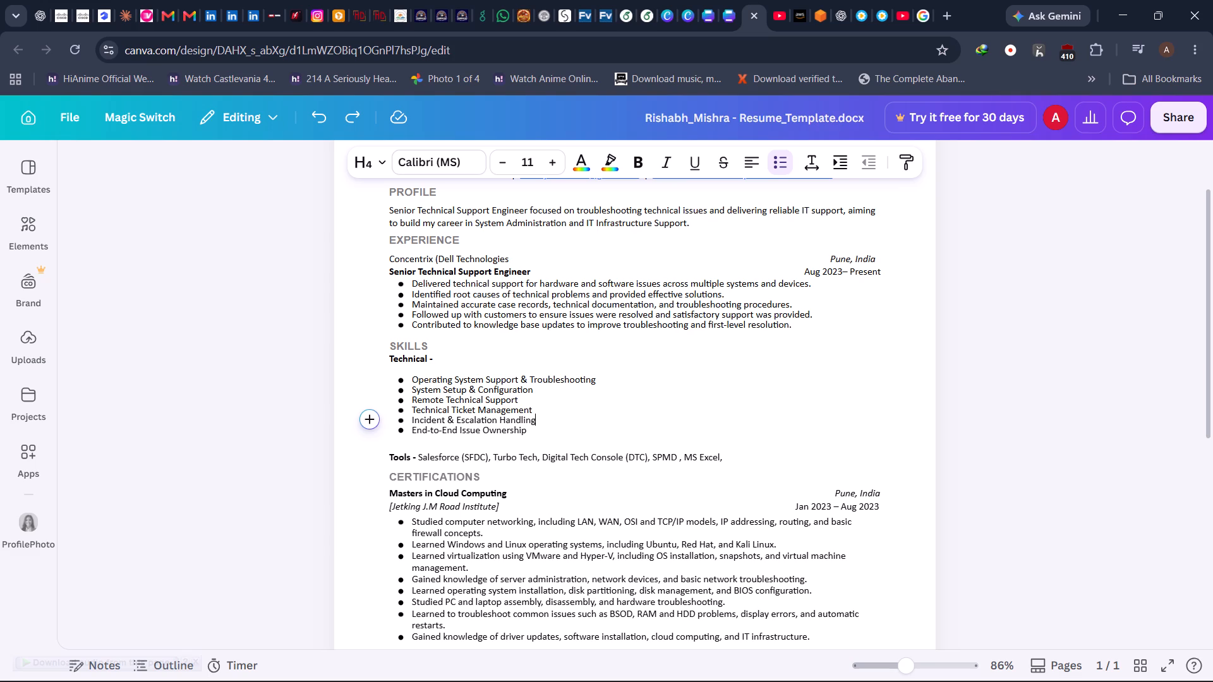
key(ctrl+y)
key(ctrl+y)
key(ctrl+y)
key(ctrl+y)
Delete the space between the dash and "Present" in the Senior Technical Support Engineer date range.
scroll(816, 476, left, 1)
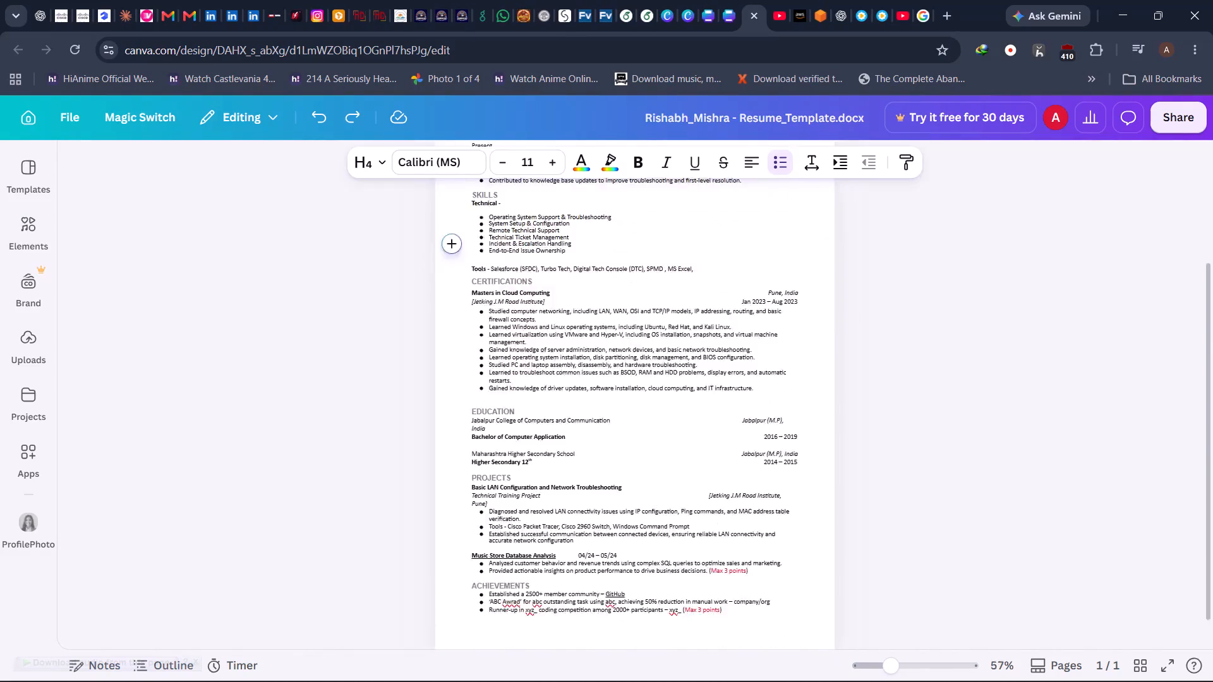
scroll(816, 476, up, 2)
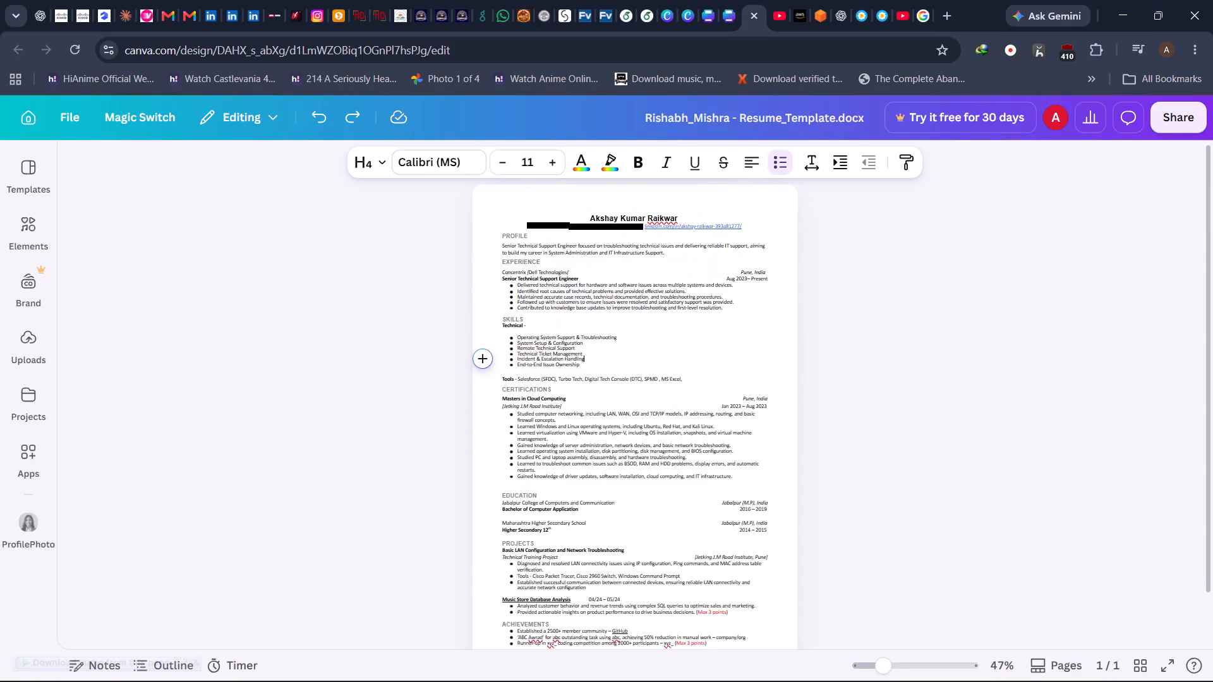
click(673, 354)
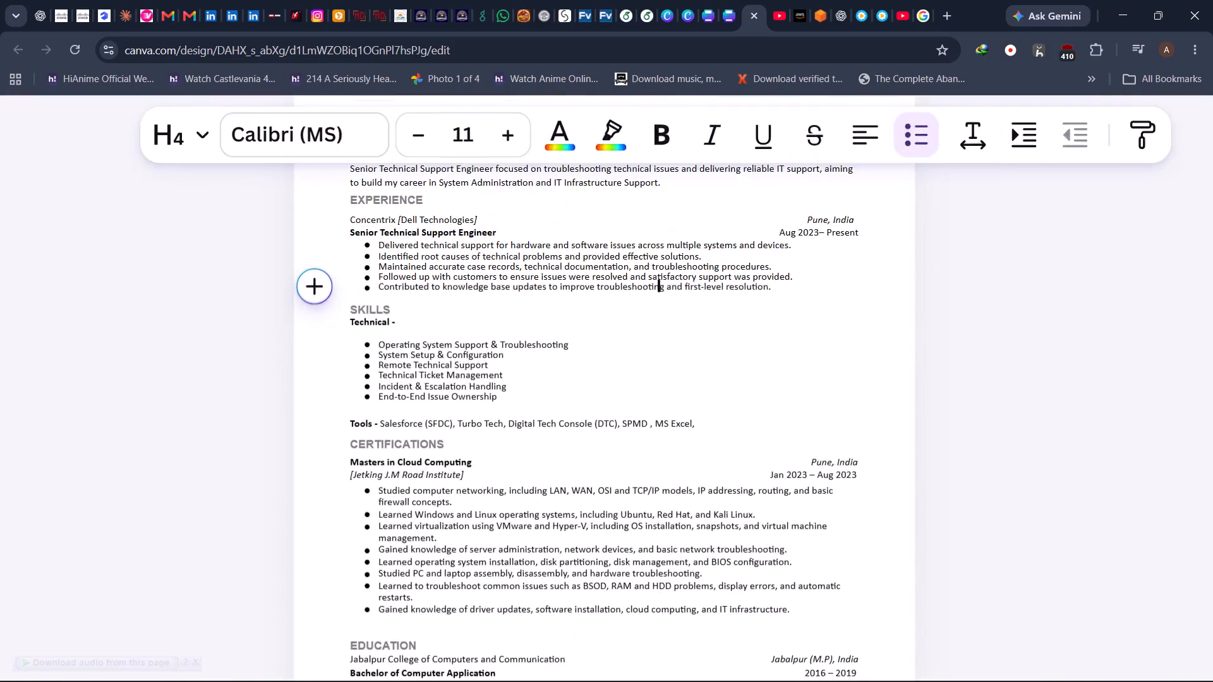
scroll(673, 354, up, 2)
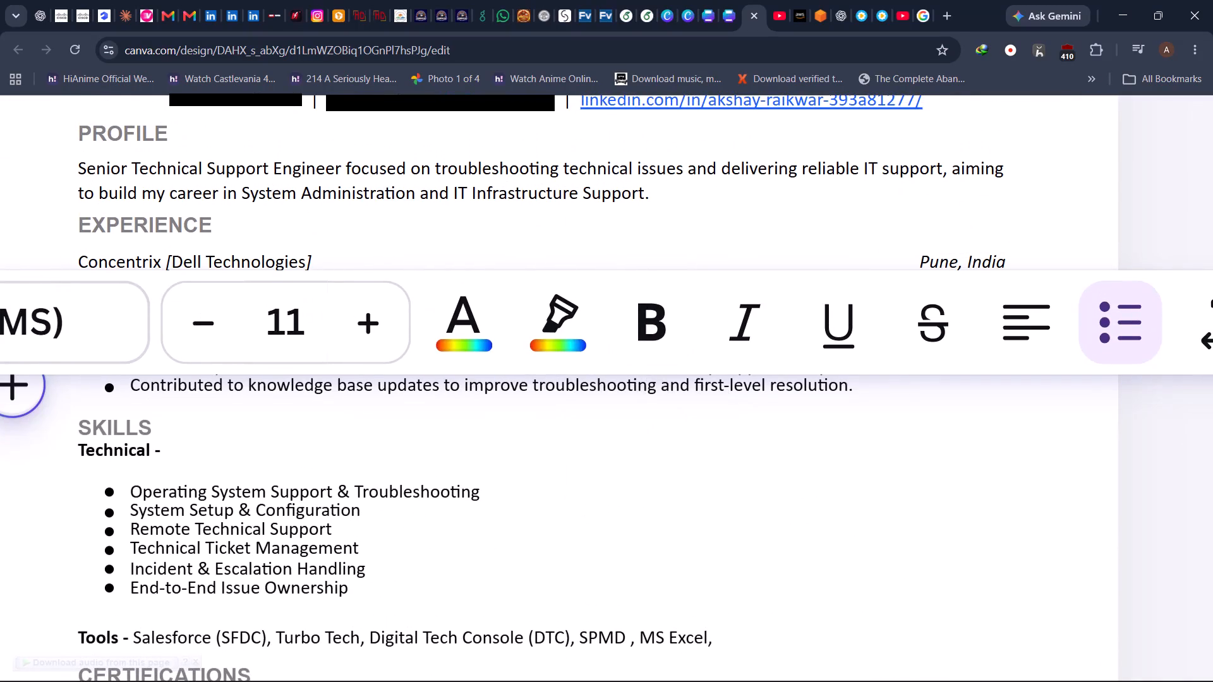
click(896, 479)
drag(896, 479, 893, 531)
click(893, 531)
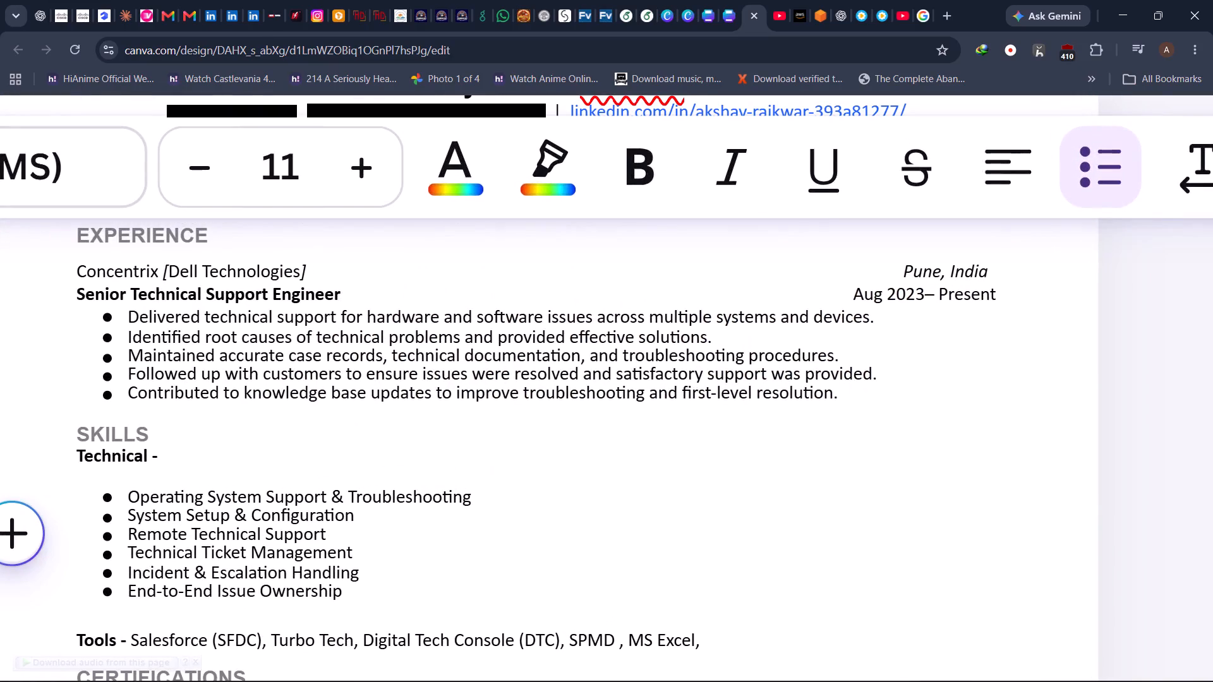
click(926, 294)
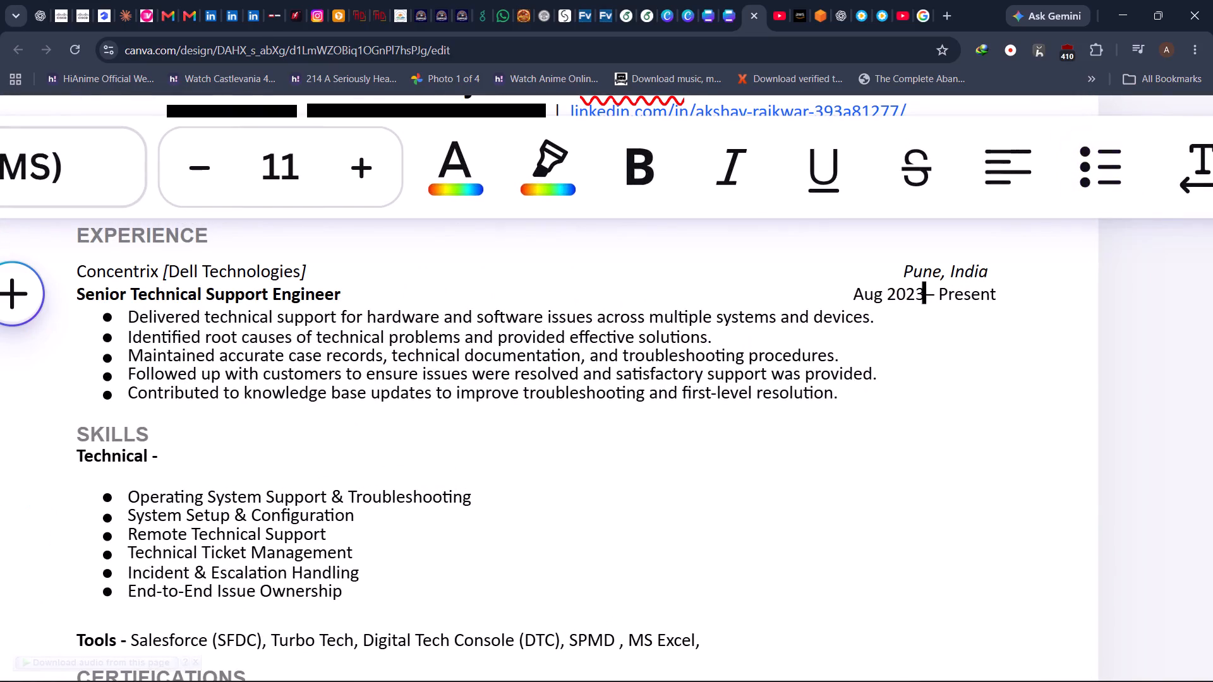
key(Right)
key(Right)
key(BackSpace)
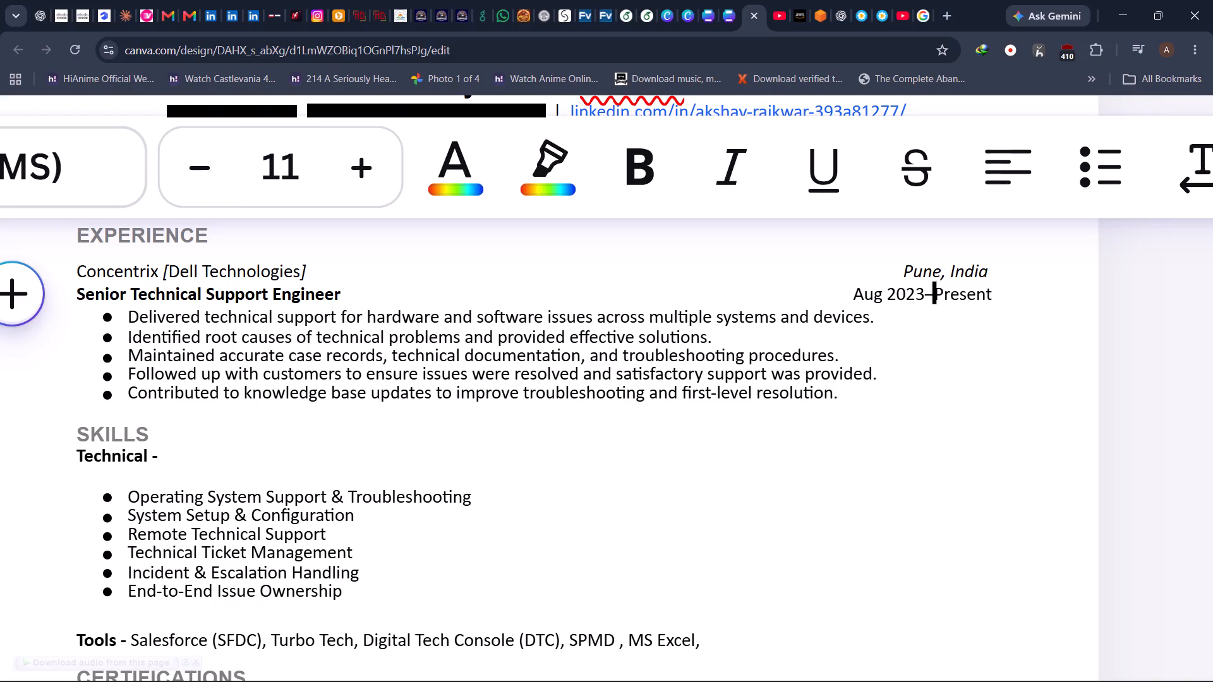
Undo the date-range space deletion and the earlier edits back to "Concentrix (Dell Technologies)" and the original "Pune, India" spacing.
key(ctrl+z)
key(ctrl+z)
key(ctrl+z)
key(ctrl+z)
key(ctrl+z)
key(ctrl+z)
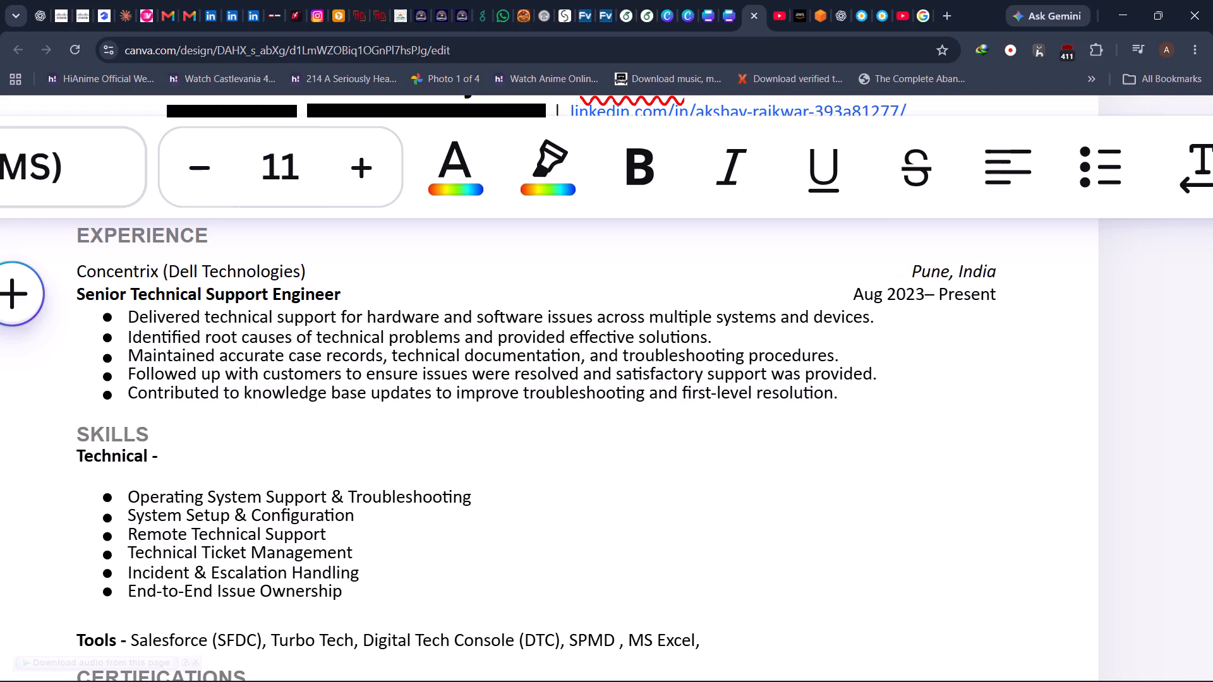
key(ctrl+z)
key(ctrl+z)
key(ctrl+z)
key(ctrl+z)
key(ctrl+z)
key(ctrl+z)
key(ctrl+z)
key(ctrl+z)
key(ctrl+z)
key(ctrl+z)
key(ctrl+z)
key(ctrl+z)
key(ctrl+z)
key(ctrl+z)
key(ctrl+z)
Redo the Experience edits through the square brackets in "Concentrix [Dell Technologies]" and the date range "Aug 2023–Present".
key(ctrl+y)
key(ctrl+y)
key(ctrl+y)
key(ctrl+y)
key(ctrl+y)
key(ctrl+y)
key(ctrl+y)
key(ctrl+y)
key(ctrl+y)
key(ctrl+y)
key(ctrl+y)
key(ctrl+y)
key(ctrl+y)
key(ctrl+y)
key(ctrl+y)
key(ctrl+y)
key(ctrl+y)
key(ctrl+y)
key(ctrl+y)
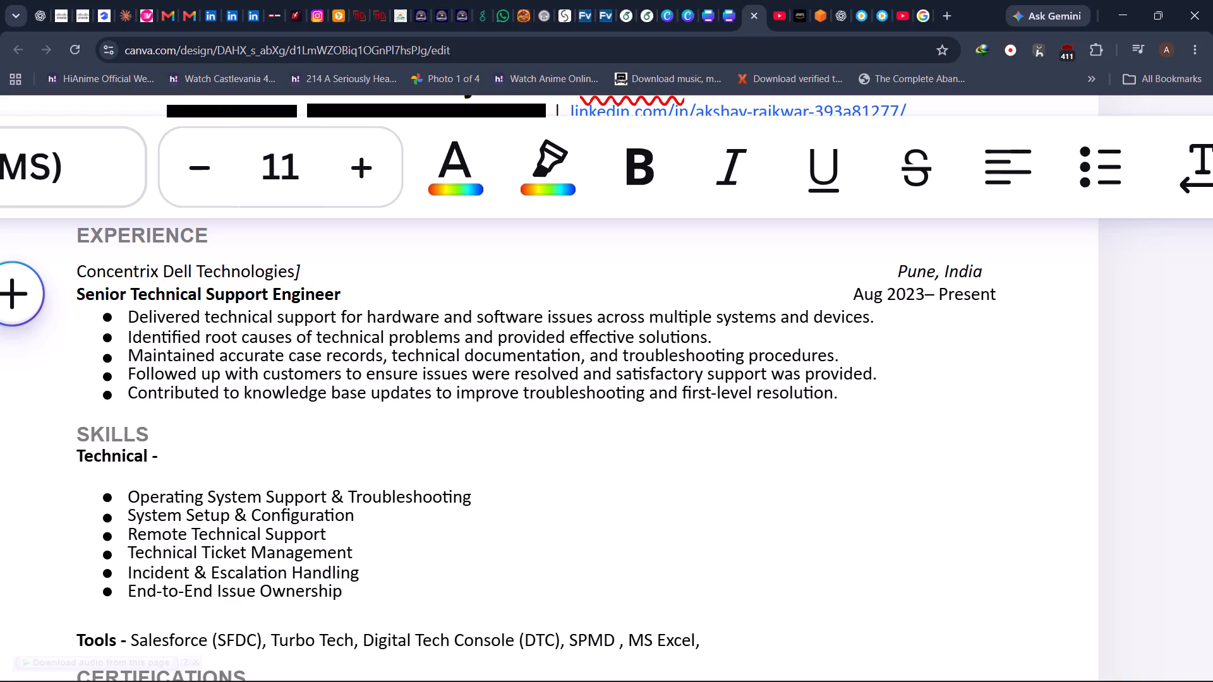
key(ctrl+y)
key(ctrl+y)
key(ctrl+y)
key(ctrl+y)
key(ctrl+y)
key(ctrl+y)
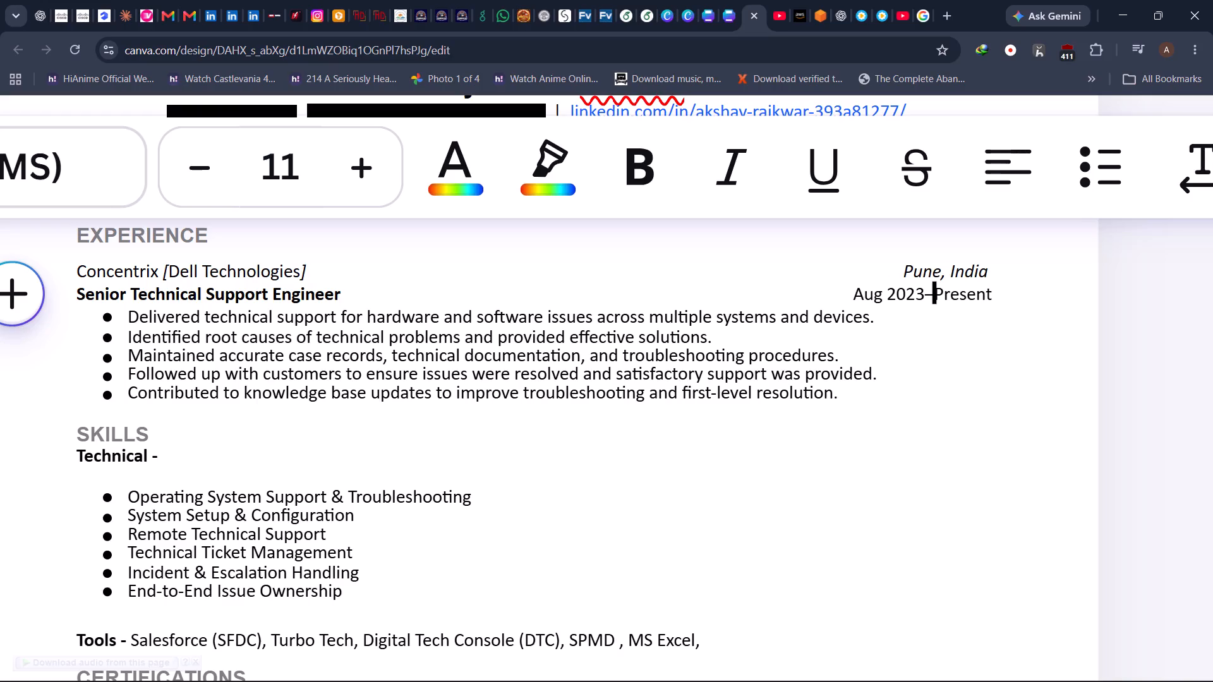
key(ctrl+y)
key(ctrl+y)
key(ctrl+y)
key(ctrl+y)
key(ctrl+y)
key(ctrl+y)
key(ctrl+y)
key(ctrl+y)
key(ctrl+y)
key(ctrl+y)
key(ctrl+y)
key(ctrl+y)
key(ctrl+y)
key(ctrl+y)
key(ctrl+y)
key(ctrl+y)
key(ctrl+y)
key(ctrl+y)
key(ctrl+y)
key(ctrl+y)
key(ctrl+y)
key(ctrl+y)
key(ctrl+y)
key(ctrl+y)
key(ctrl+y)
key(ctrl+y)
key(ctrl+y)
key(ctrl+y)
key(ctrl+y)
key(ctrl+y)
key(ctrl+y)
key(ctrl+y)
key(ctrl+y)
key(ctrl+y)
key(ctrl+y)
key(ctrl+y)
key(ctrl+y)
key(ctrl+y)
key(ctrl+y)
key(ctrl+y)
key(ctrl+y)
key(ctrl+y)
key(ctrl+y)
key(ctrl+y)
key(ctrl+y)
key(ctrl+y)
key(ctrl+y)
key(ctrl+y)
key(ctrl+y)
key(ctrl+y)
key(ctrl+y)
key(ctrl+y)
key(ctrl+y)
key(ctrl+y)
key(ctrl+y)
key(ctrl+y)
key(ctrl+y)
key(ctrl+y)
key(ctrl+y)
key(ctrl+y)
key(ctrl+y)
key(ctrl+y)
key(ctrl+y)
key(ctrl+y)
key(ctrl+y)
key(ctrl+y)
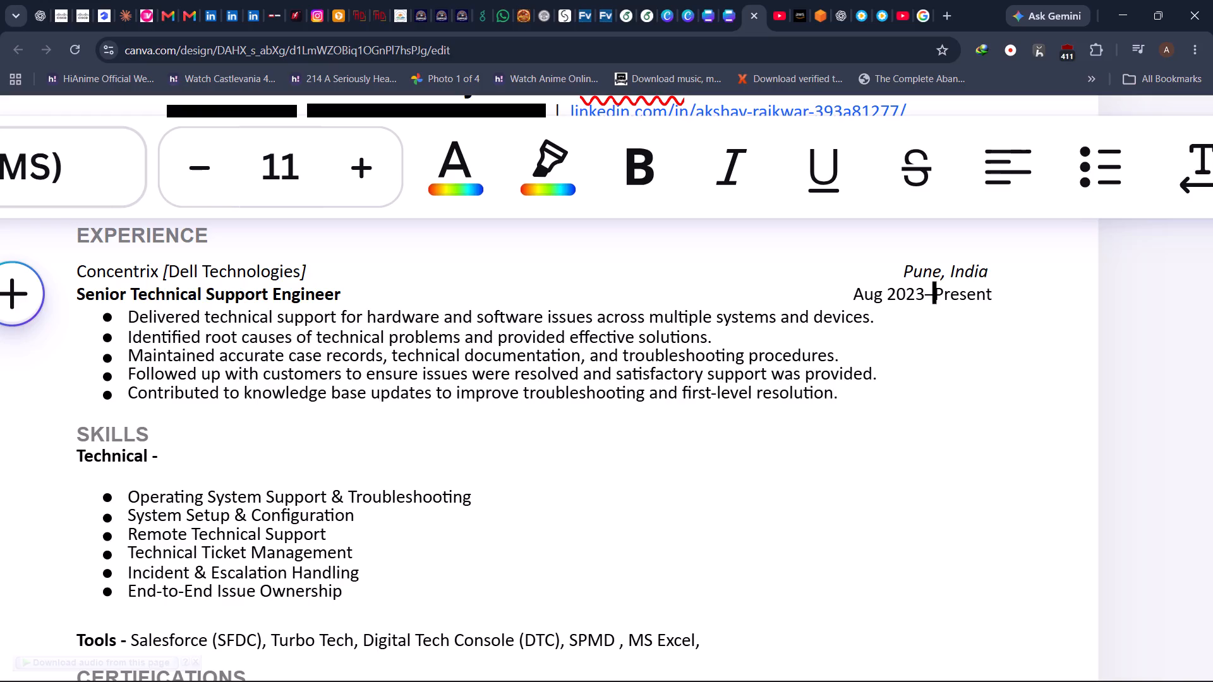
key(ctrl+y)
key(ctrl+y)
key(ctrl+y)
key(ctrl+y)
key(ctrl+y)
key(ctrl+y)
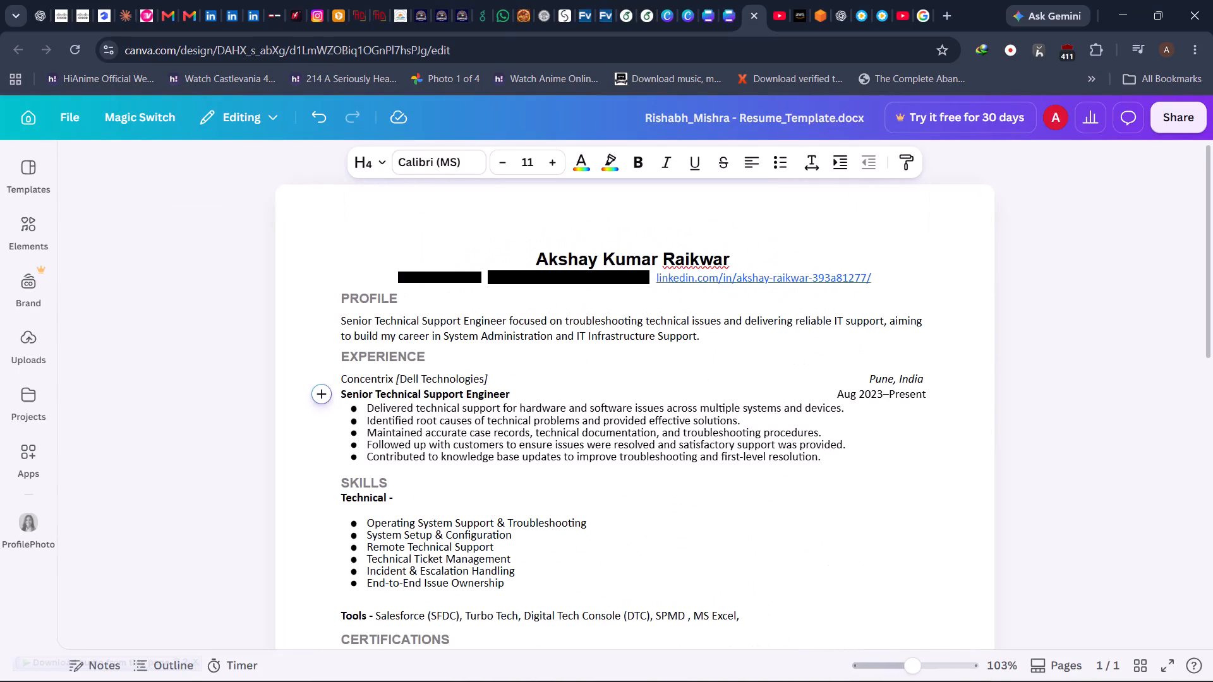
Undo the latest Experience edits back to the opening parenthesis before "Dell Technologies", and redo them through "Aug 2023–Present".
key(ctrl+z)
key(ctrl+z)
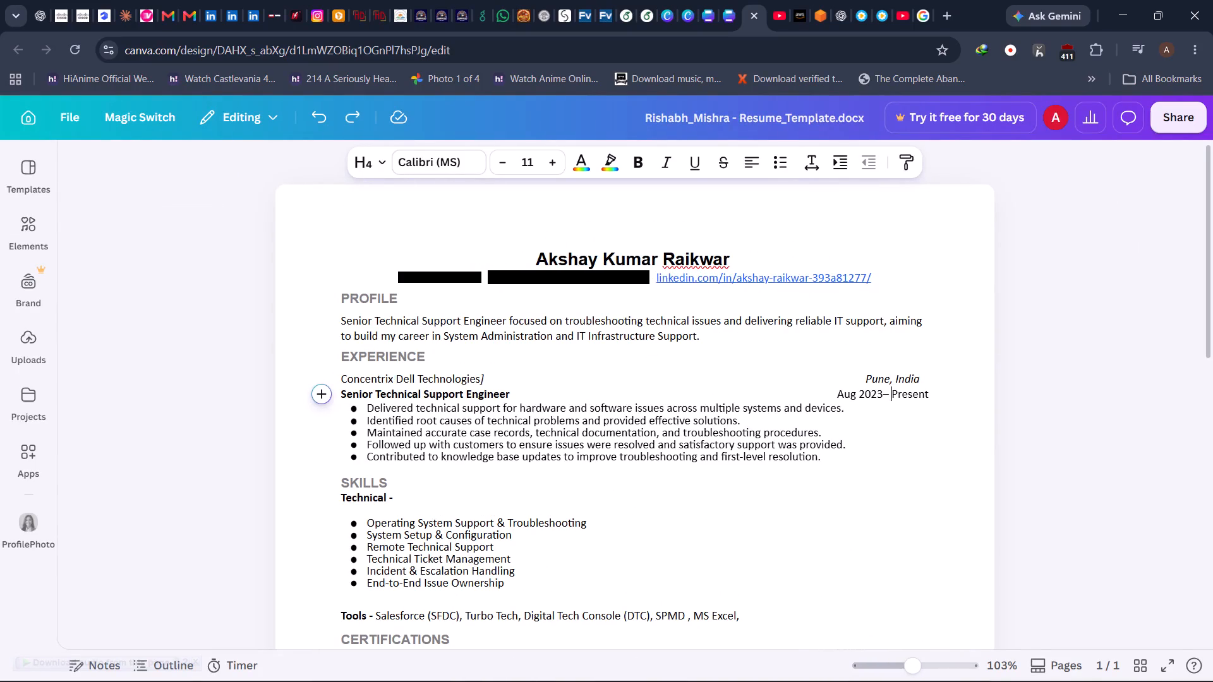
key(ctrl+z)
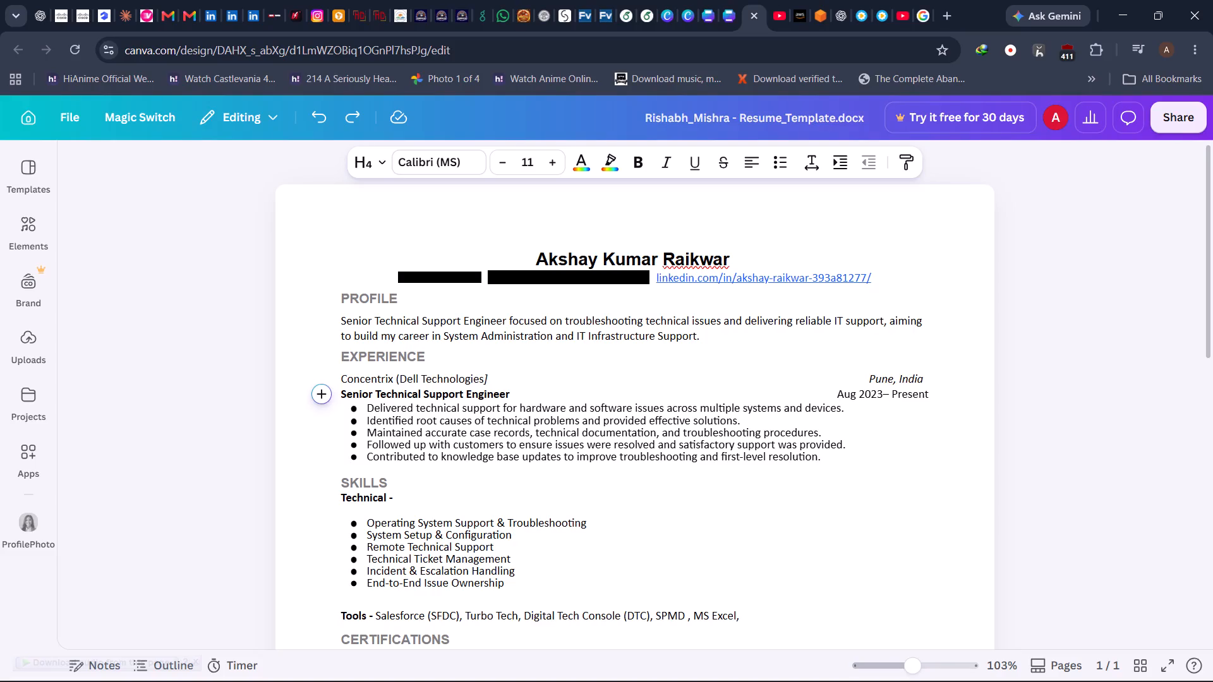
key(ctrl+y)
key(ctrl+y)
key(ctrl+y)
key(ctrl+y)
Space the Senior Technical Support Engineer date range as "Aug 2023 – Present" and remove one space before "Aug" to keep it on one line.
key(space)
key(Left)
key(Left)
key(space)
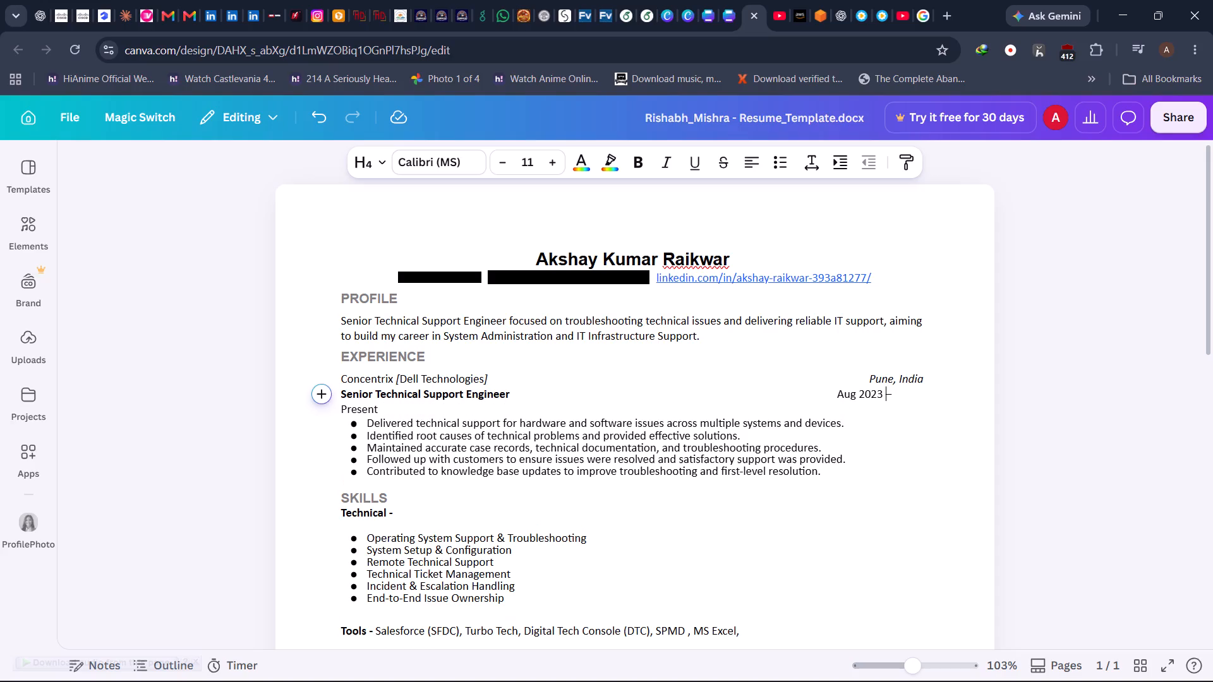
key(Left)
key(Left)
key(Left)
key(Left)
key(Left)
key(Left)
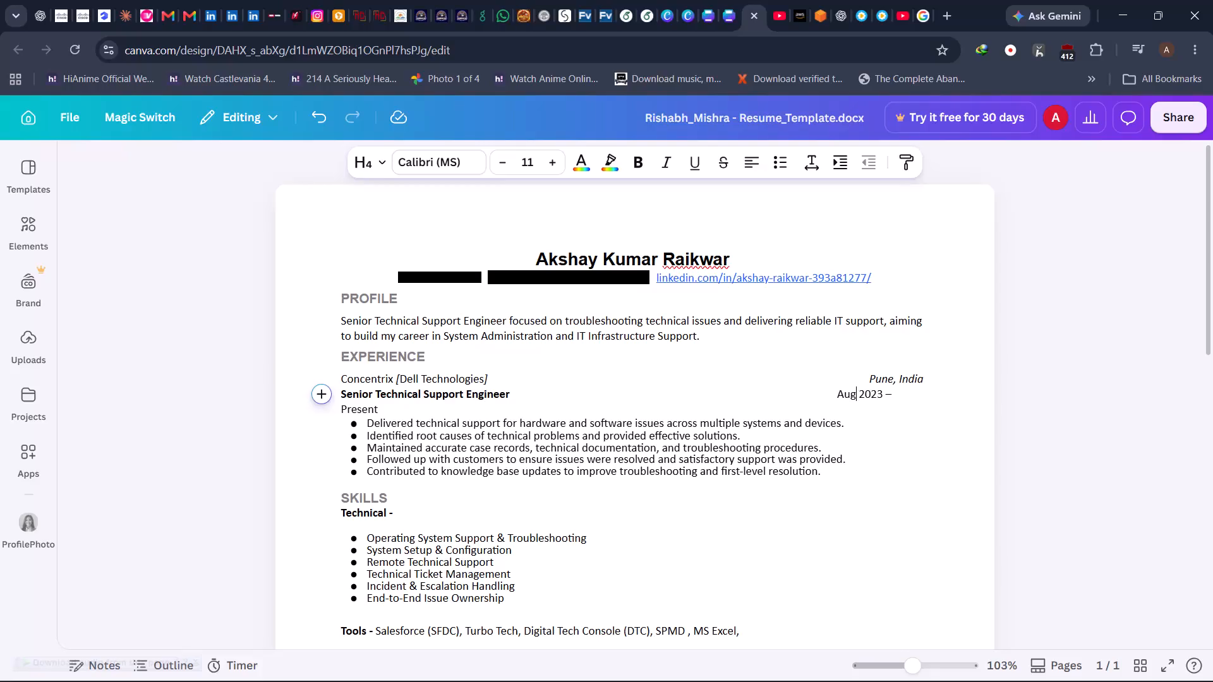
key(Left)
key(Left)
key(Left)
key(BackSpace)
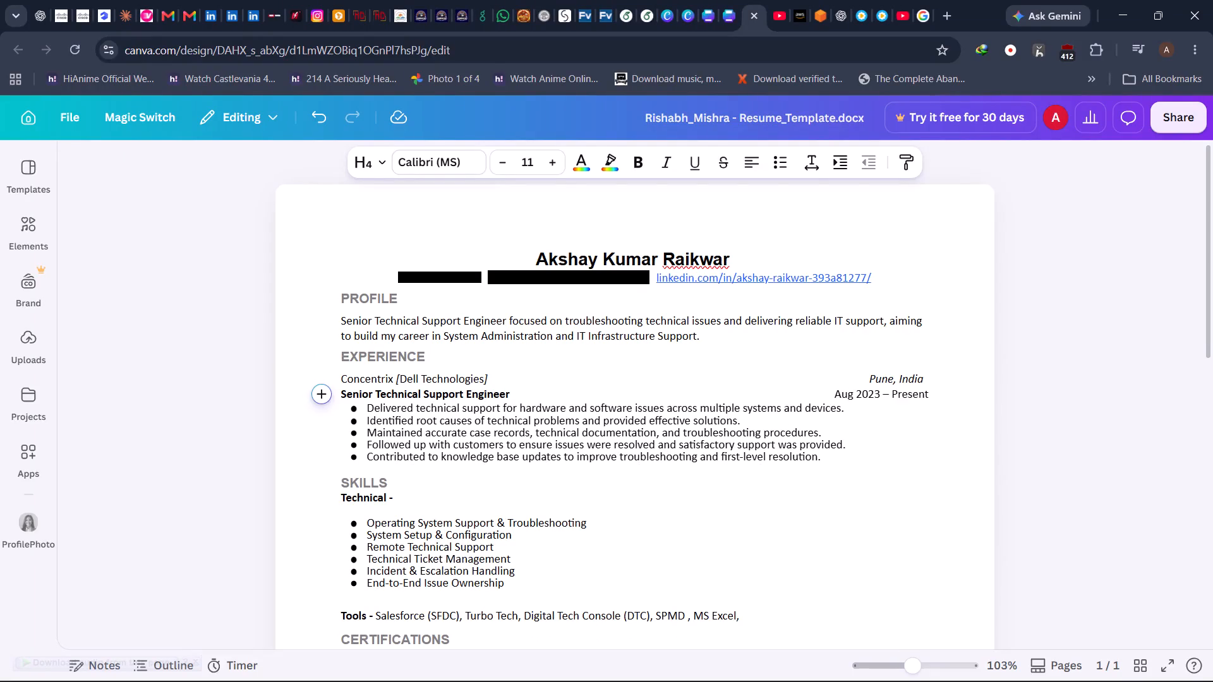
Italicize the whole company line "Concentrix [Dell Technologies]" in the Experience section.
drag(342, 378, 492, 371)
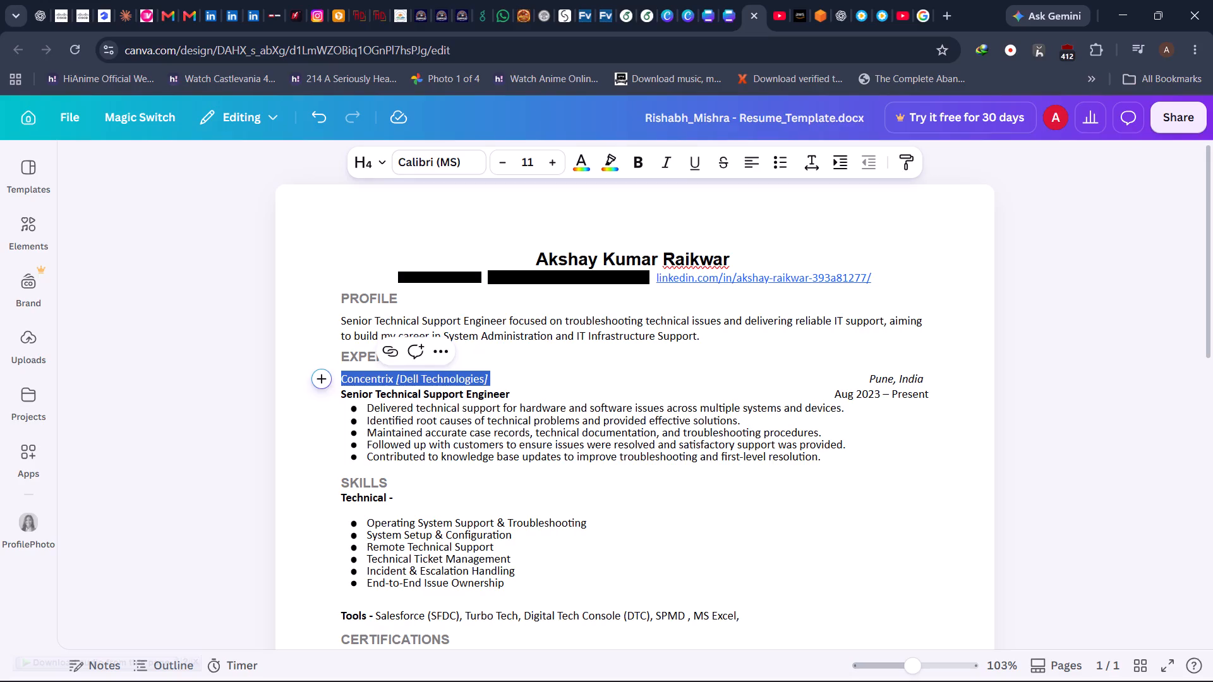
click(654, 167)
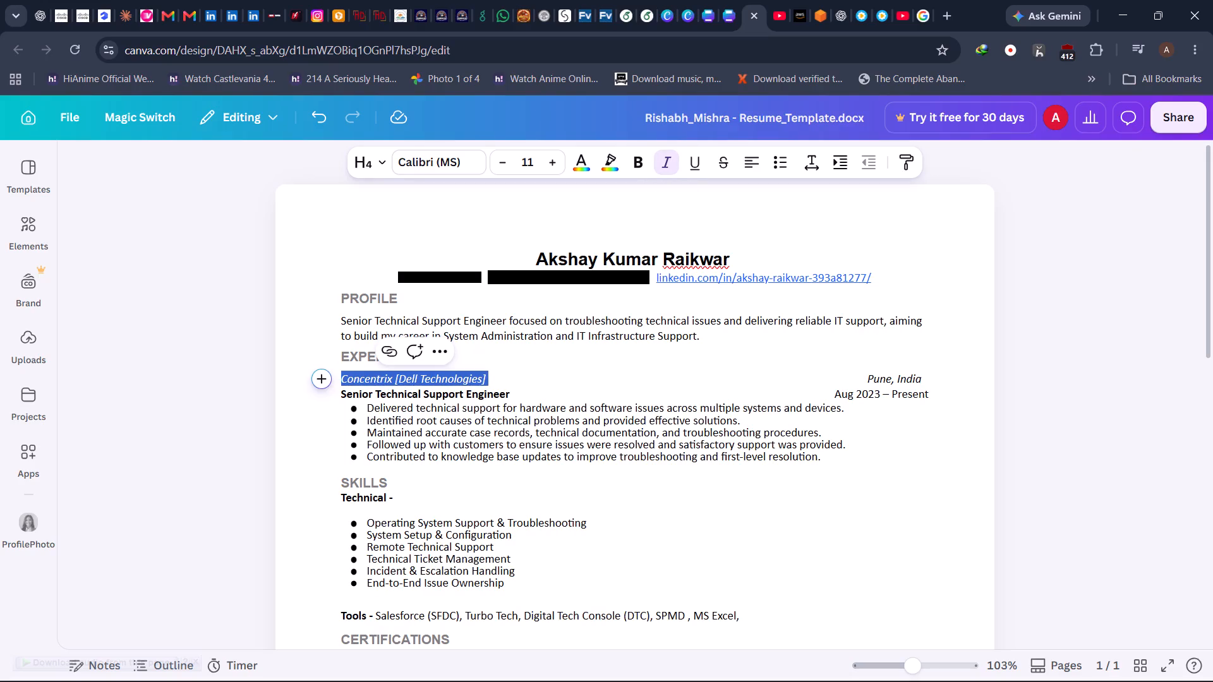
click(718, 470)
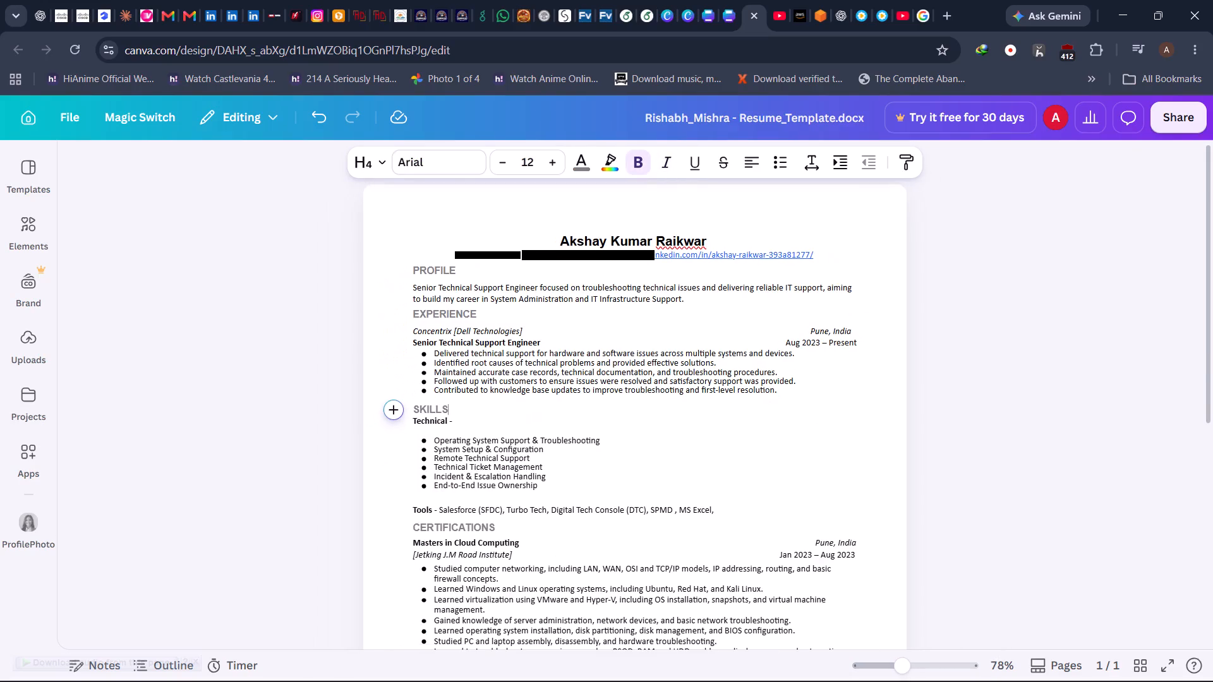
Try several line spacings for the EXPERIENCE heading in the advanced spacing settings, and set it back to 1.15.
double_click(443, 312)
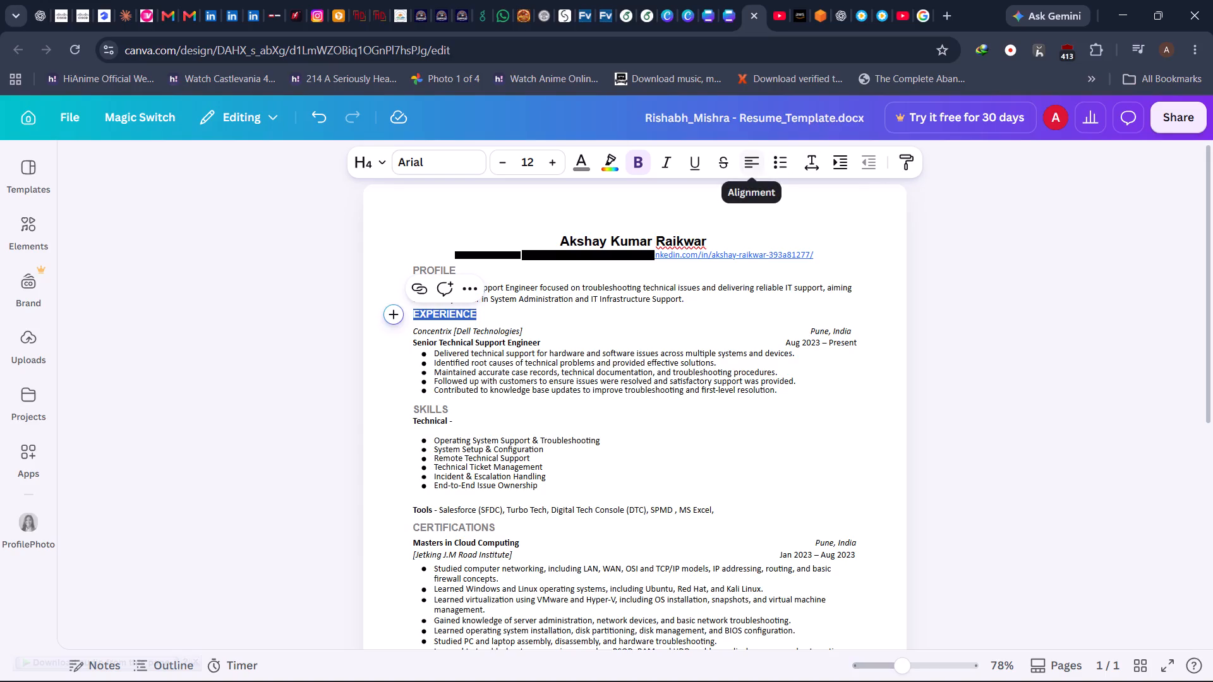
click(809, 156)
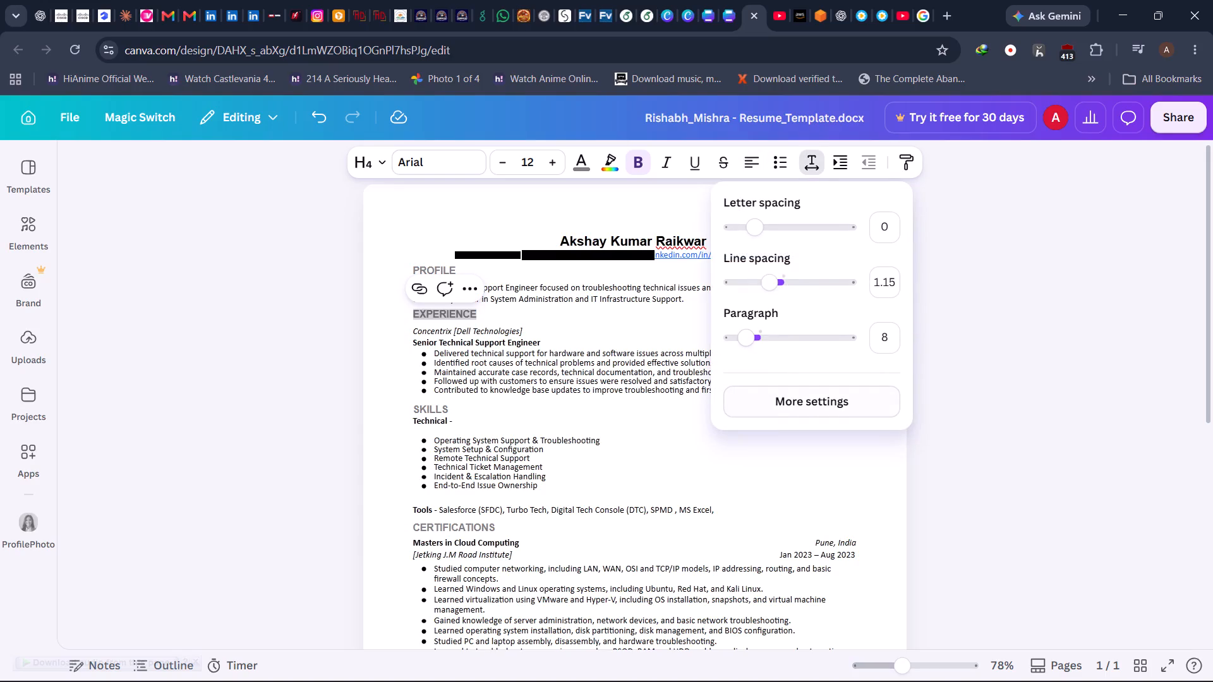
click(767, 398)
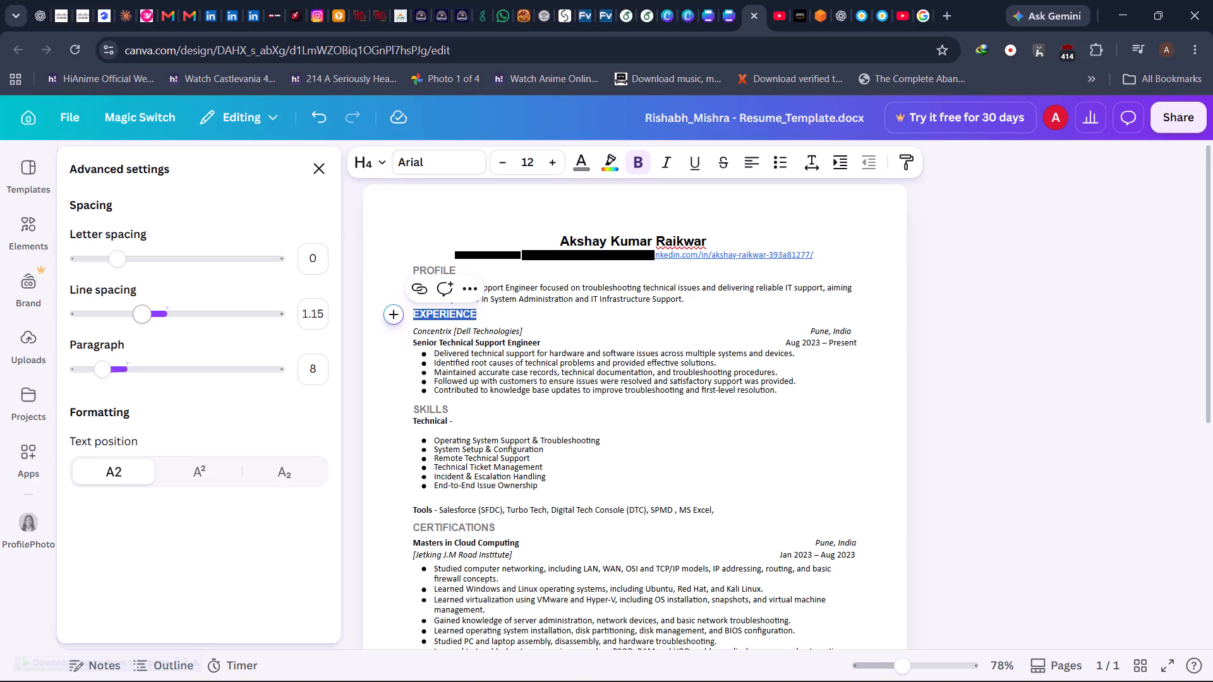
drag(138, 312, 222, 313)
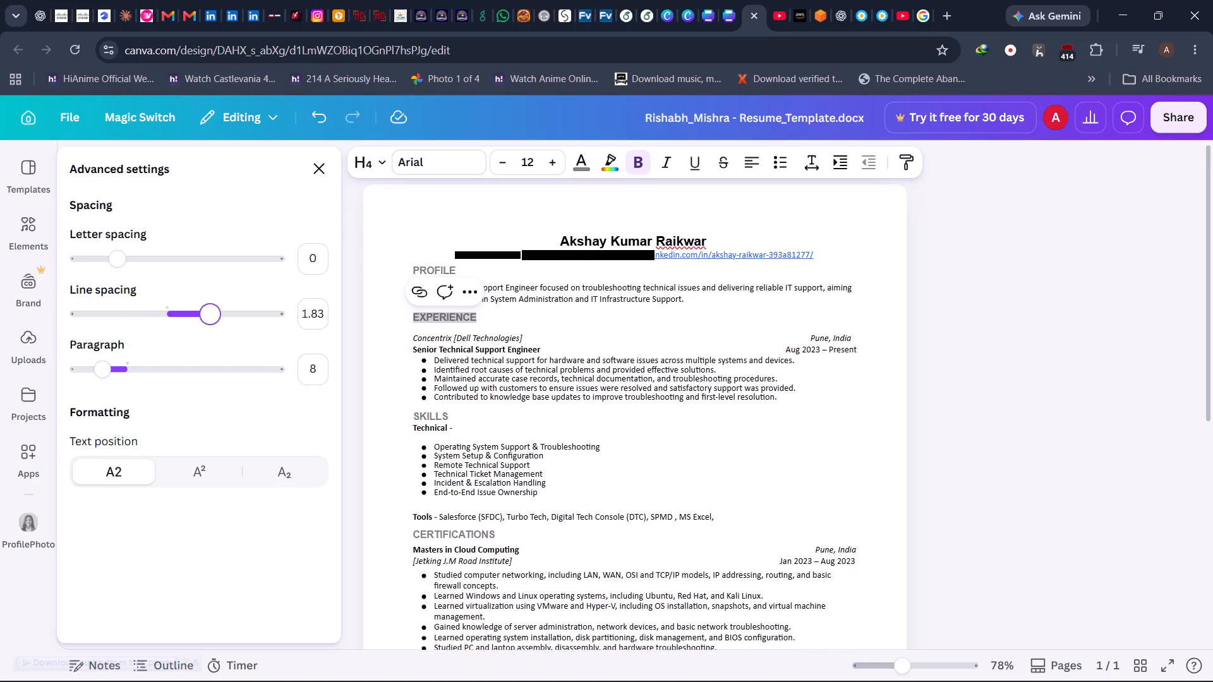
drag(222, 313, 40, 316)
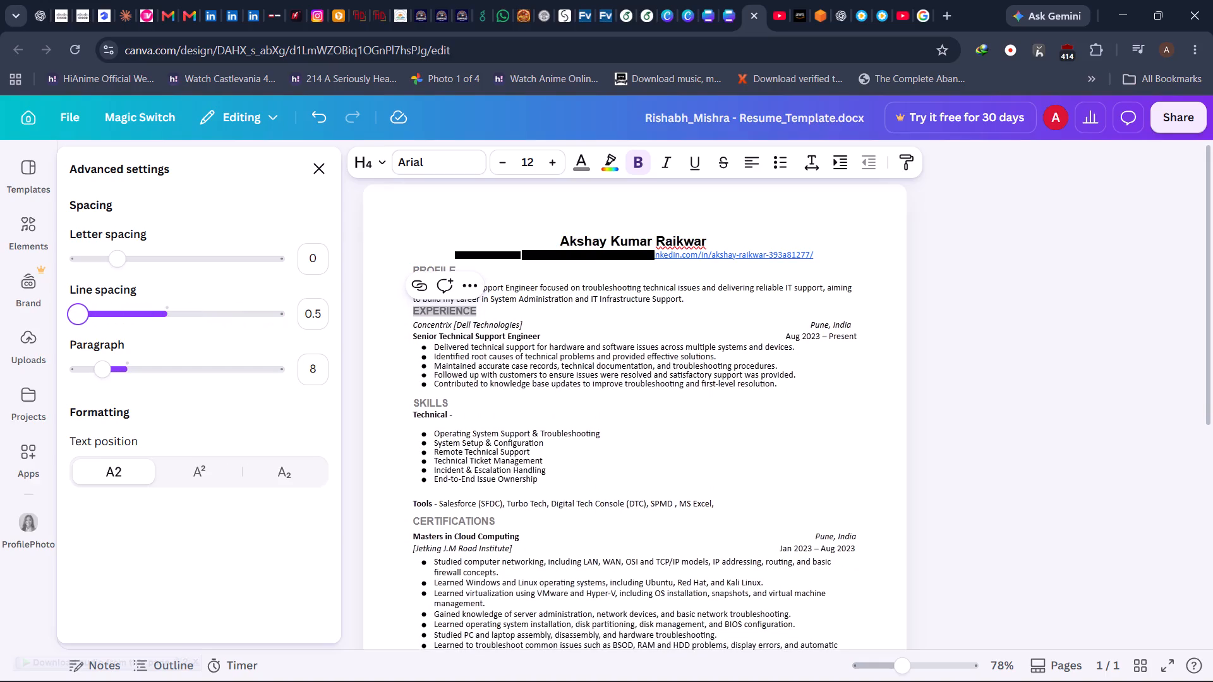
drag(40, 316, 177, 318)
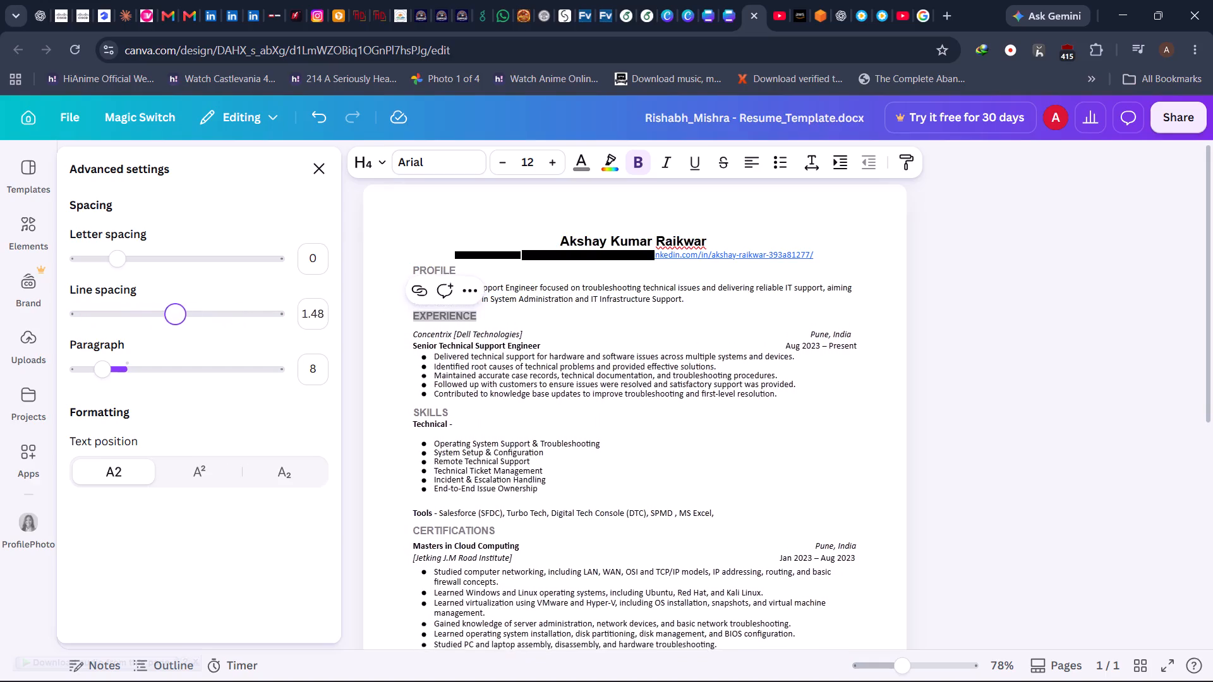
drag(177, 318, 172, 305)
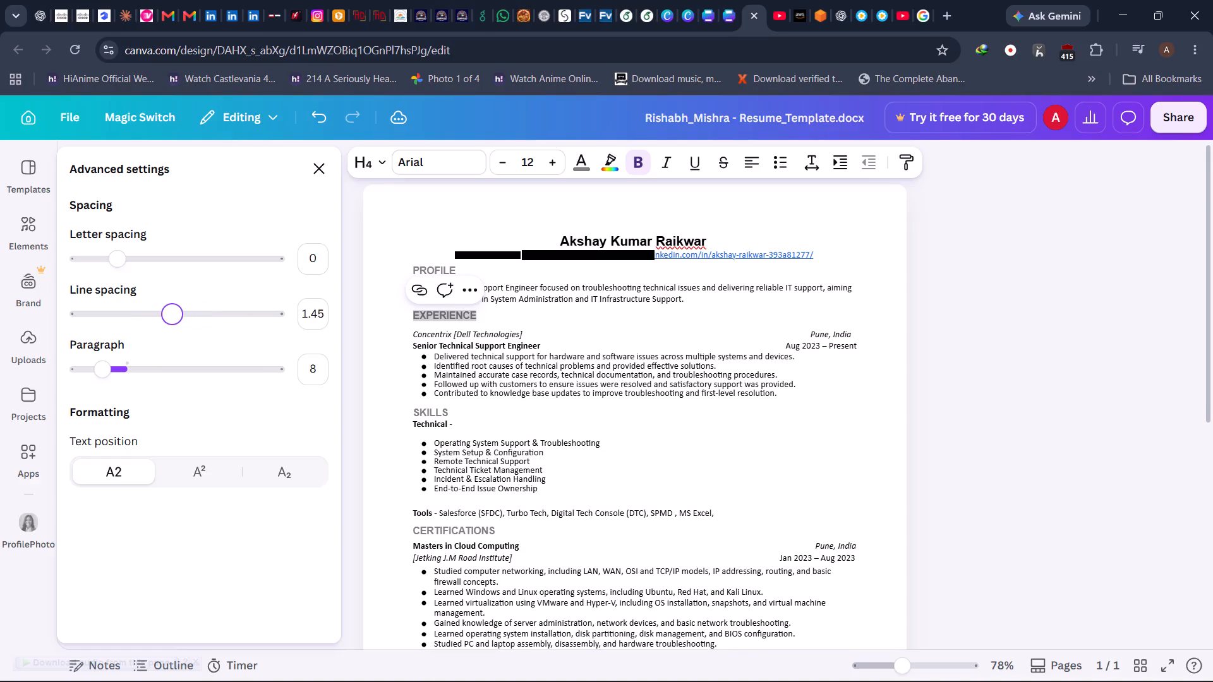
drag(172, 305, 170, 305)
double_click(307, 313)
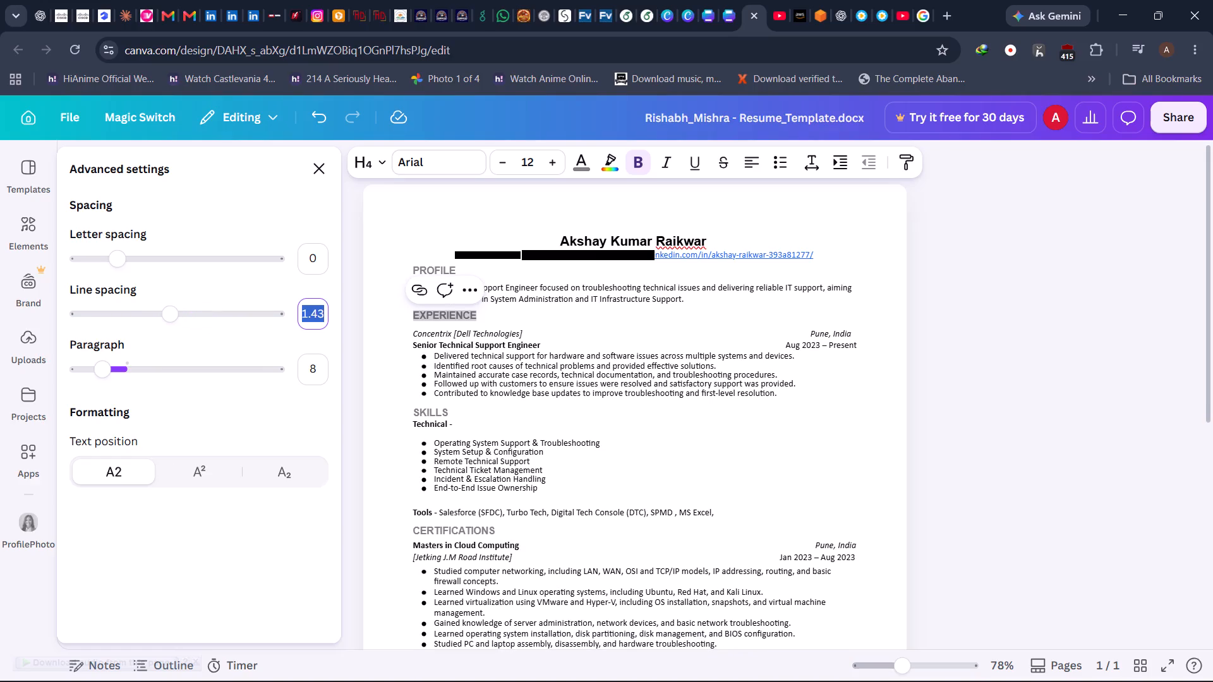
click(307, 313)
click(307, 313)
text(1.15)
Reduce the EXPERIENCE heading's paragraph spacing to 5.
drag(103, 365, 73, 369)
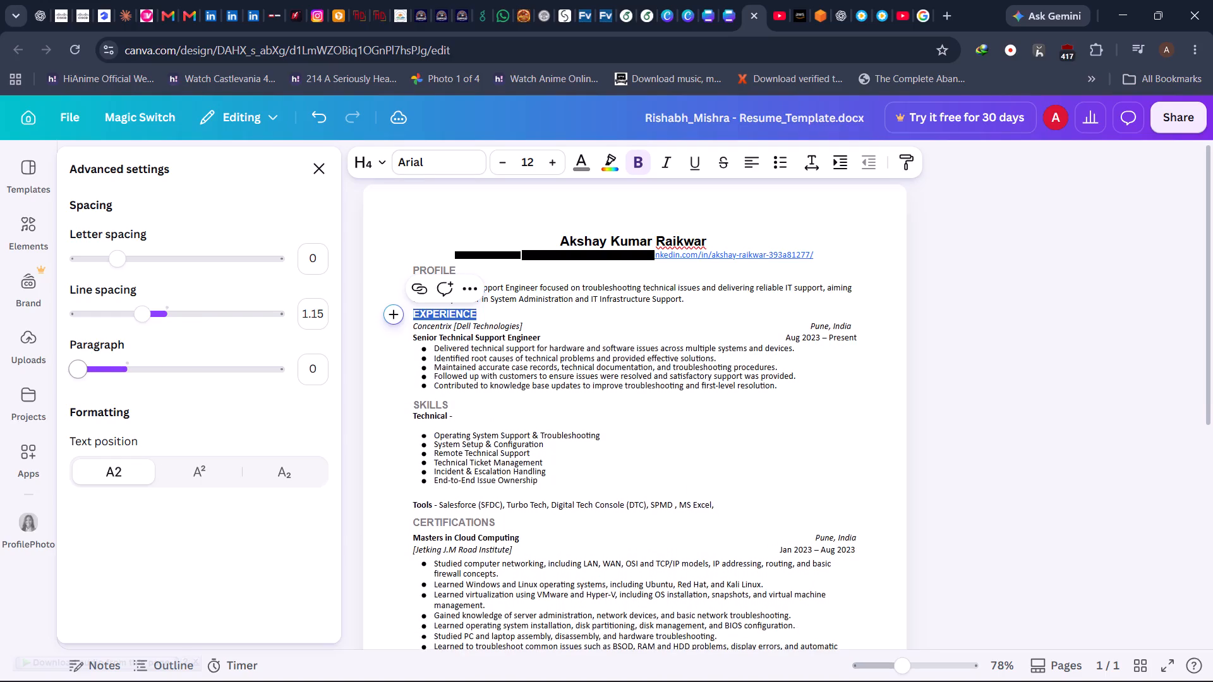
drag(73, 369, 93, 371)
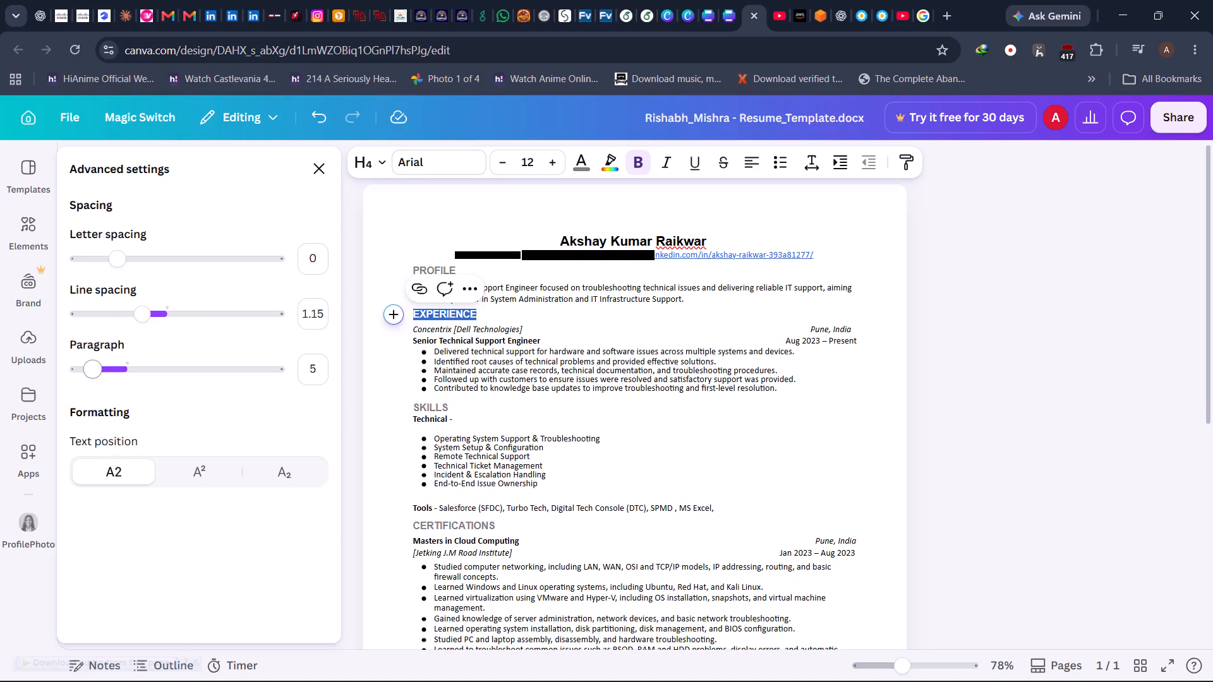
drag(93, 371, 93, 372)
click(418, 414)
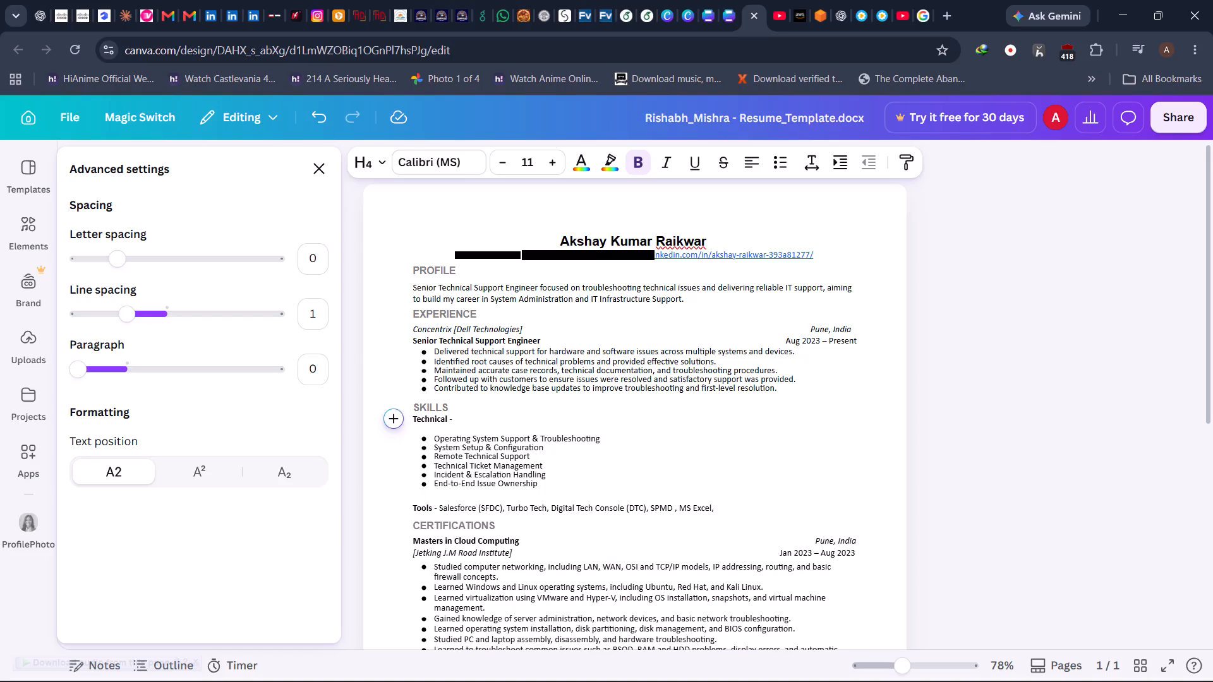
Compare the section spacing across the resume and set the EXPERIENCE heading's paragraph spacing to 4.
scroll(647, 438, down, 2)
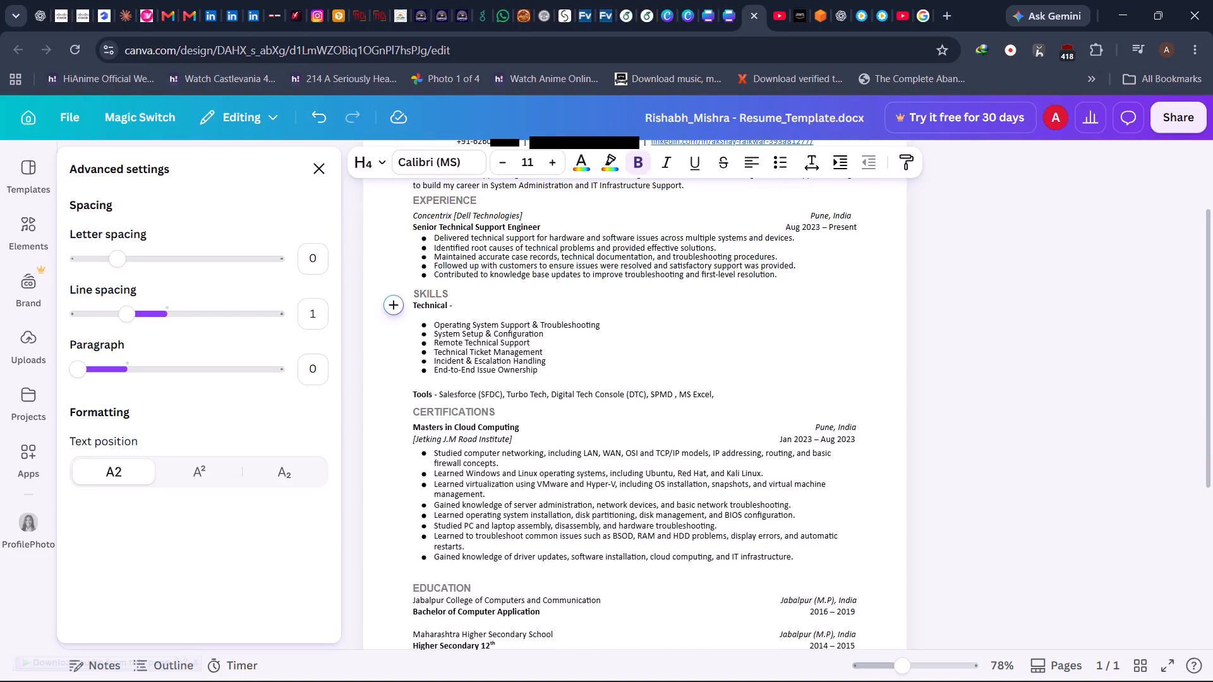
scroll(647, 438, up, 2)
scroll(647, 438, down, 1)
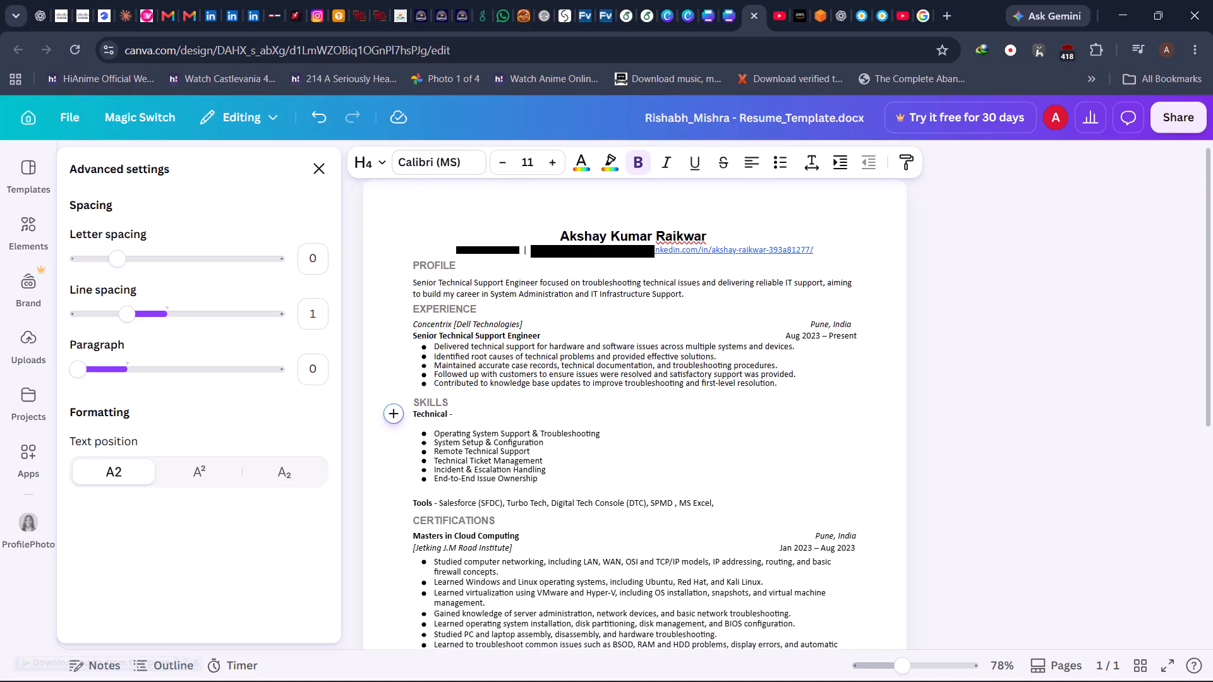
scroll(647, 438, down, 1)
scroll(647, 438, up, 2)
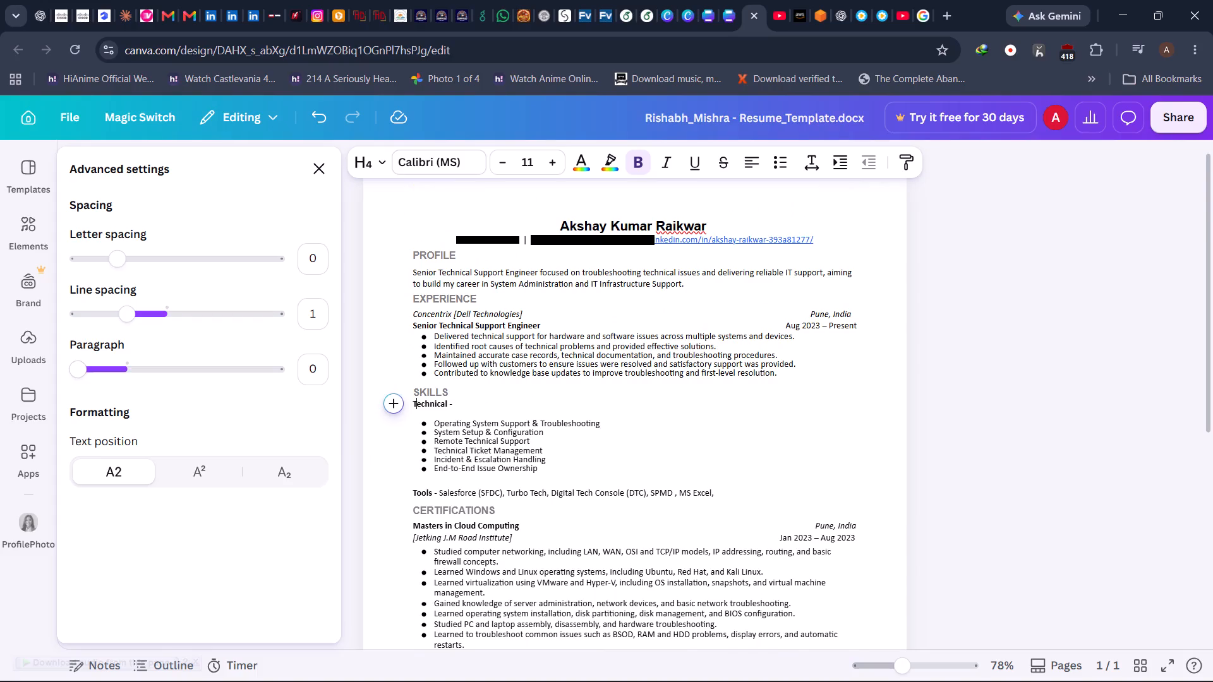
double_click(456, 298)
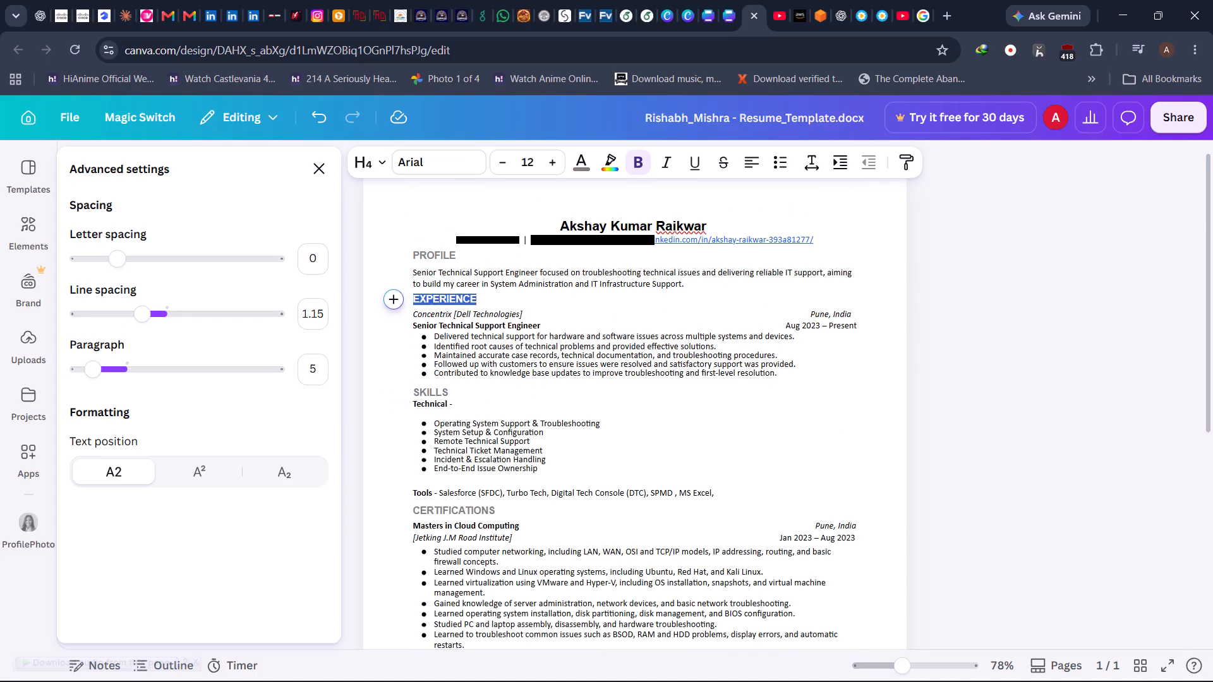
drag(95, 366, 113, 367)
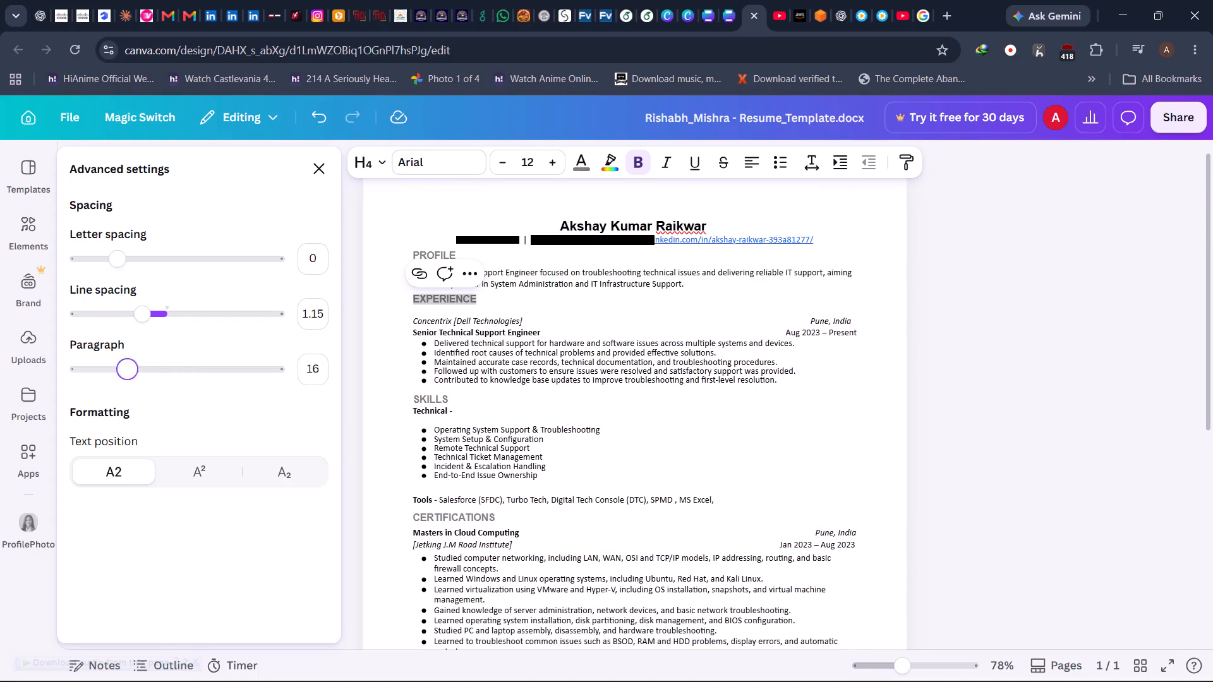
drag(113, 367, 82, 369)
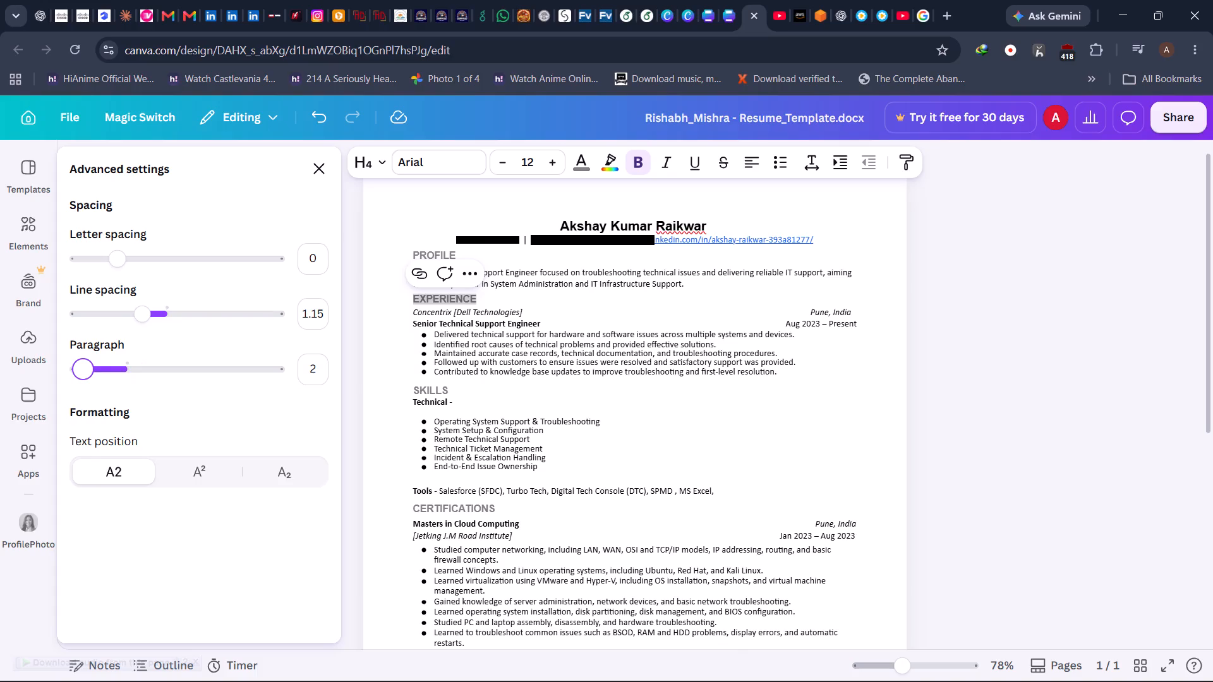
drag(82, 369, 94, 371)
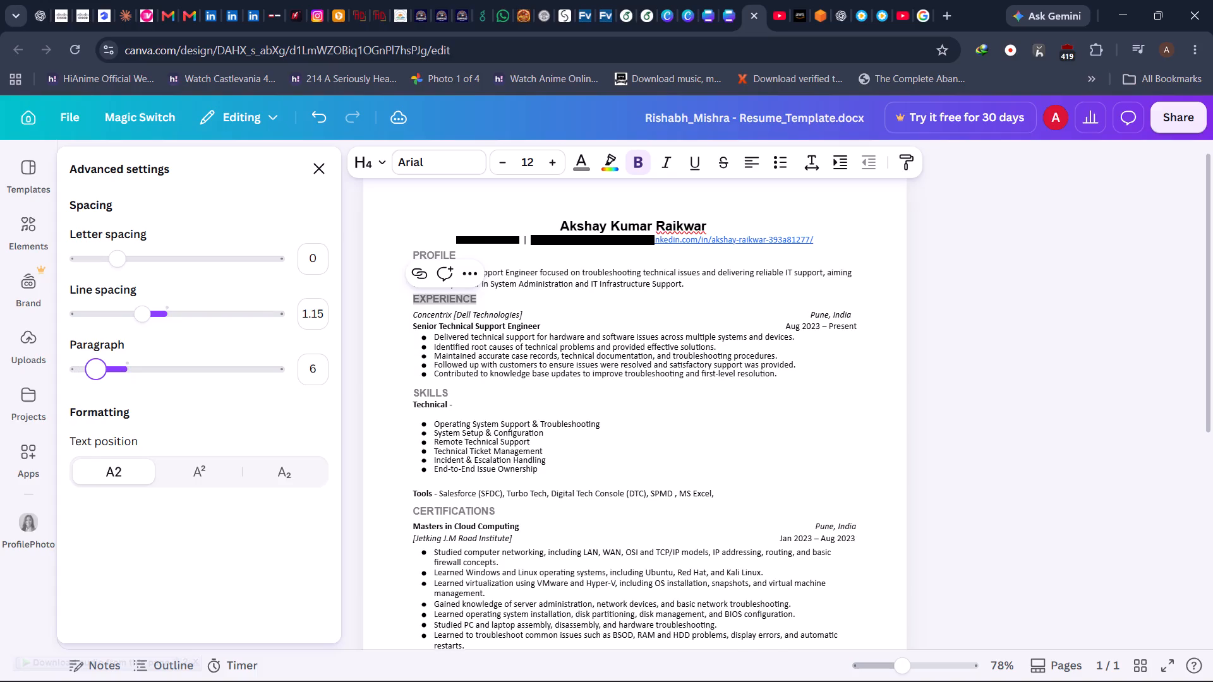
drag(94, 371, 87, 372)
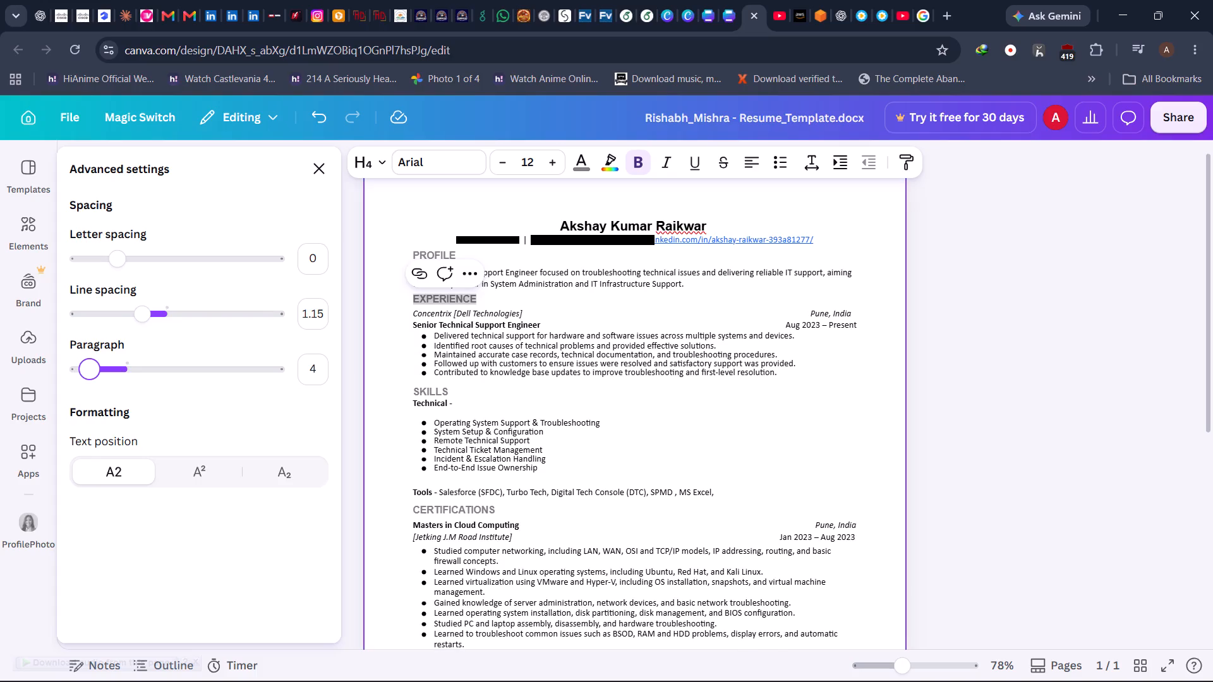
click(396, 417)
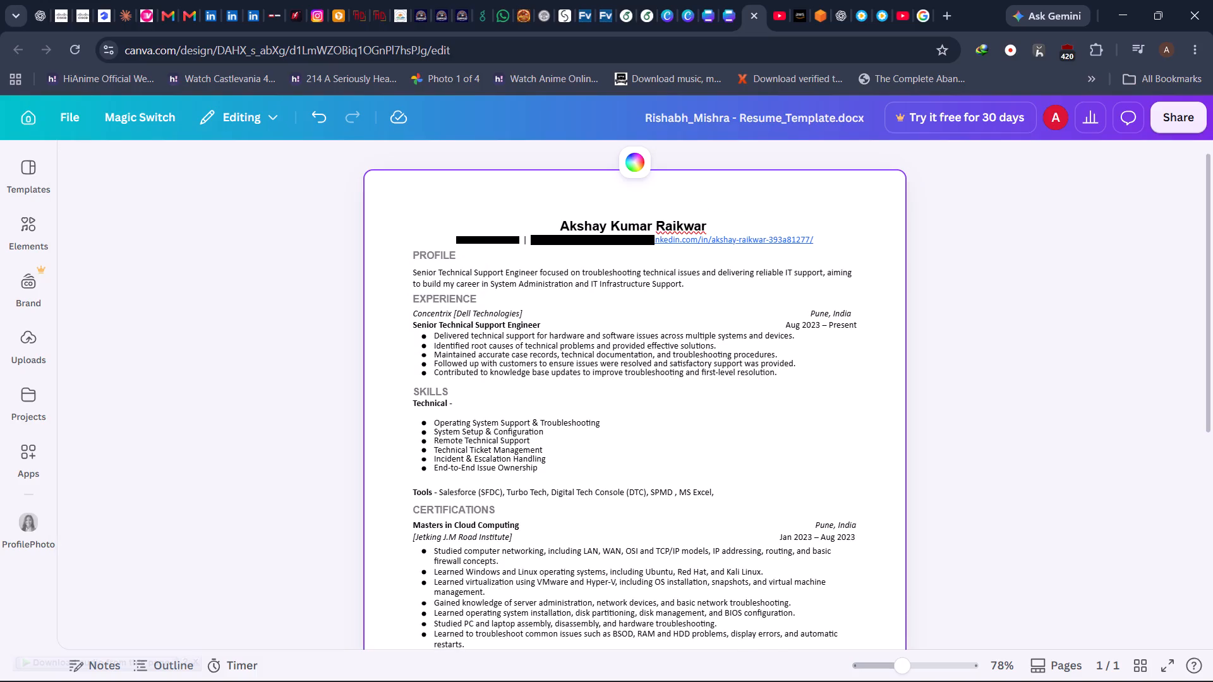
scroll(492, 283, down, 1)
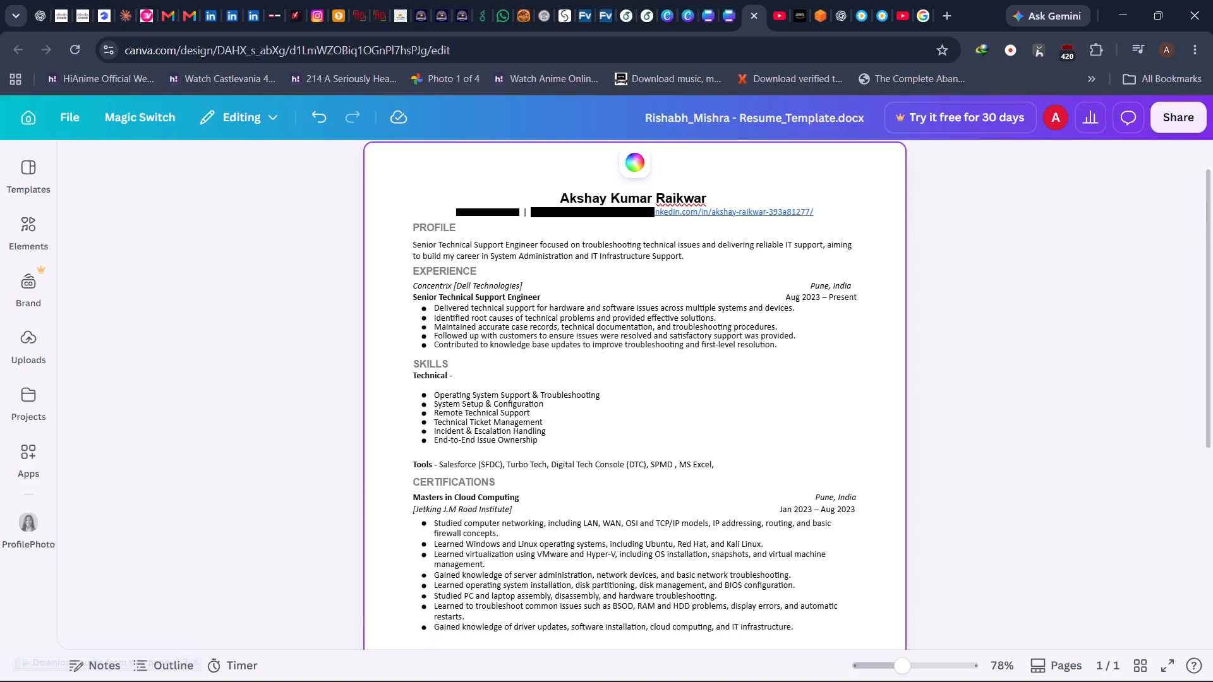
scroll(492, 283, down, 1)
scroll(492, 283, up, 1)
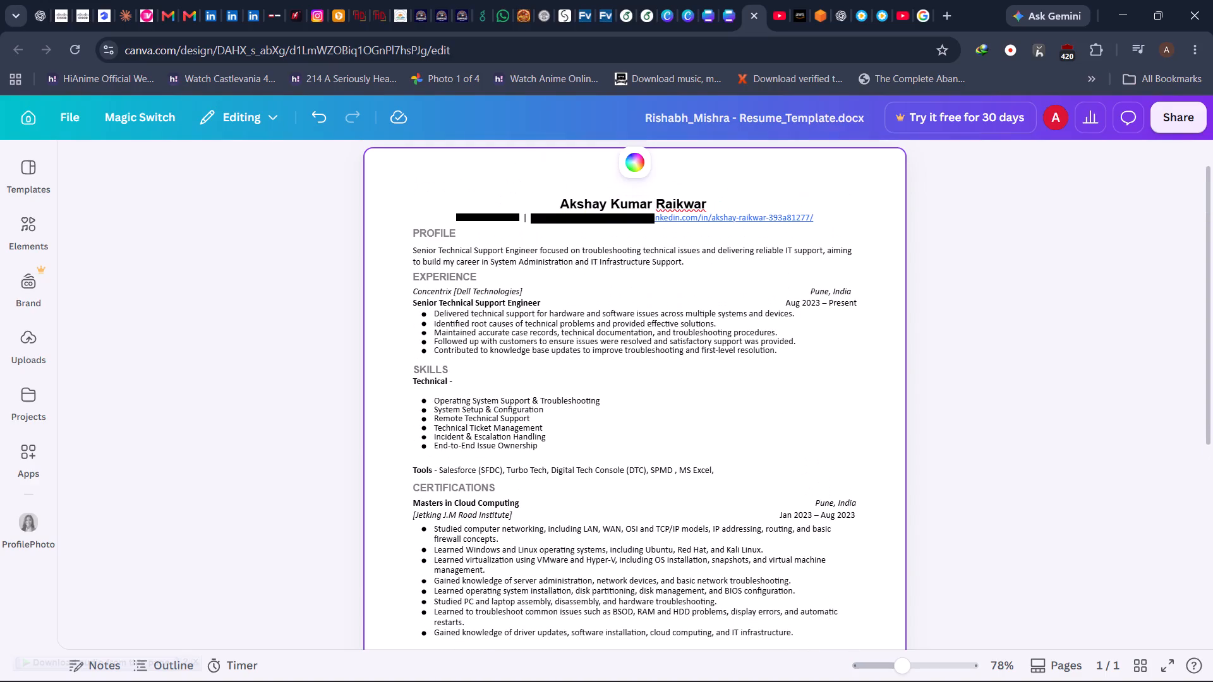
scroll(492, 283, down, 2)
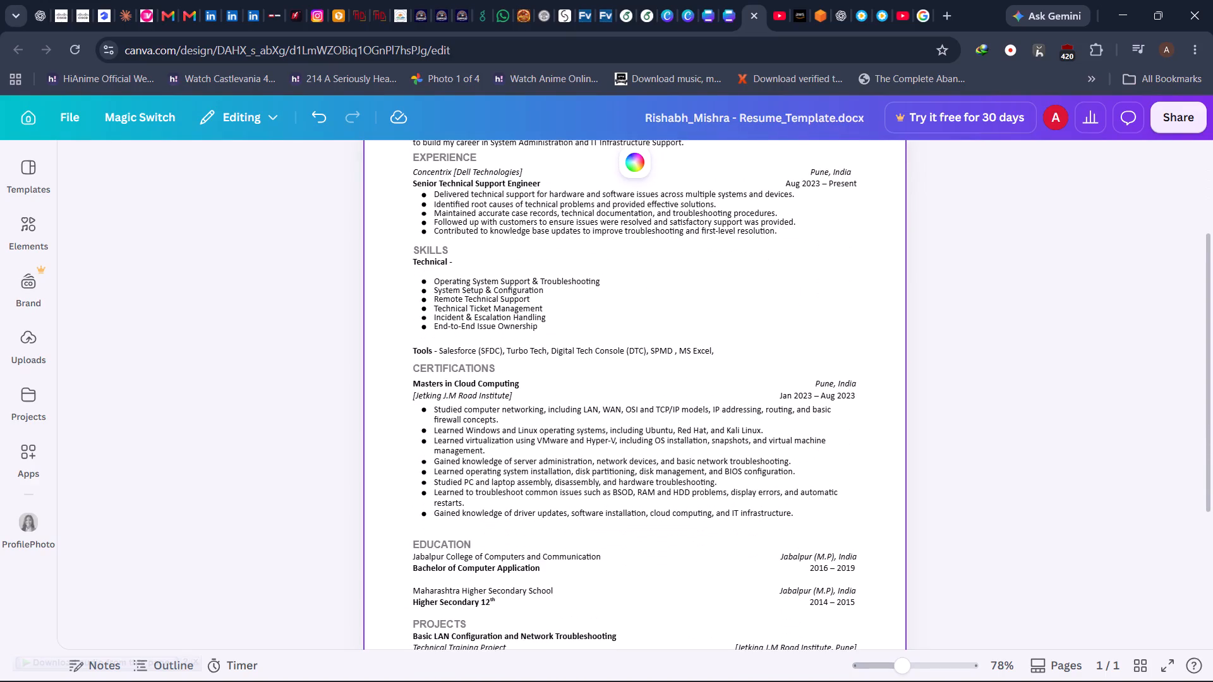
Review the spacing and alignment of all resume sections, from the profile through the achievements.
scroll(492, 283, up, 1)
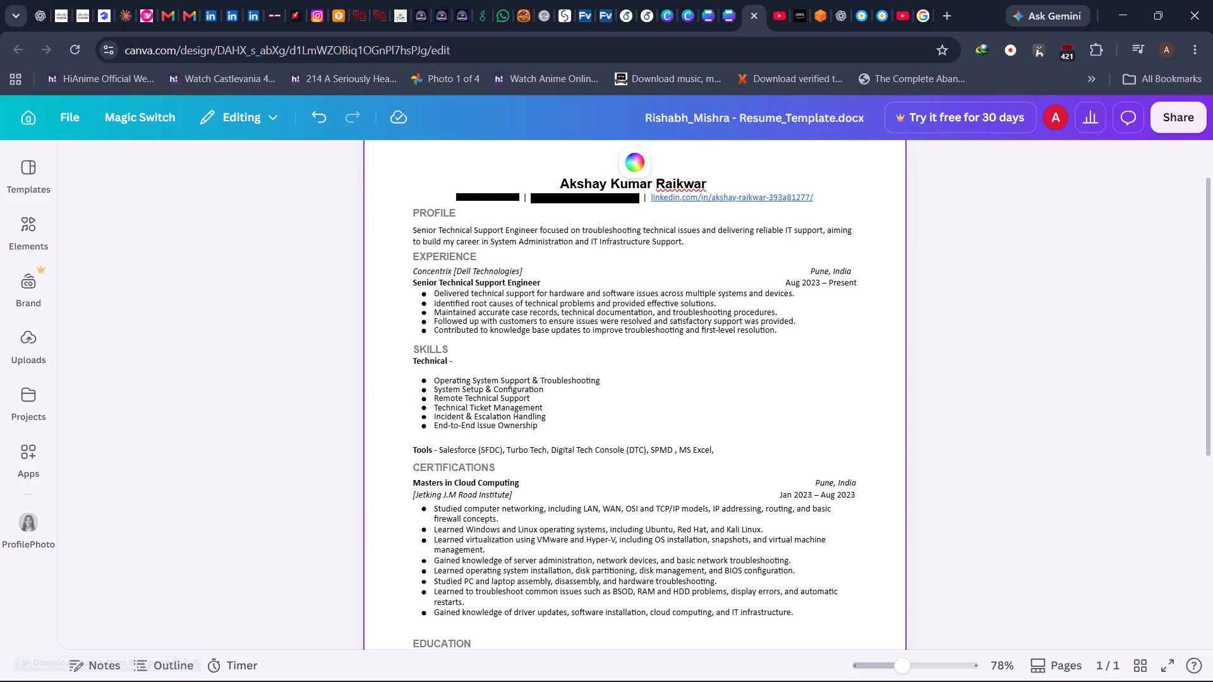
scroll(593, 419, down, 2)
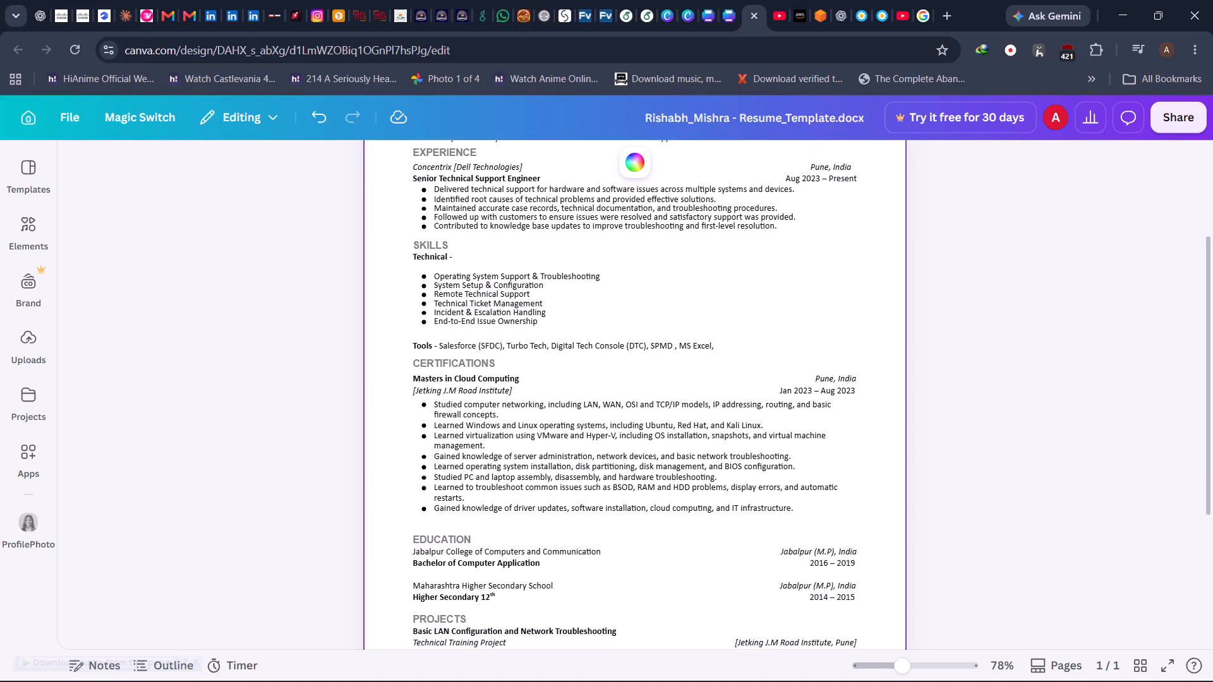
scroll(593, 419, down, 2)
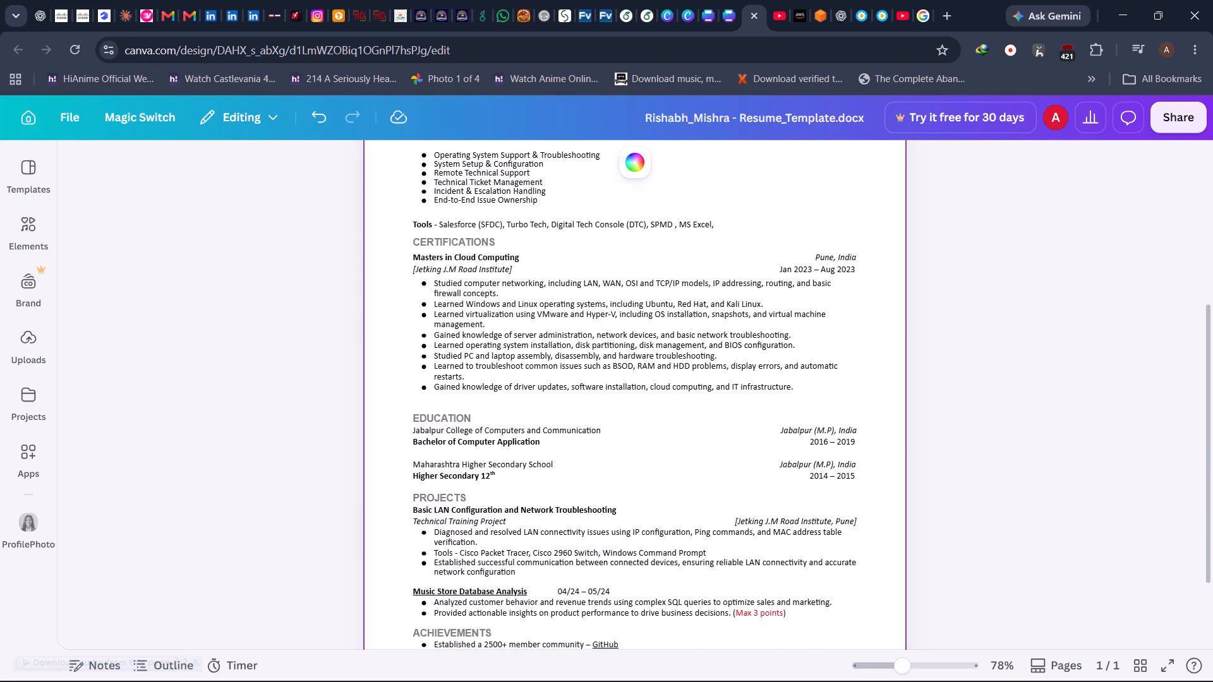
scroll(593, 419, down, 1)
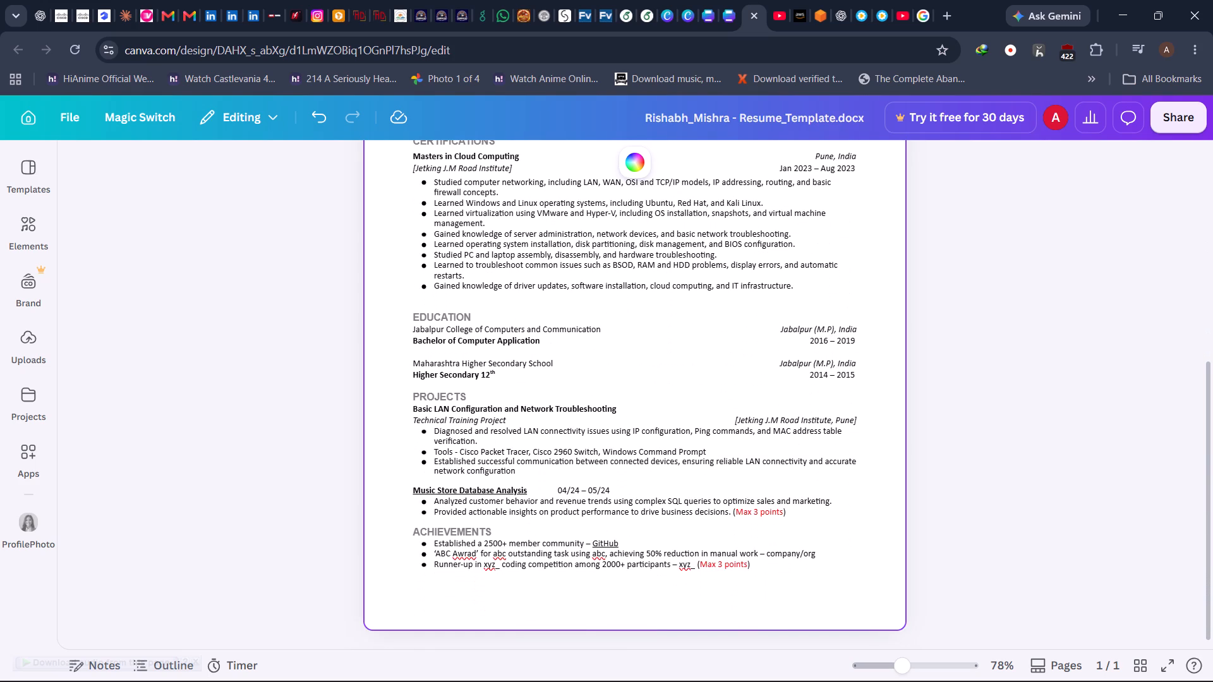
scroll(593, 419, up, 4)
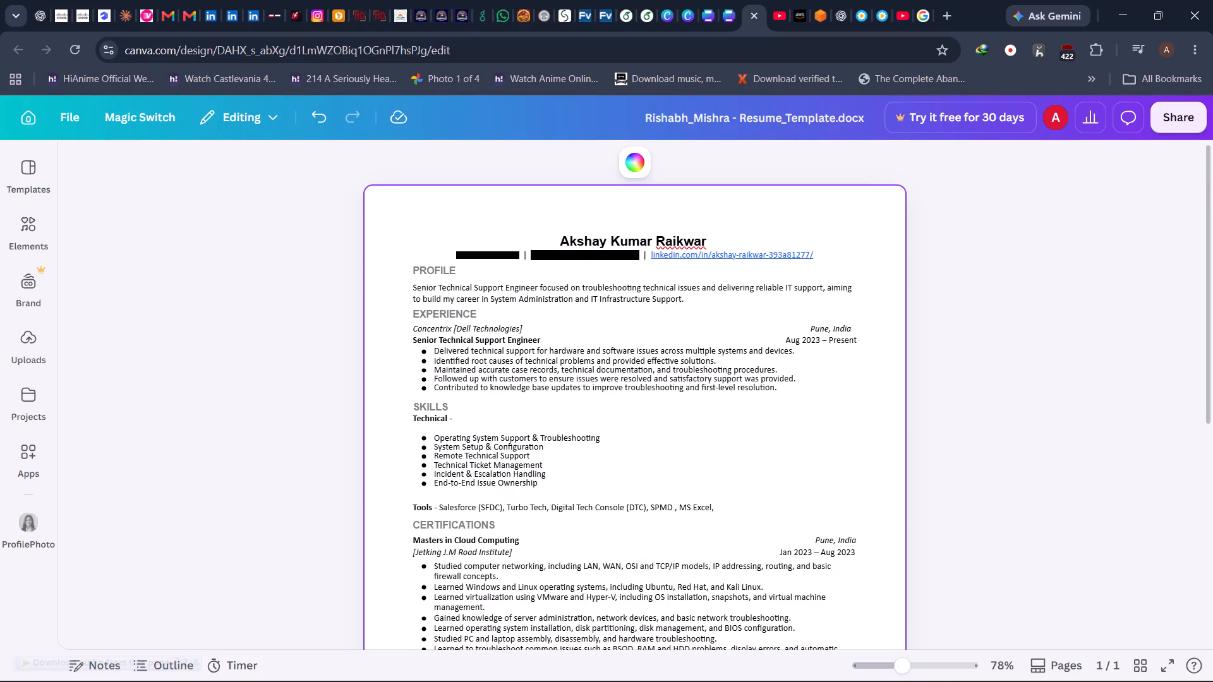
scroll(593, 419, down, 4)
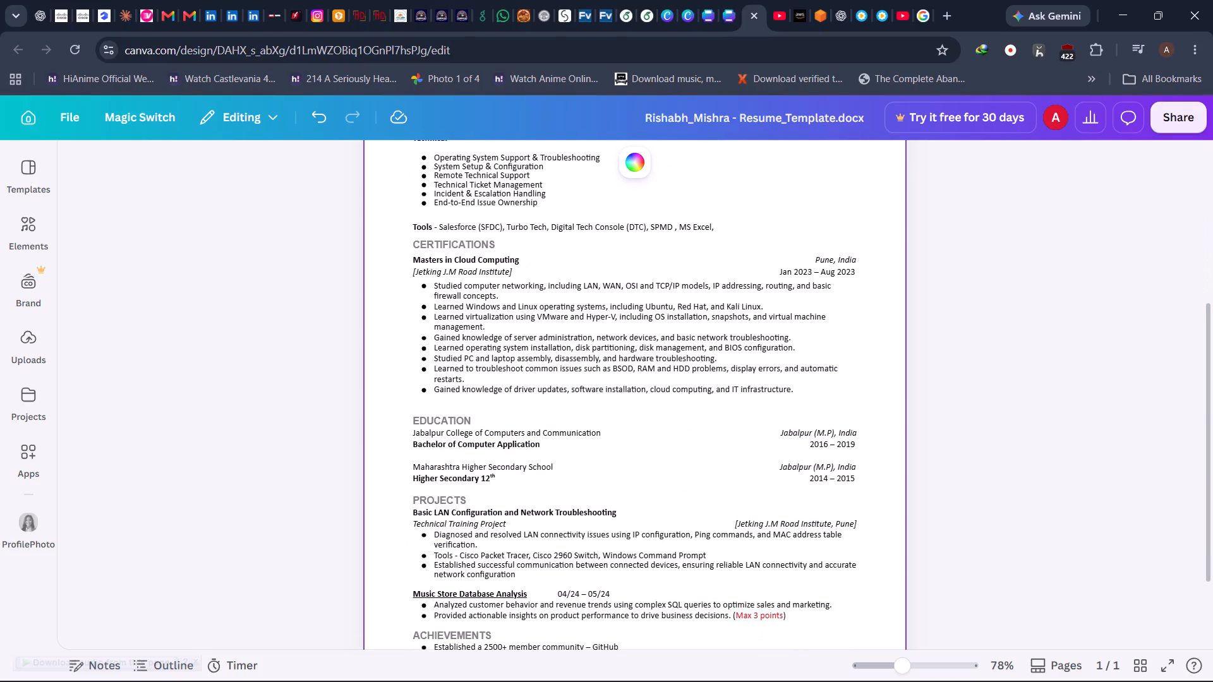
scroll(593, 419, down, 1)
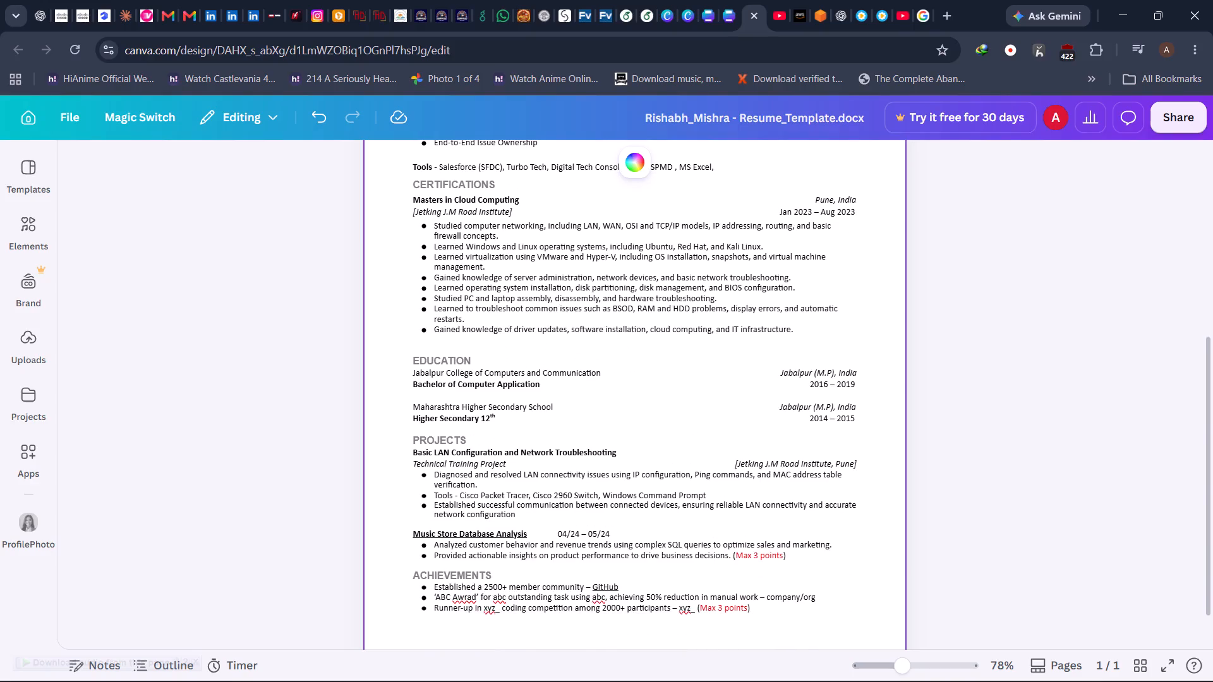
scroll(593, 419, up, 3)
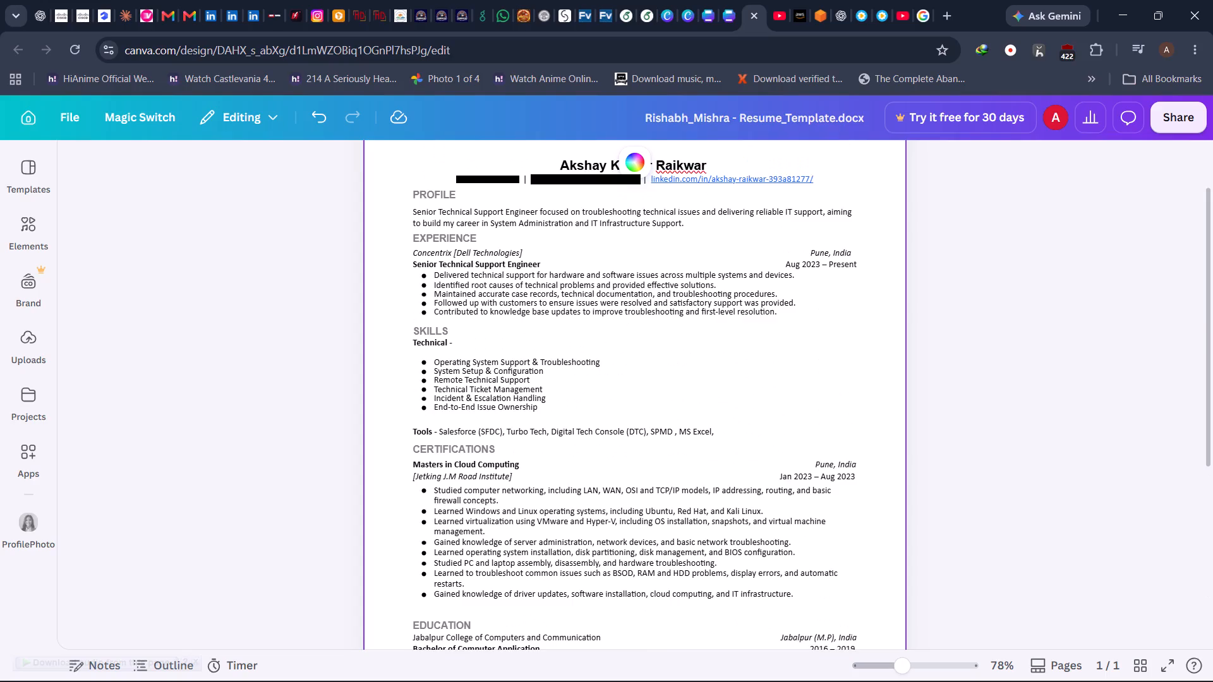
scroll(593, 419, down, 1)
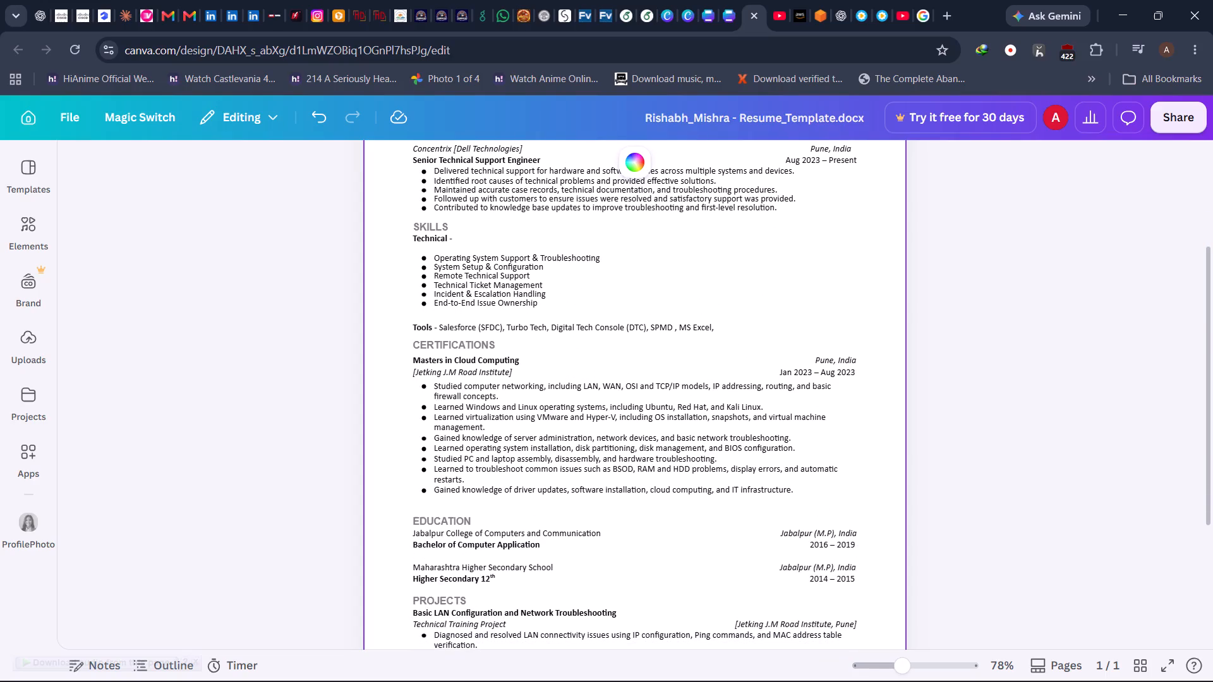
scroll(593, 419, up, 2)
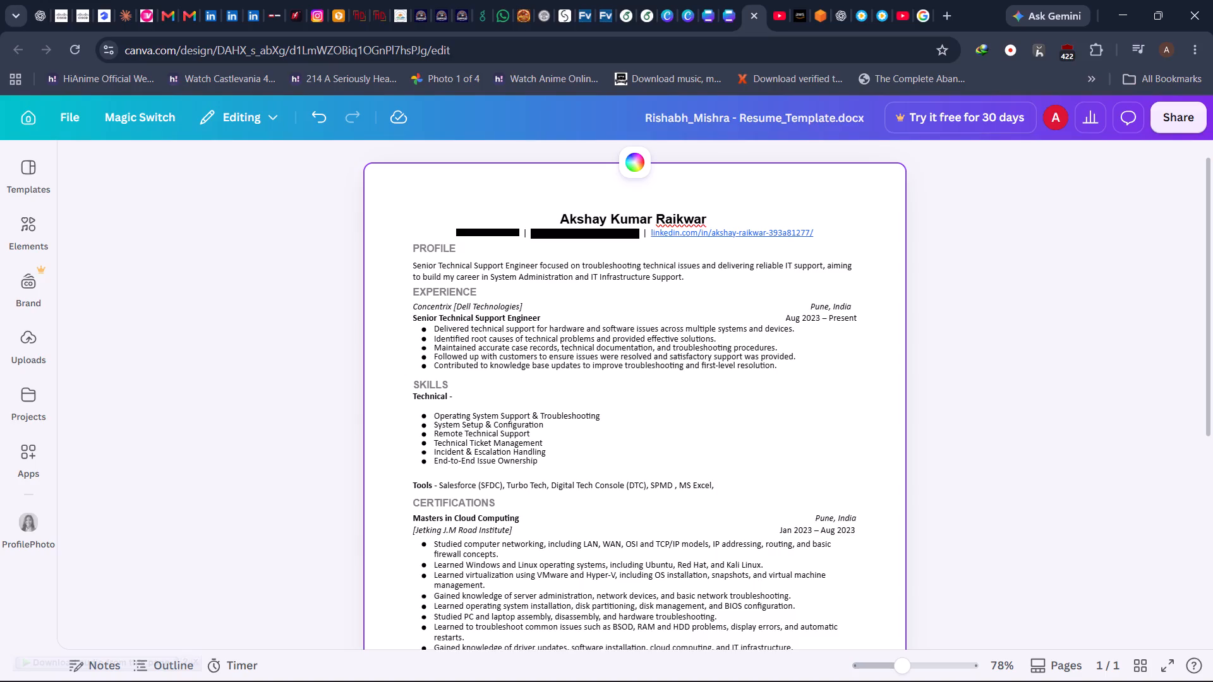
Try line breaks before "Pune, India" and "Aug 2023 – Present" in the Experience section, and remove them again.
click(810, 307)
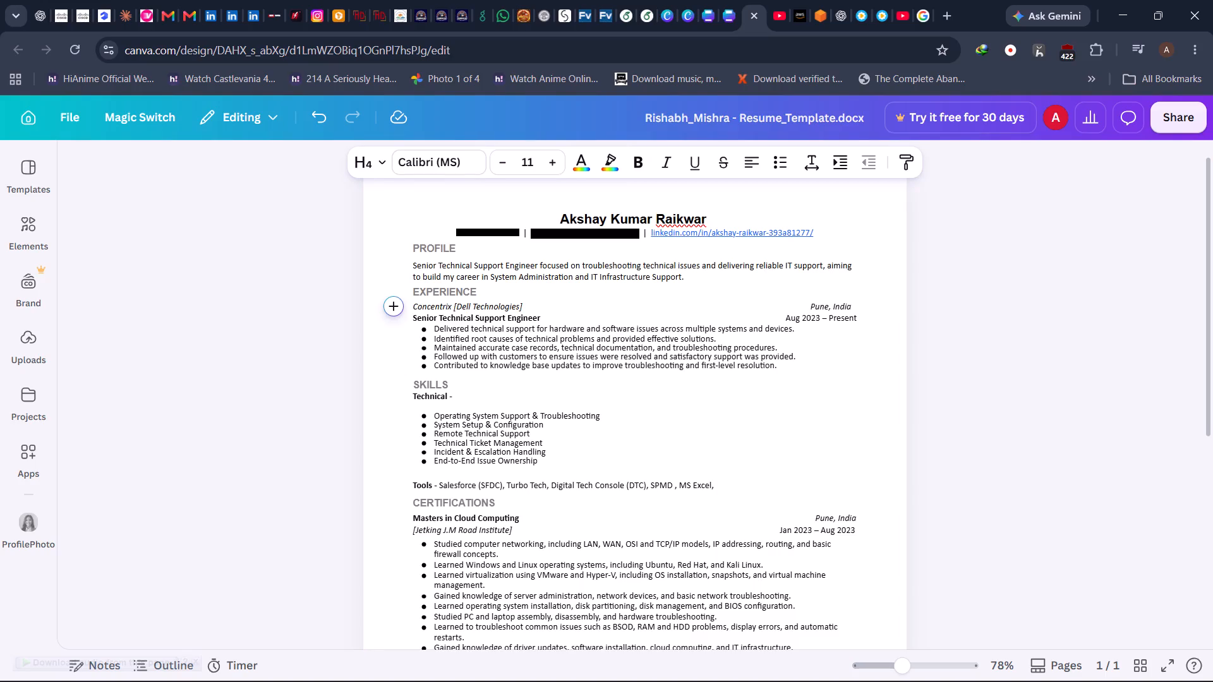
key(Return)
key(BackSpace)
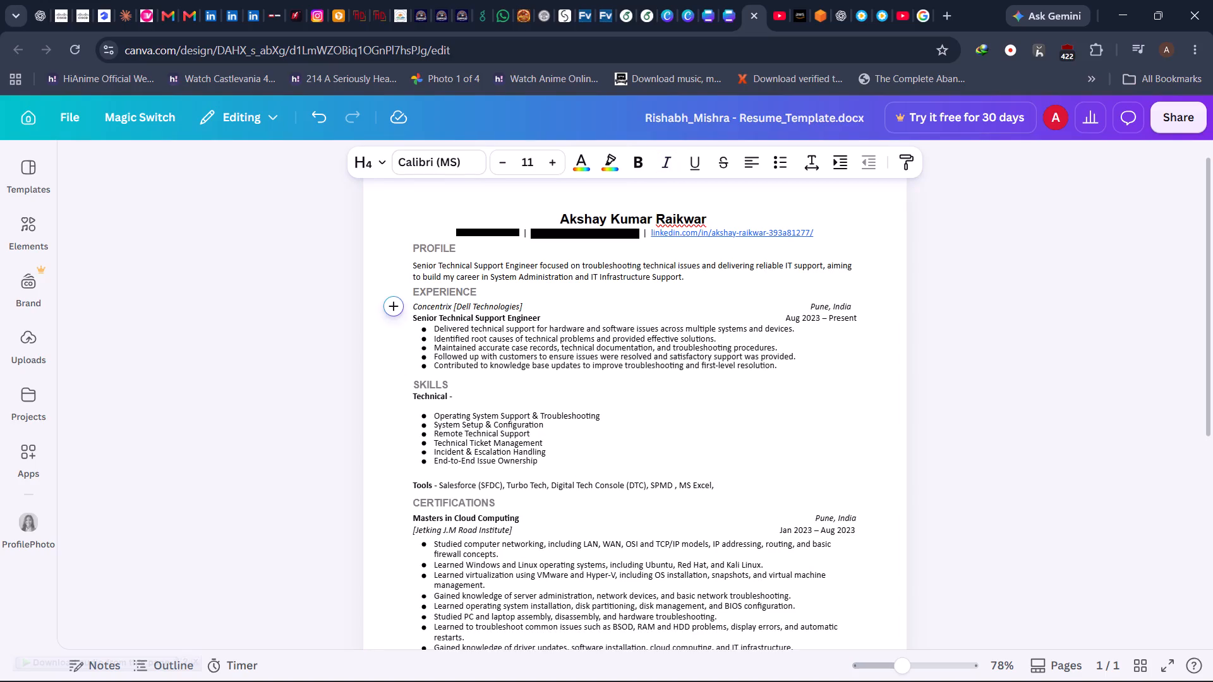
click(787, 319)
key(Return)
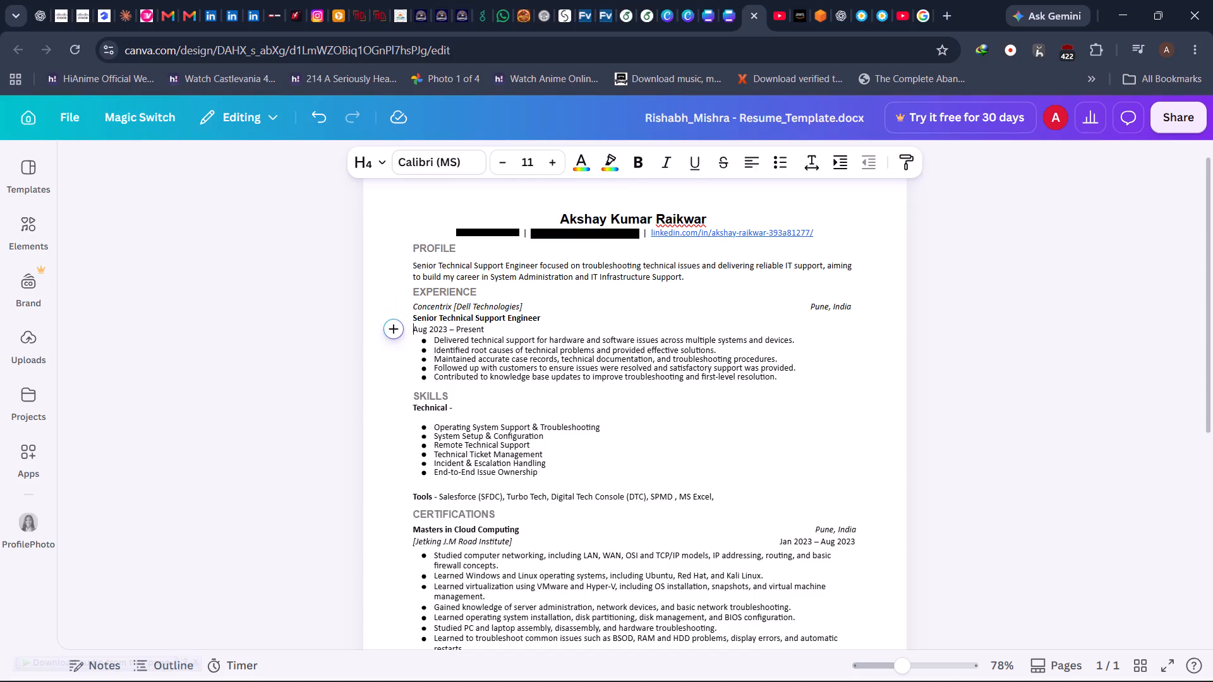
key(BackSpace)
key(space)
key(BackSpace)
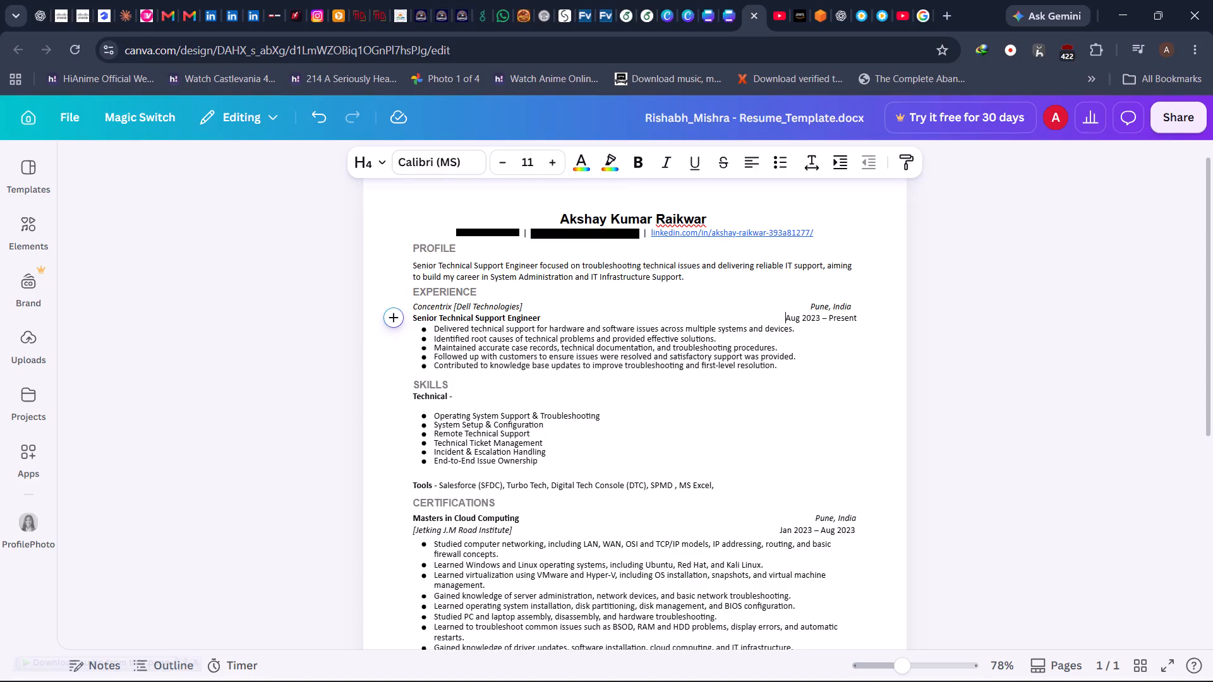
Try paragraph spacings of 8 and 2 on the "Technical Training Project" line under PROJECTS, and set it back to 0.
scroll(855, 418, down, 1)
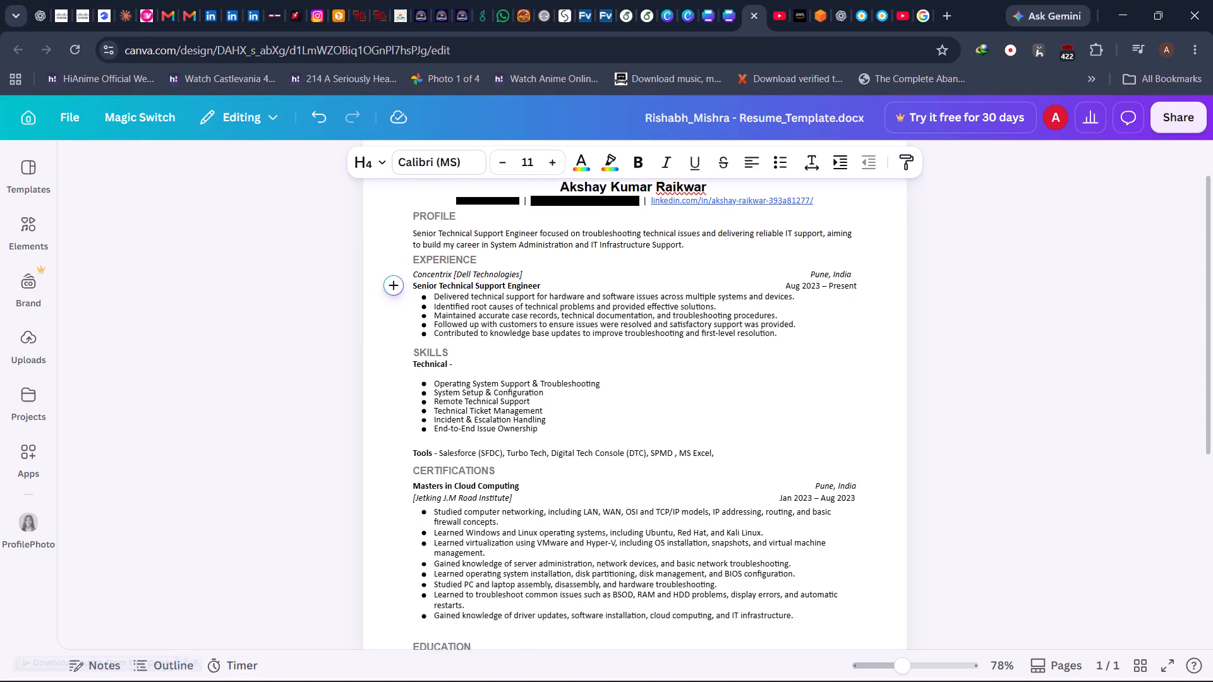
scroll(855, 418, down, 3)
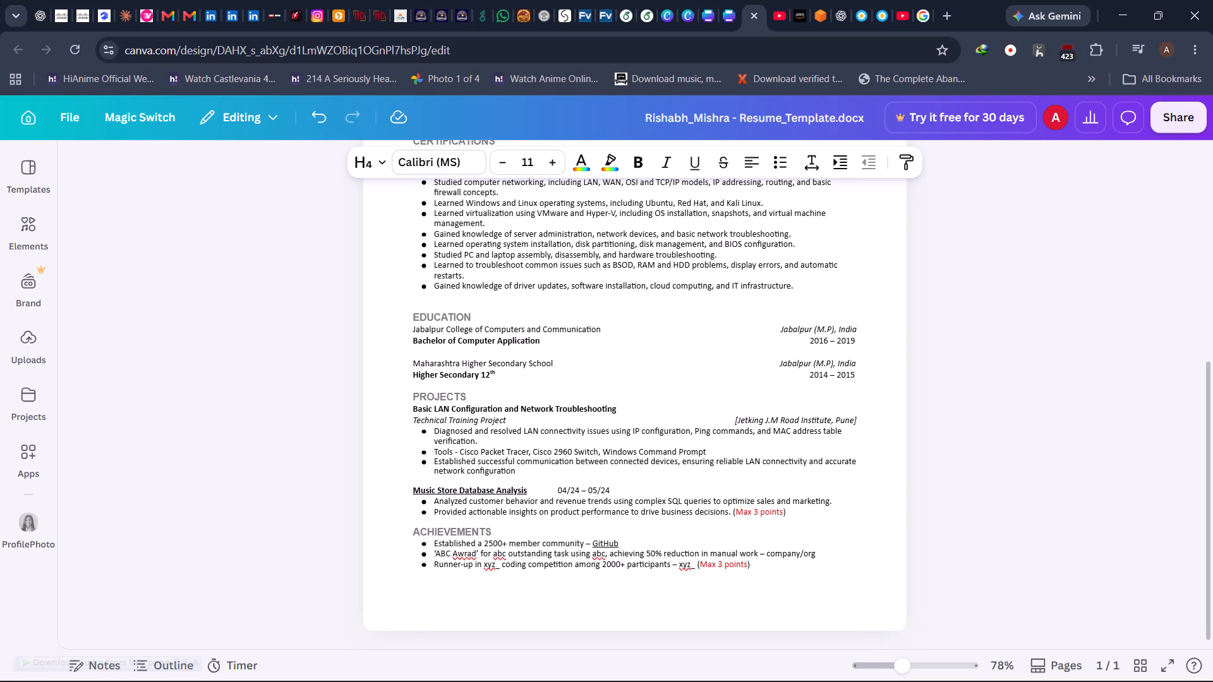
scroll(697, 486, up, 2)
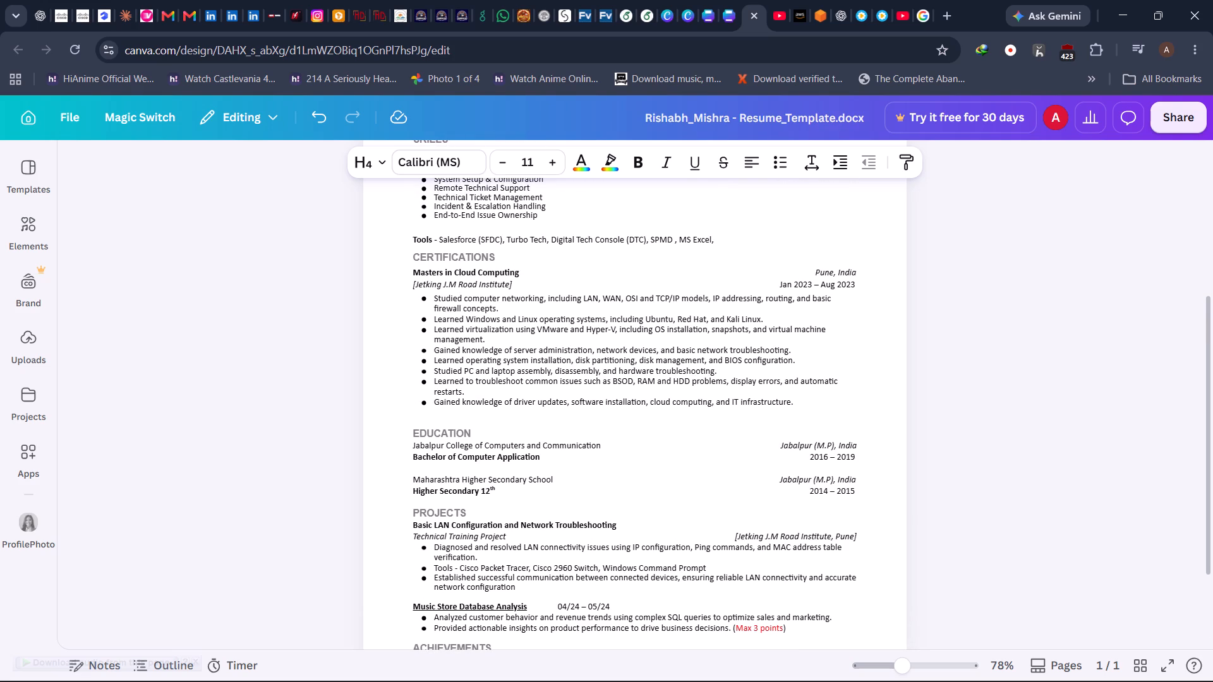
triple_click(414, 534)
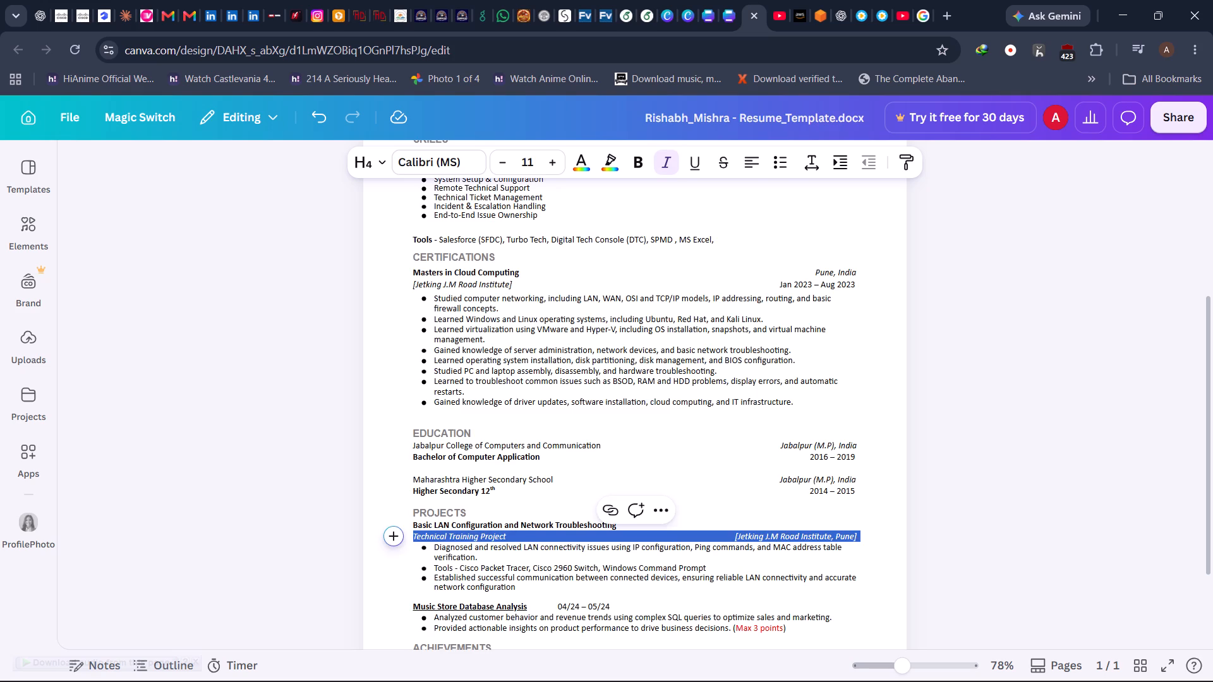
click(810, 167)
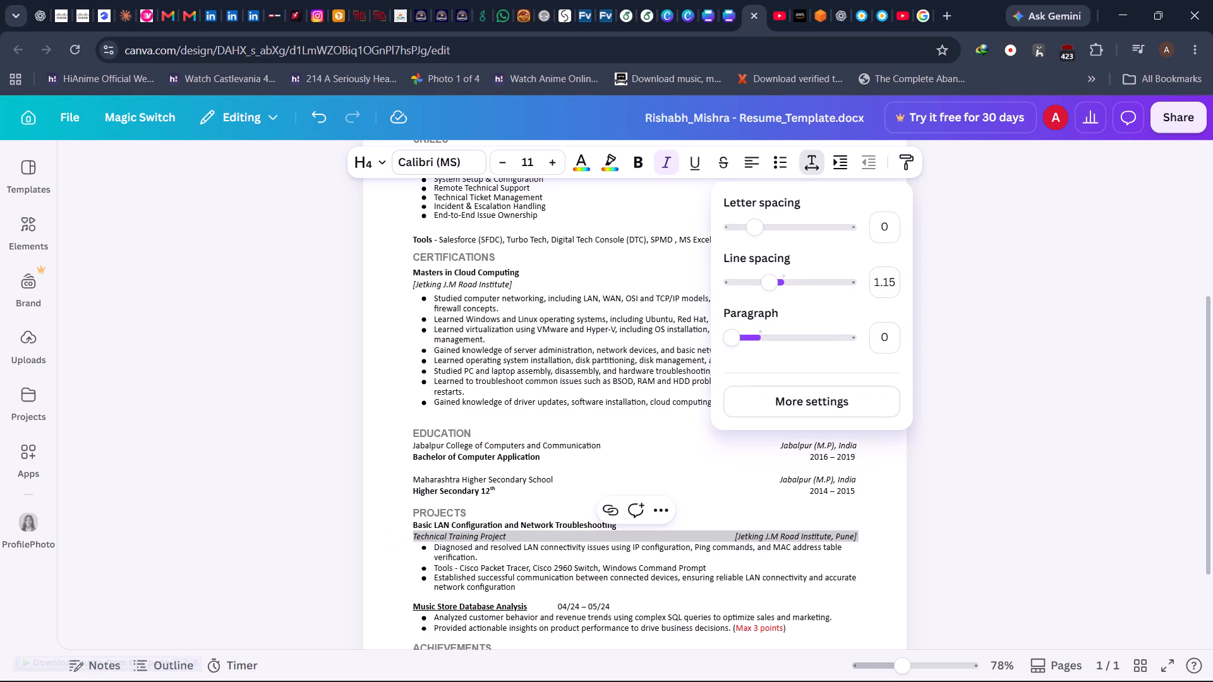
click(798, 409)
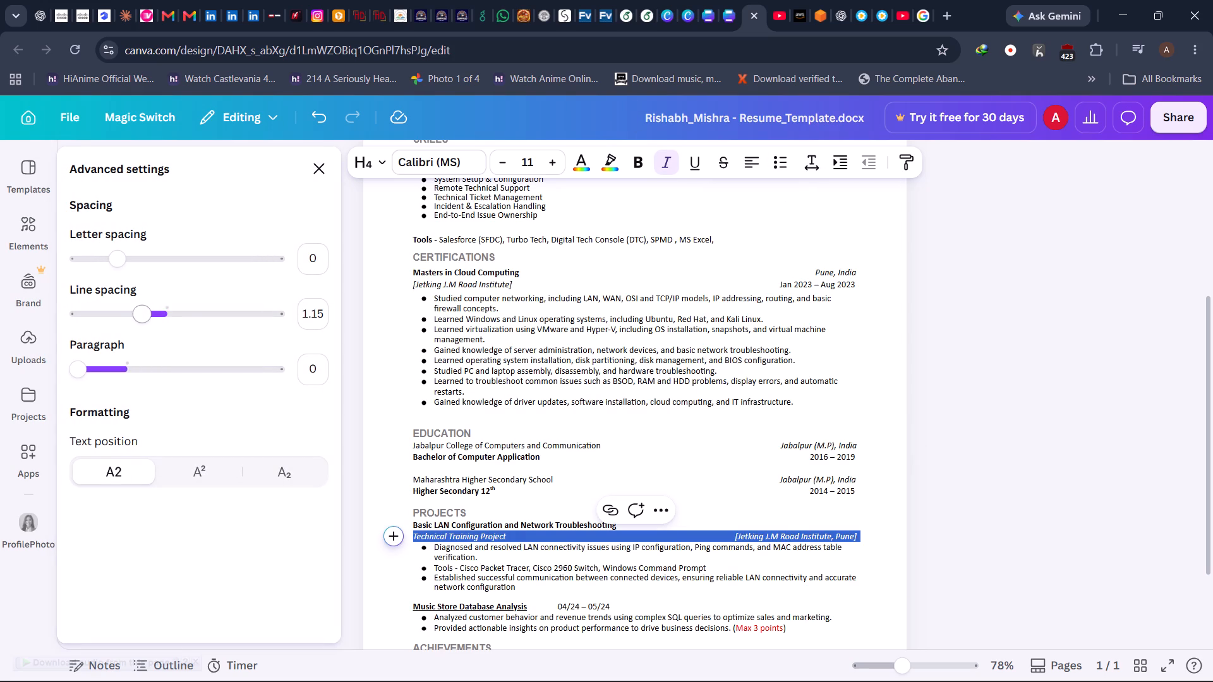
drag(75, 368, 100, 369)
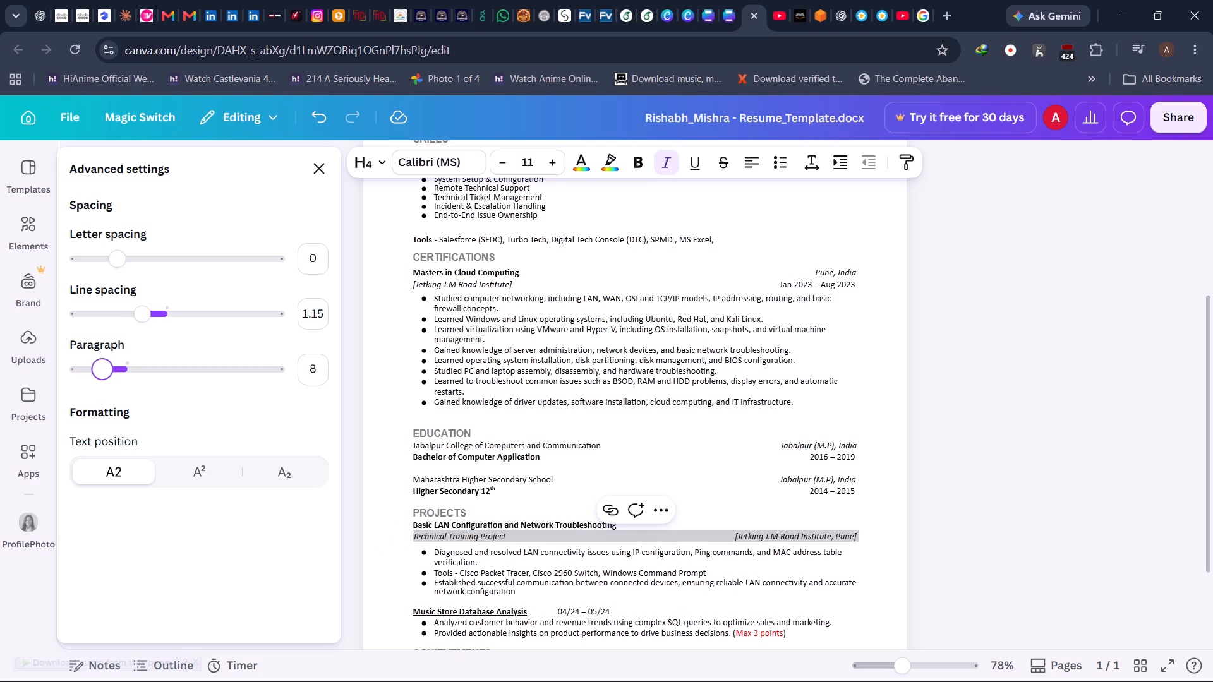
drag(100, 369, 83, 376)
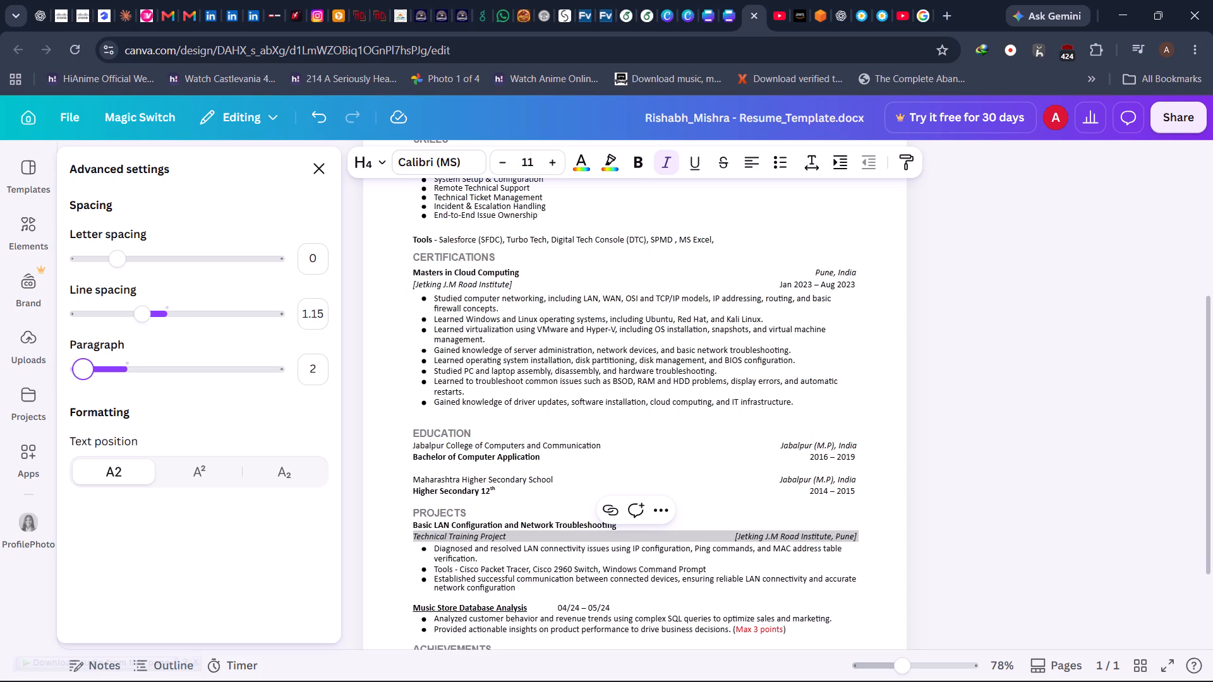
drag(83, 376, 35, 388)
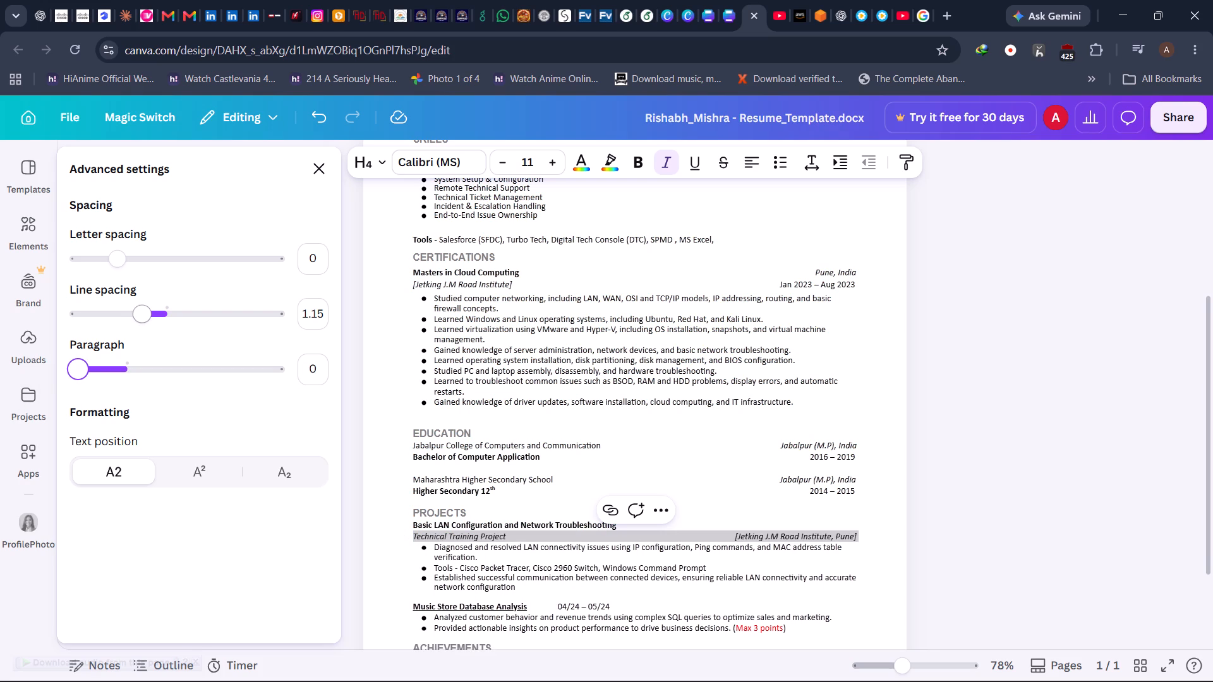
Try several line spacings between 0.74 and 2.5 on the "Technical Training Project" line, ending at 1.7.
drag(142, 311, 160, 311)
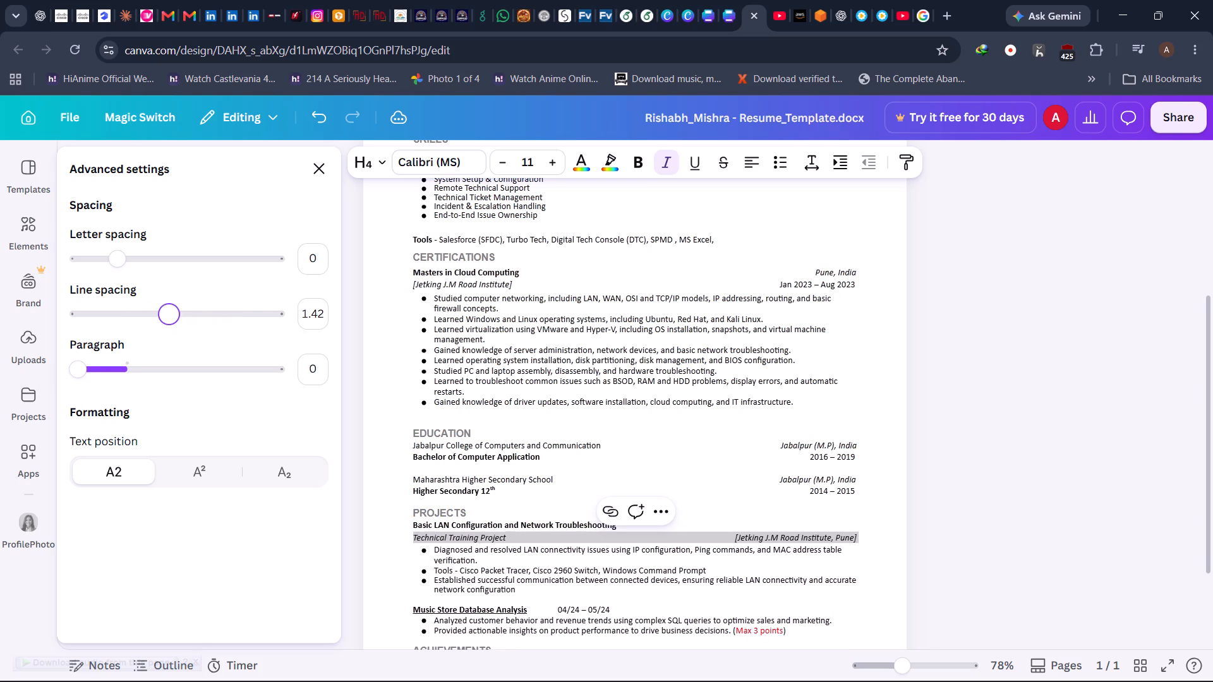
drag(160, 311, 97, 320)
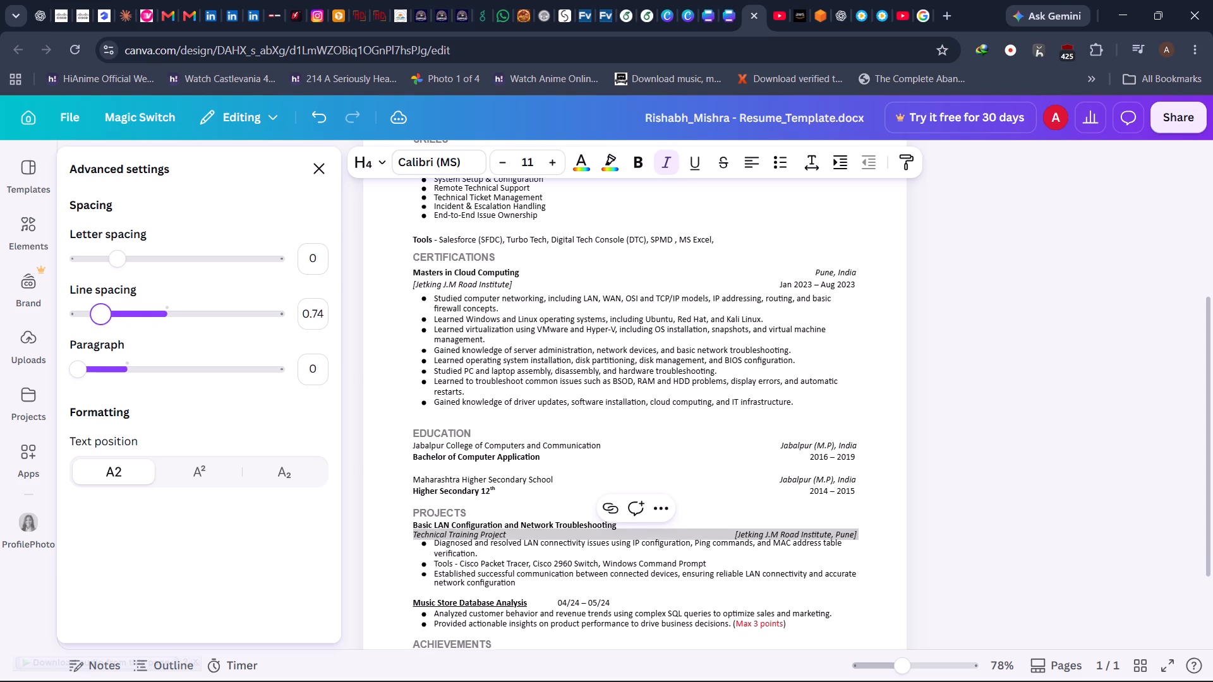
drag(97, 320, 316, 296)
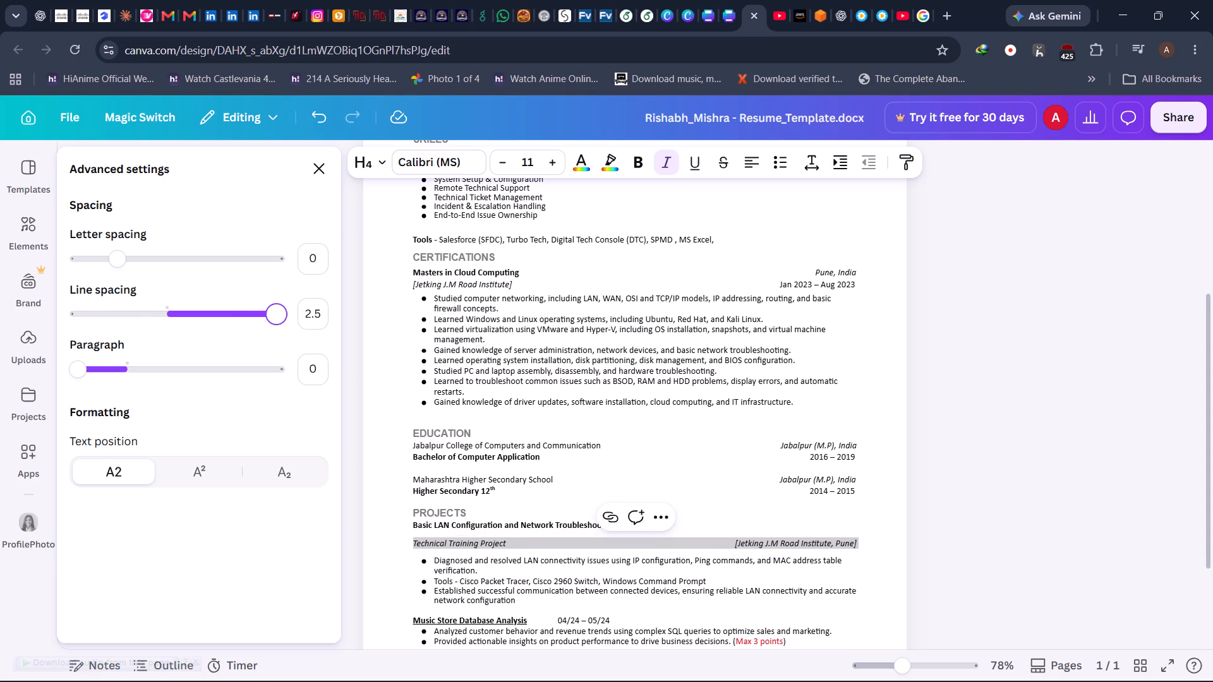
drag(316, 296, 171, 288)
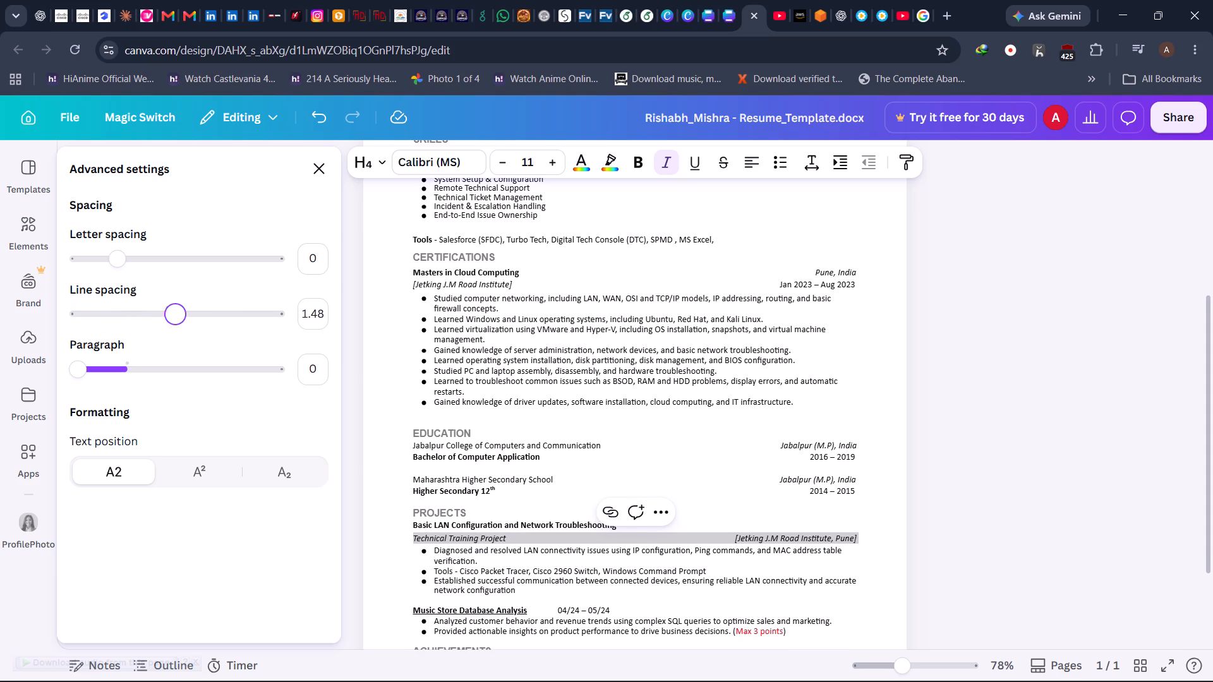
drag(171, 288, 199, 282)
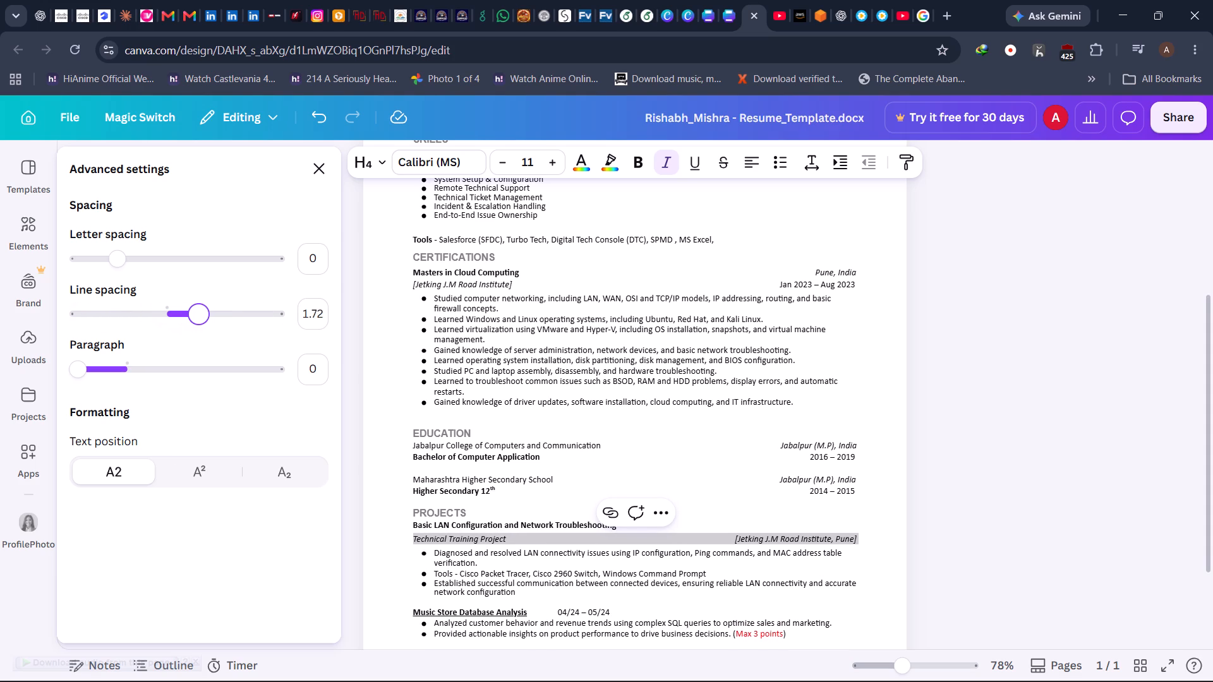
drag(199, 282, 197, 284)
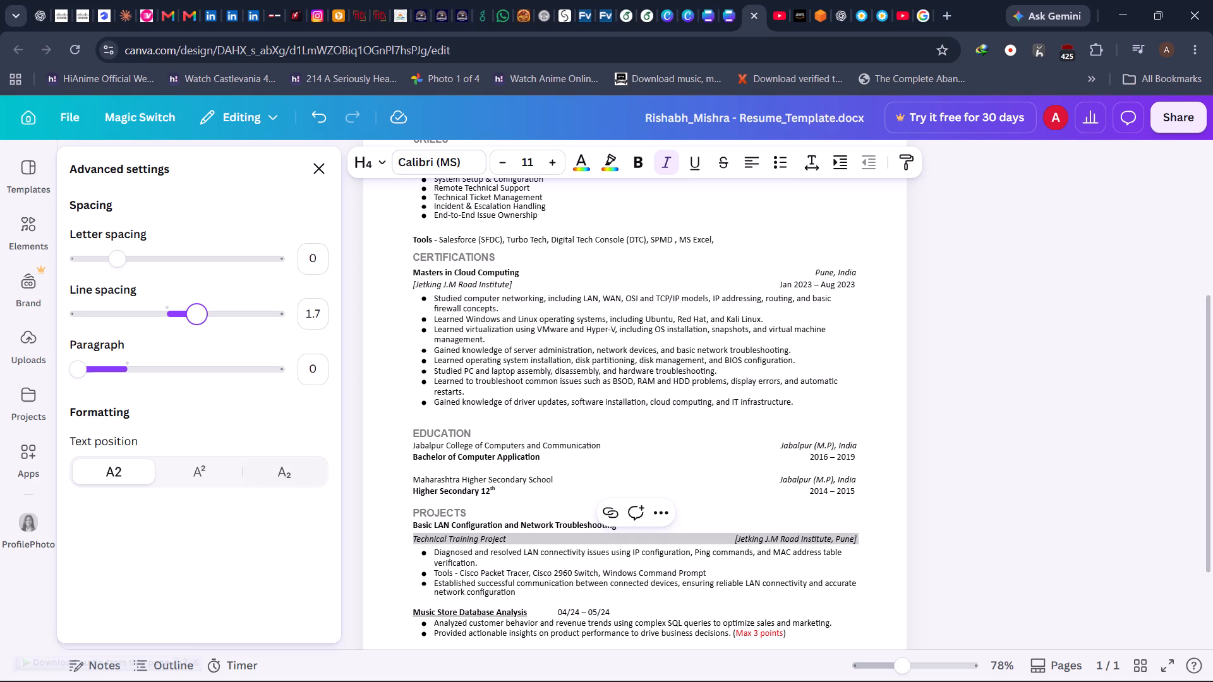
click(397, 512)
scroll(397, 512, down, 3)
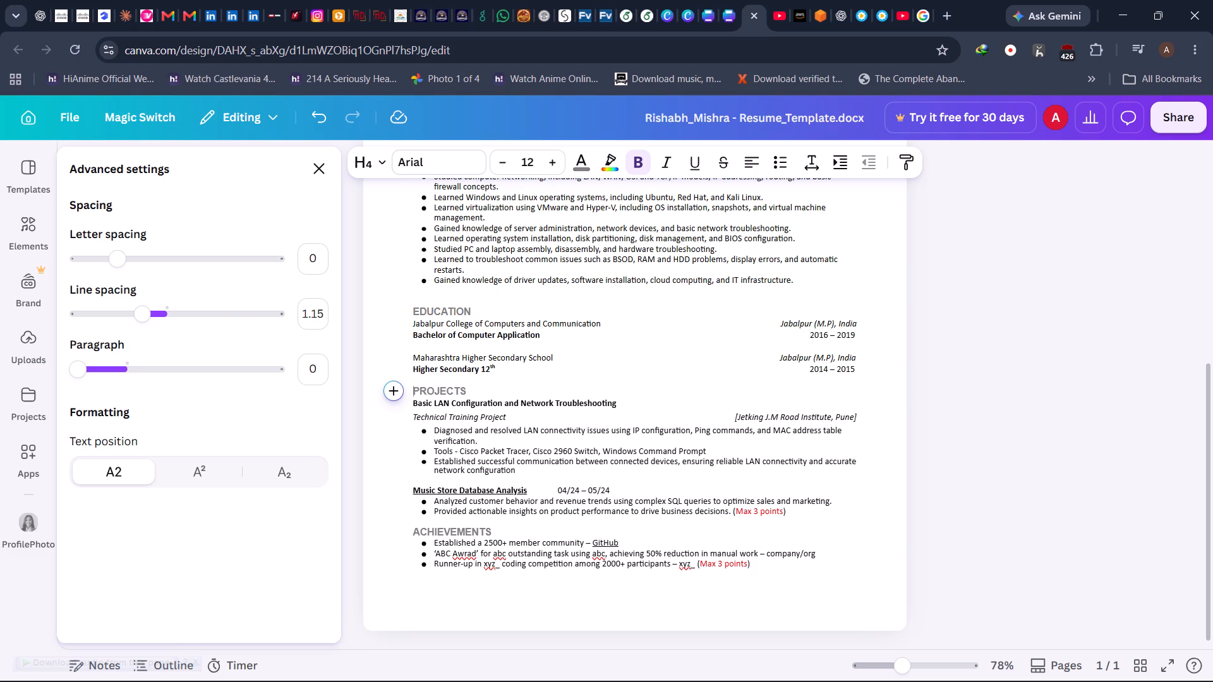
Reduce the line spacing of the "Technical Training Project" line under PROJECTS to 1.31.
triple_click(440, 417)
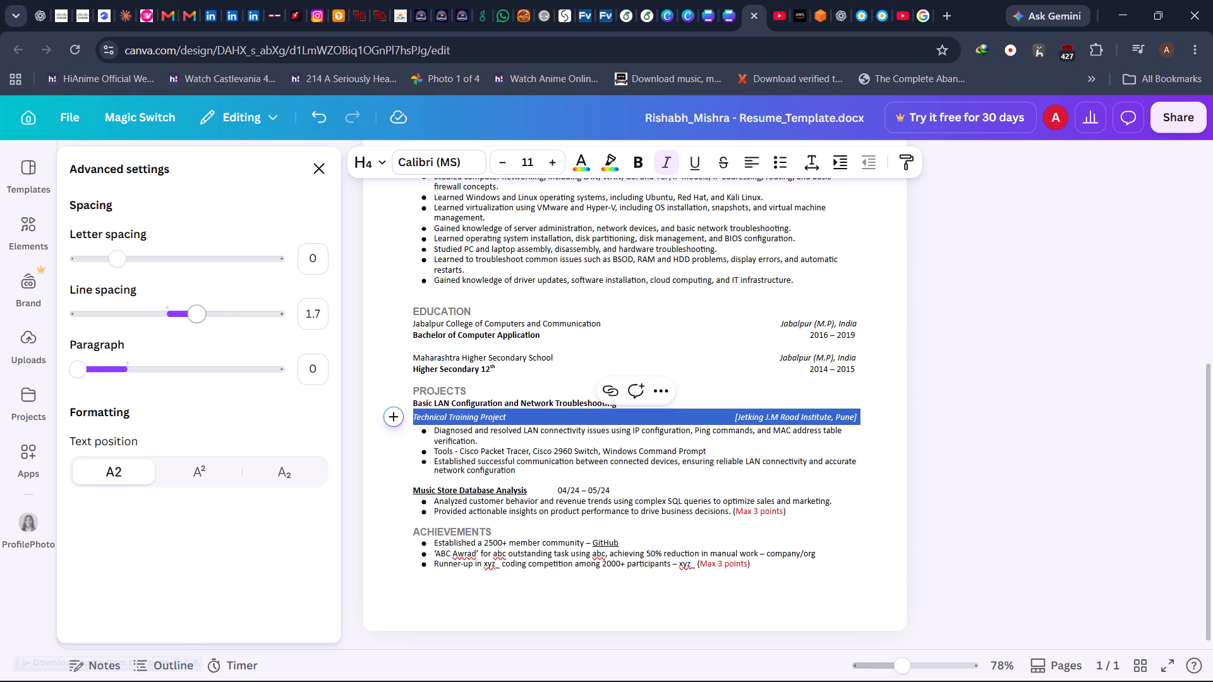
drag(200, 310, 125, 318)
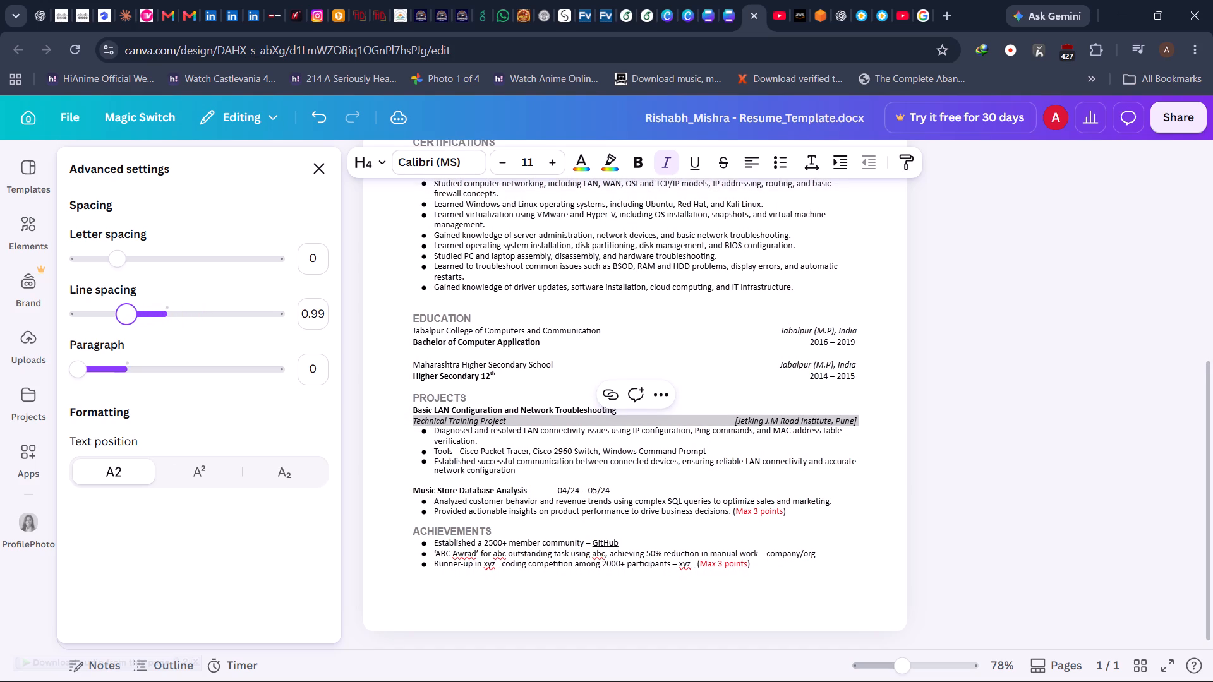
drag(125, 318, 159, 319)
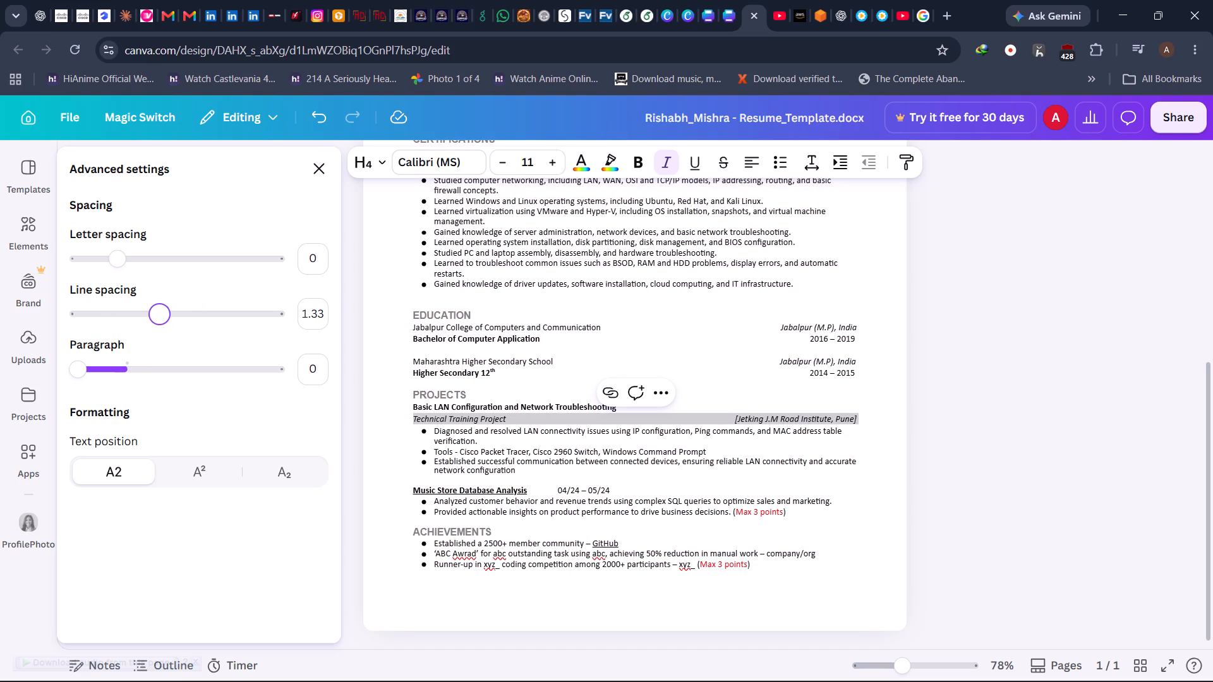
drag(159, 319, 158, 319)
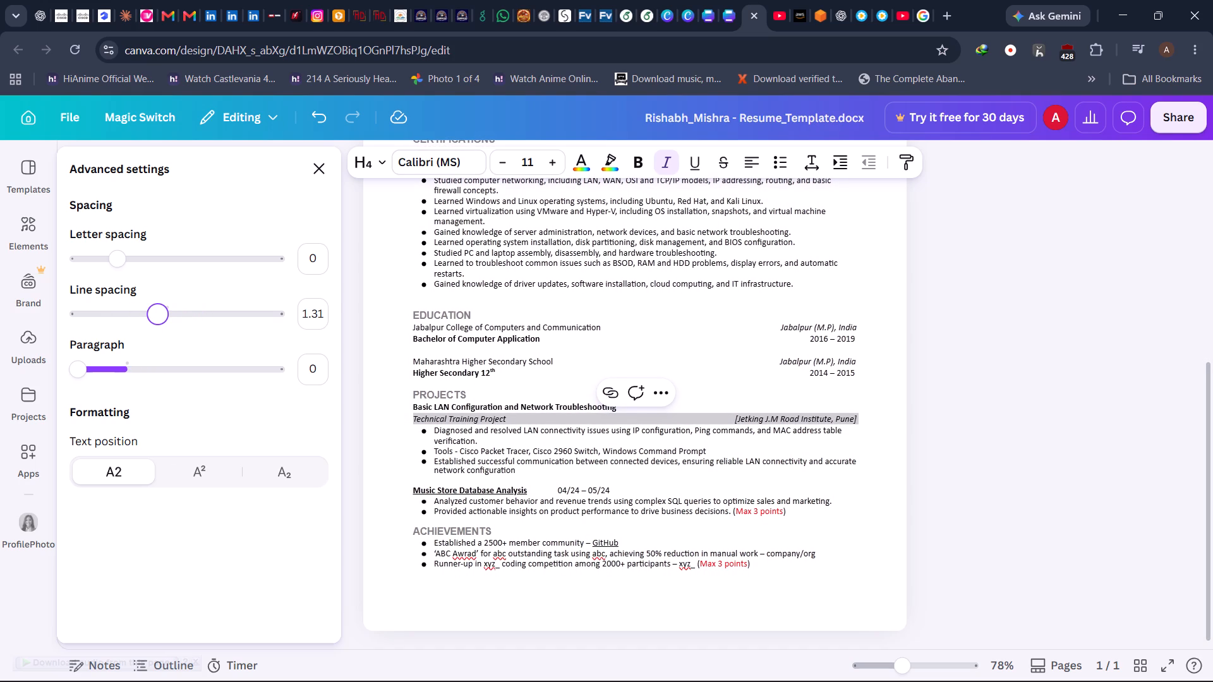
click(375, 430)
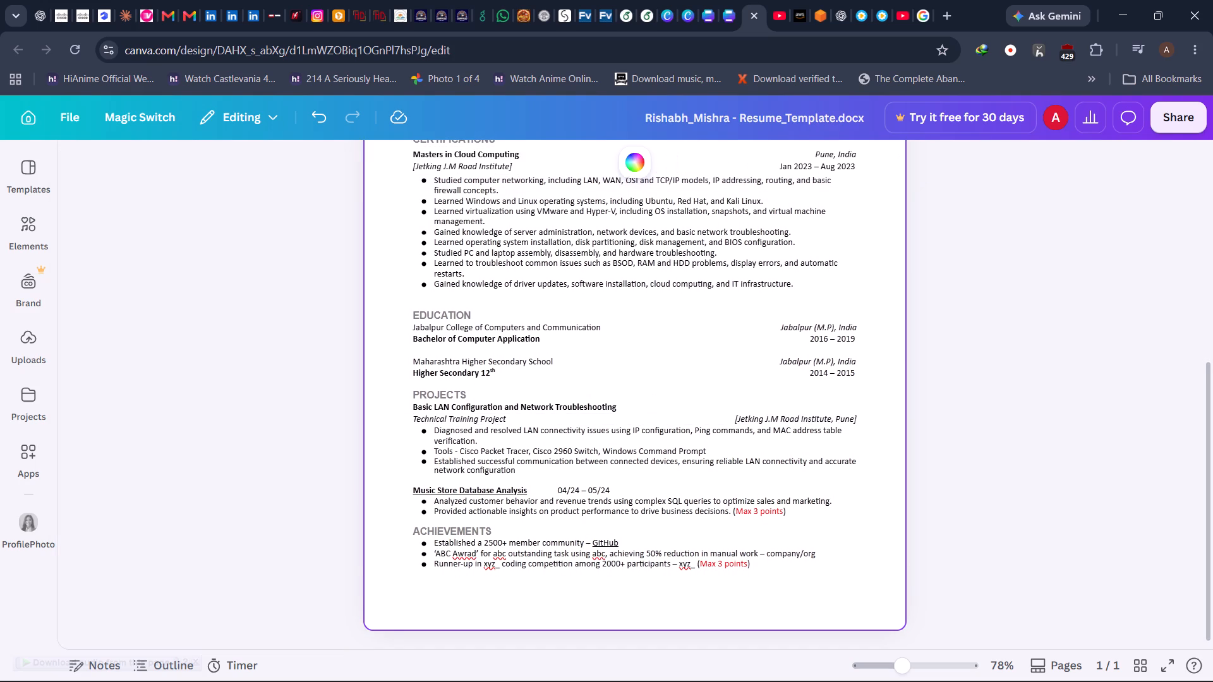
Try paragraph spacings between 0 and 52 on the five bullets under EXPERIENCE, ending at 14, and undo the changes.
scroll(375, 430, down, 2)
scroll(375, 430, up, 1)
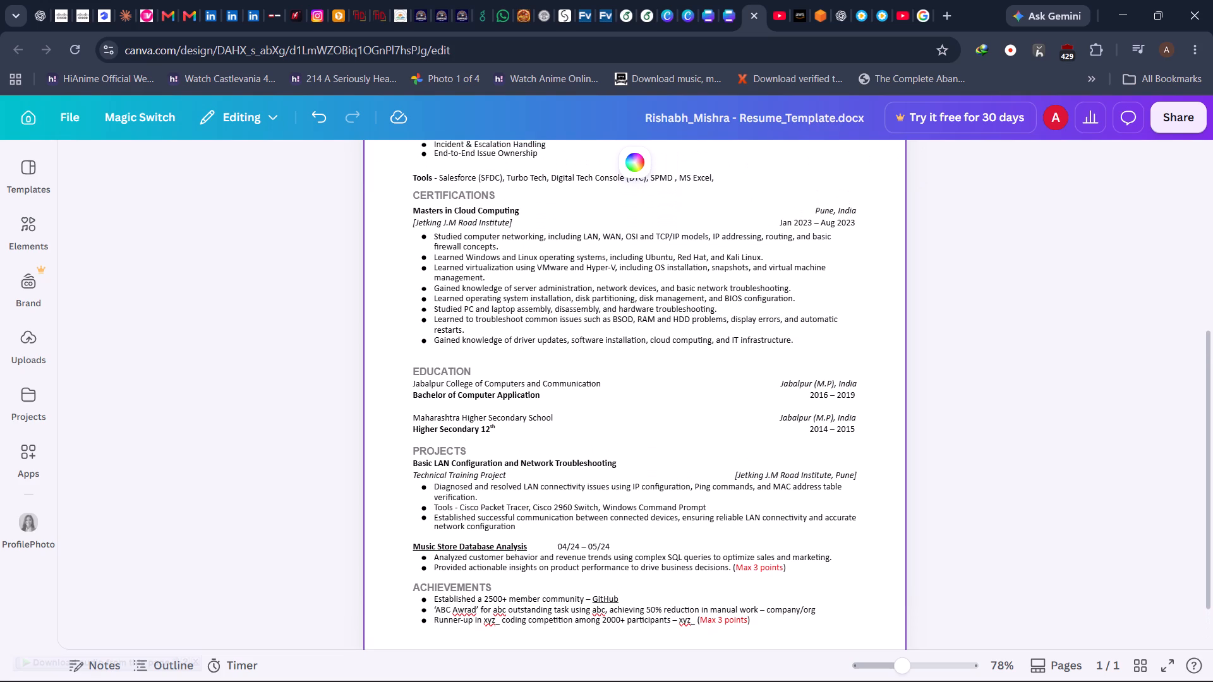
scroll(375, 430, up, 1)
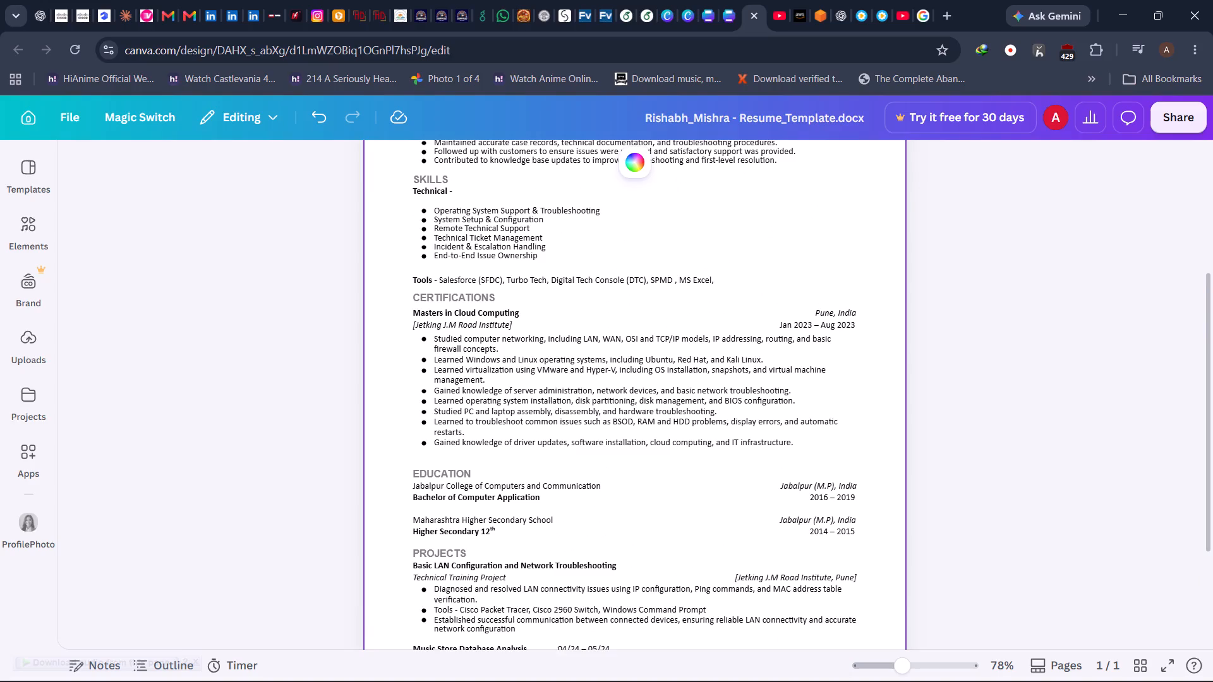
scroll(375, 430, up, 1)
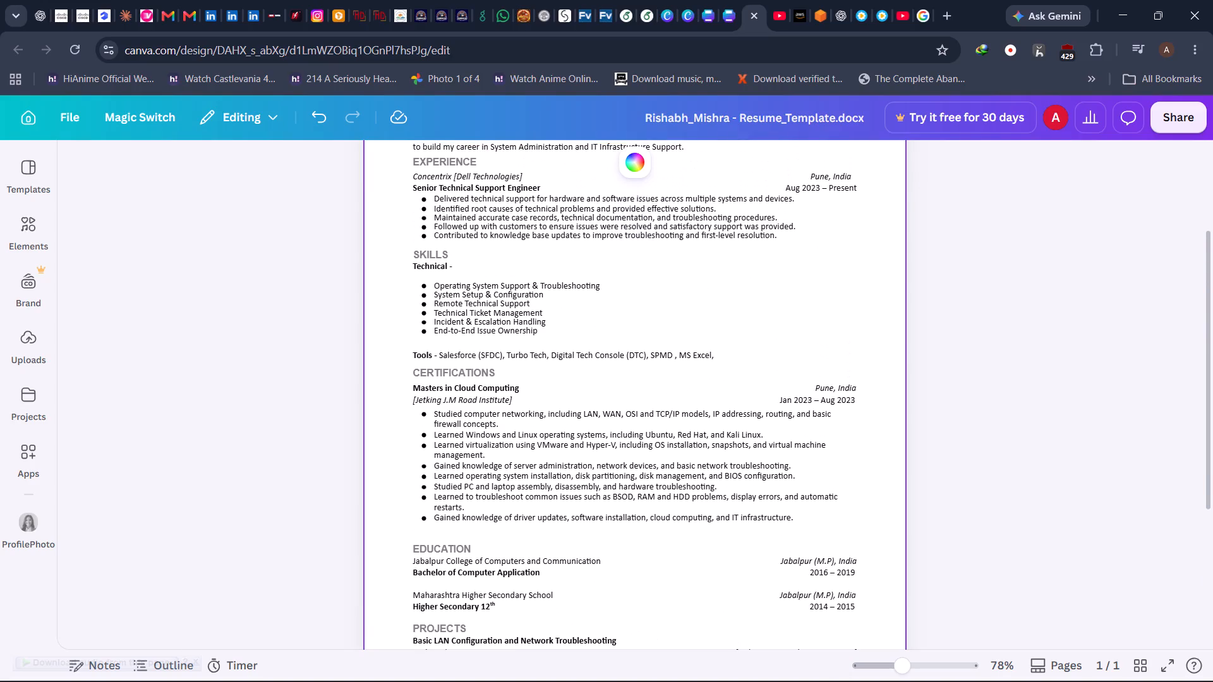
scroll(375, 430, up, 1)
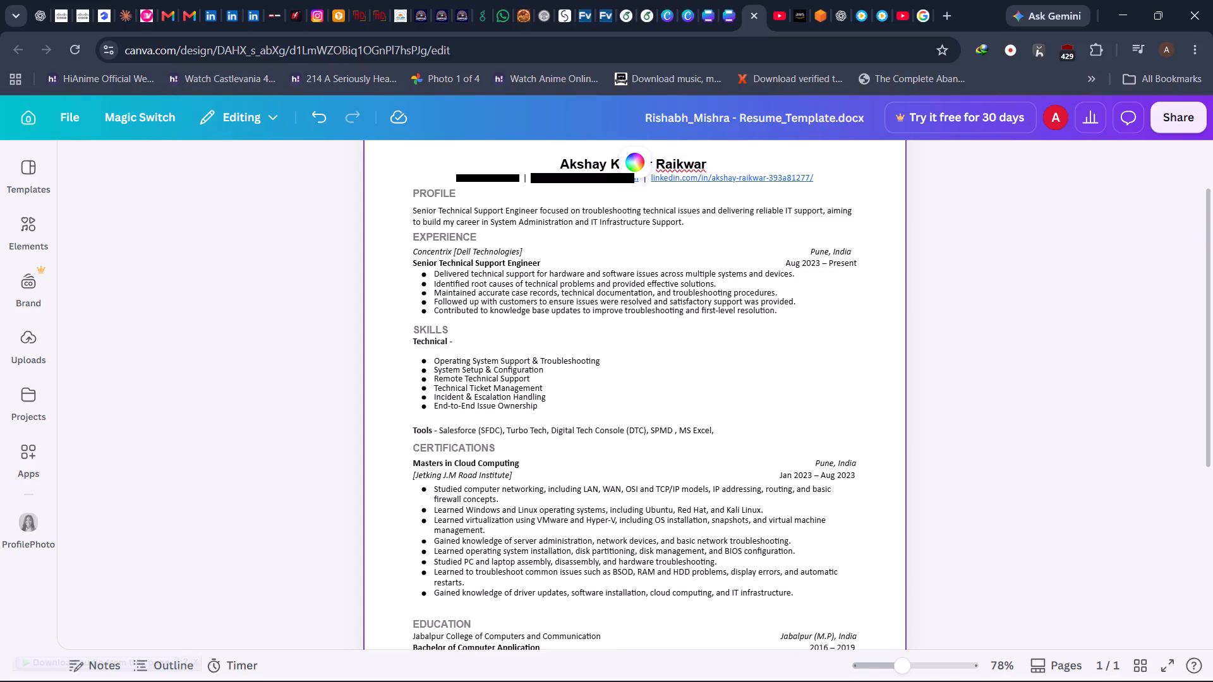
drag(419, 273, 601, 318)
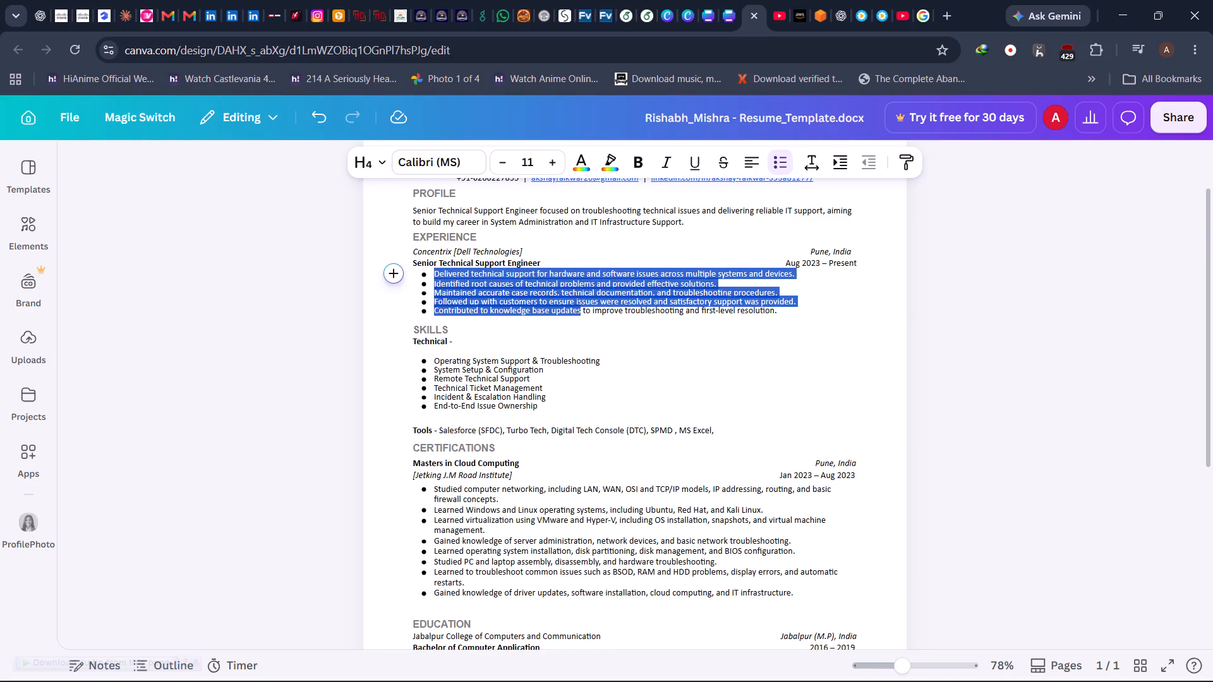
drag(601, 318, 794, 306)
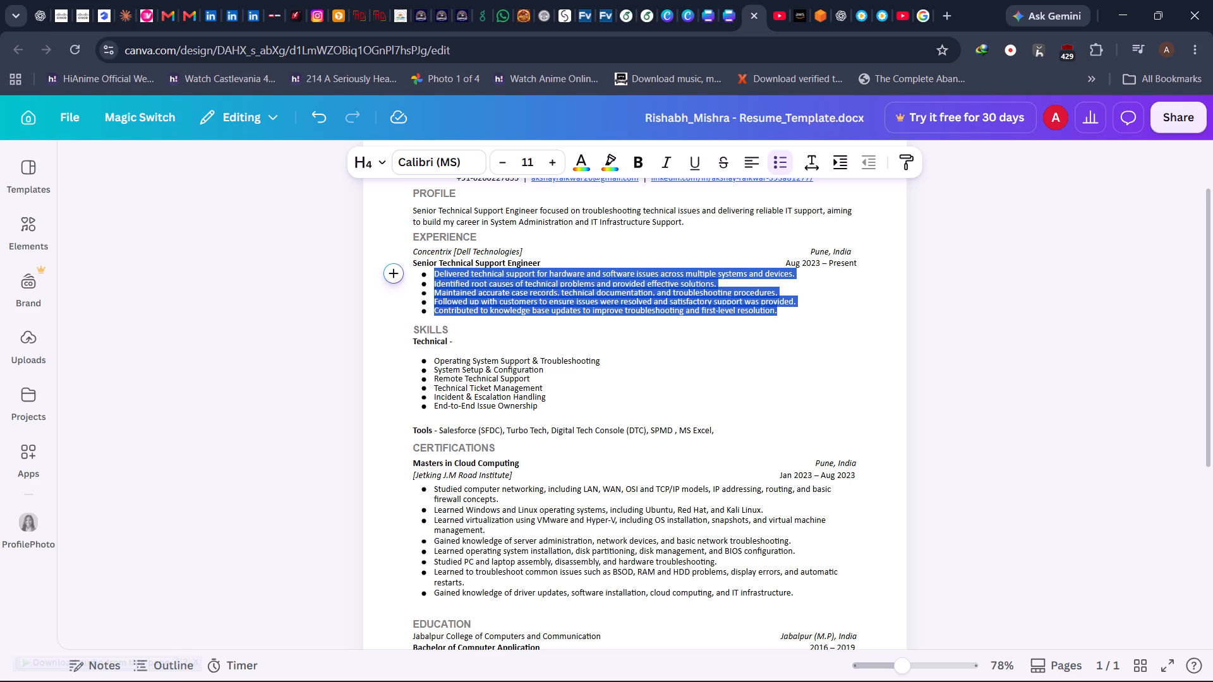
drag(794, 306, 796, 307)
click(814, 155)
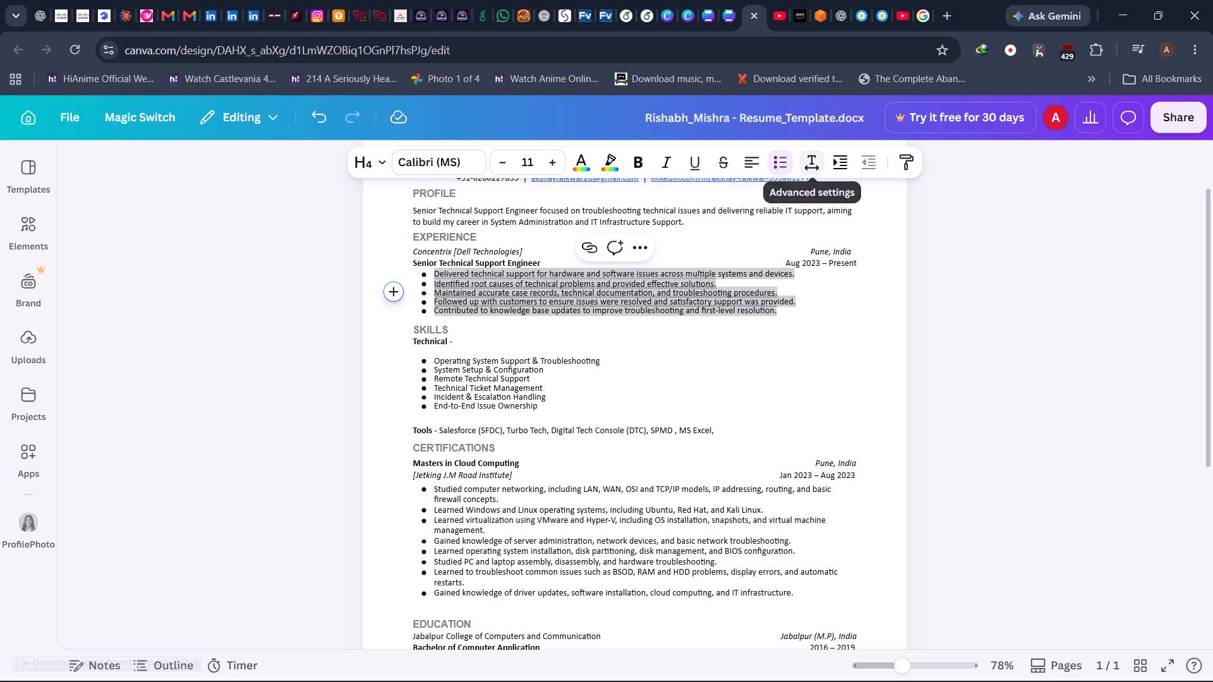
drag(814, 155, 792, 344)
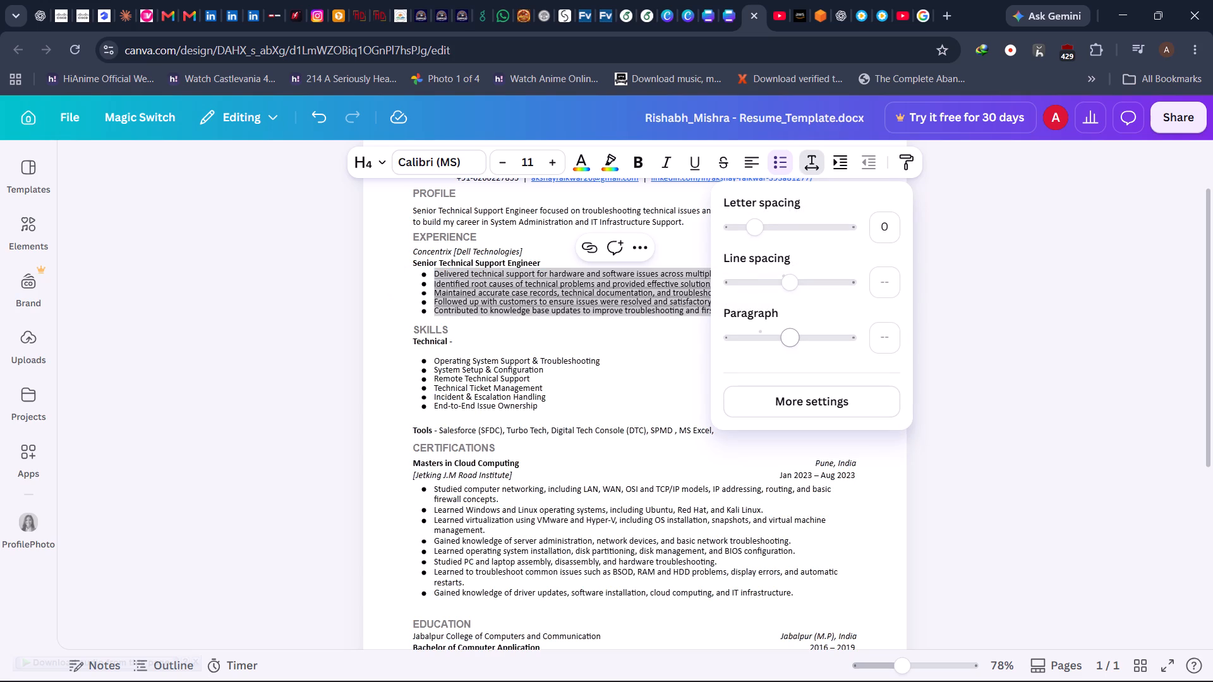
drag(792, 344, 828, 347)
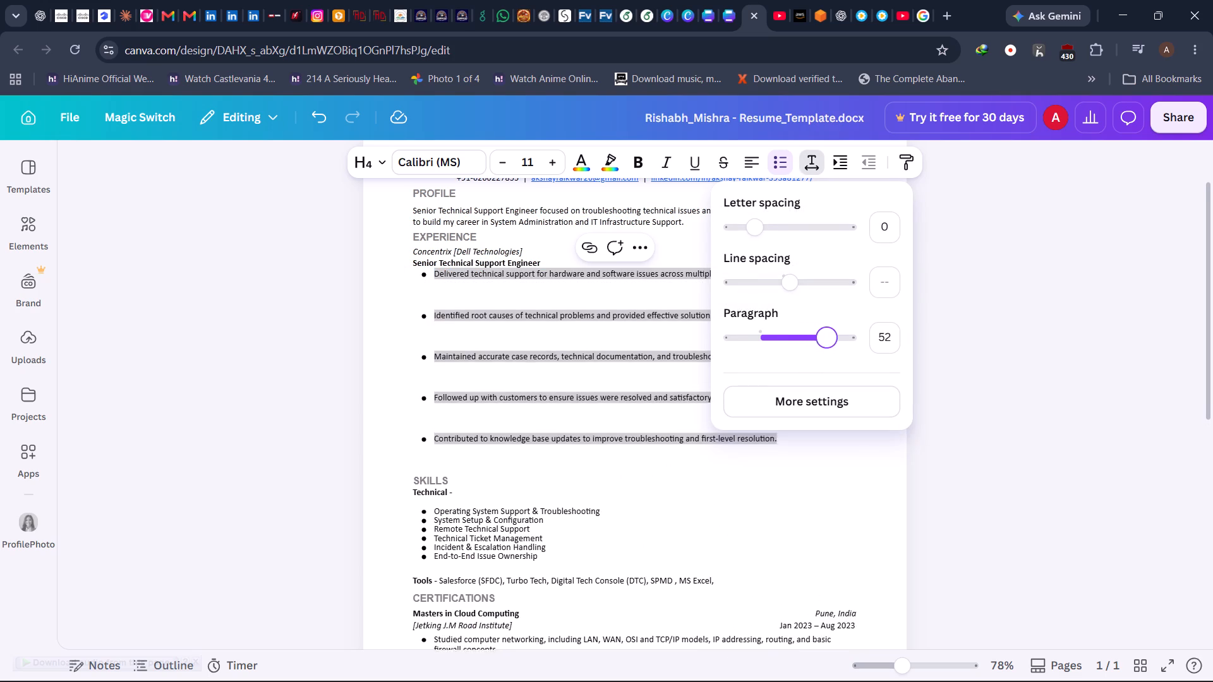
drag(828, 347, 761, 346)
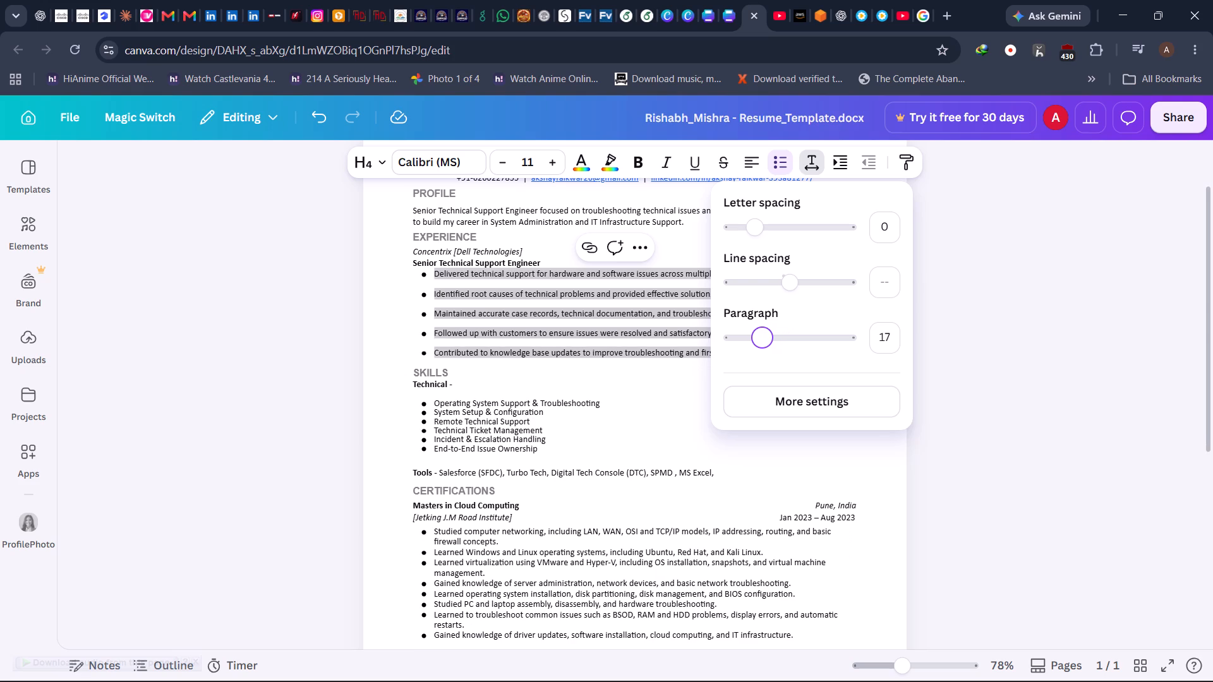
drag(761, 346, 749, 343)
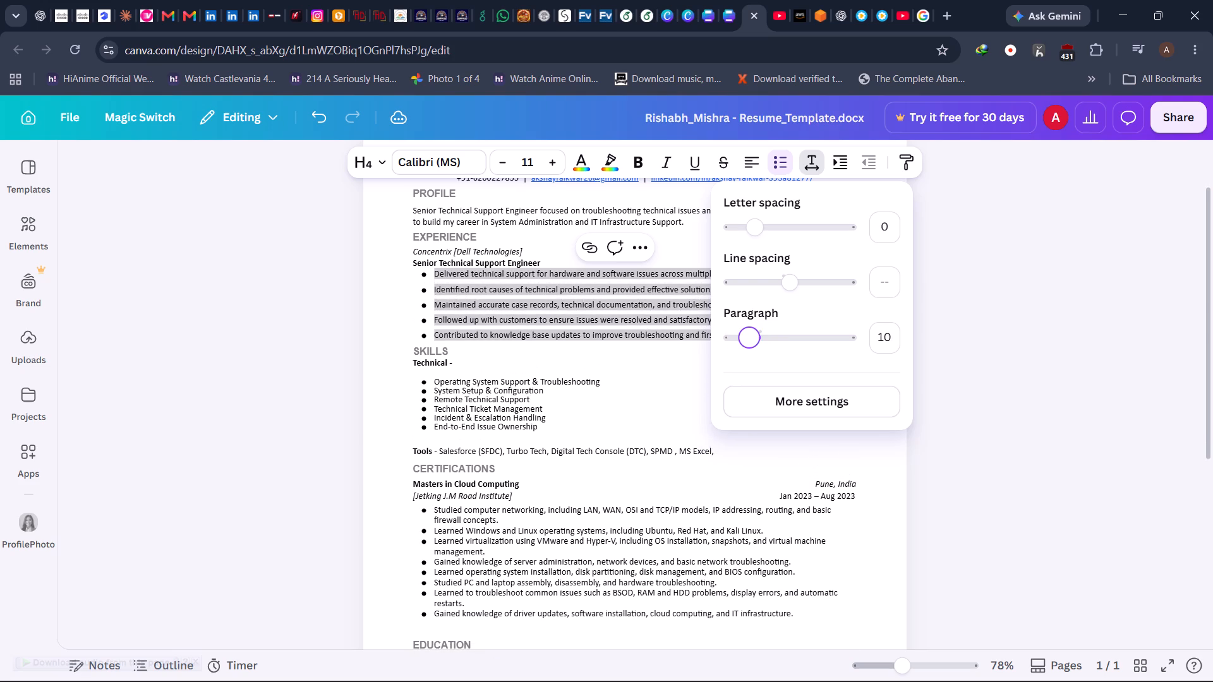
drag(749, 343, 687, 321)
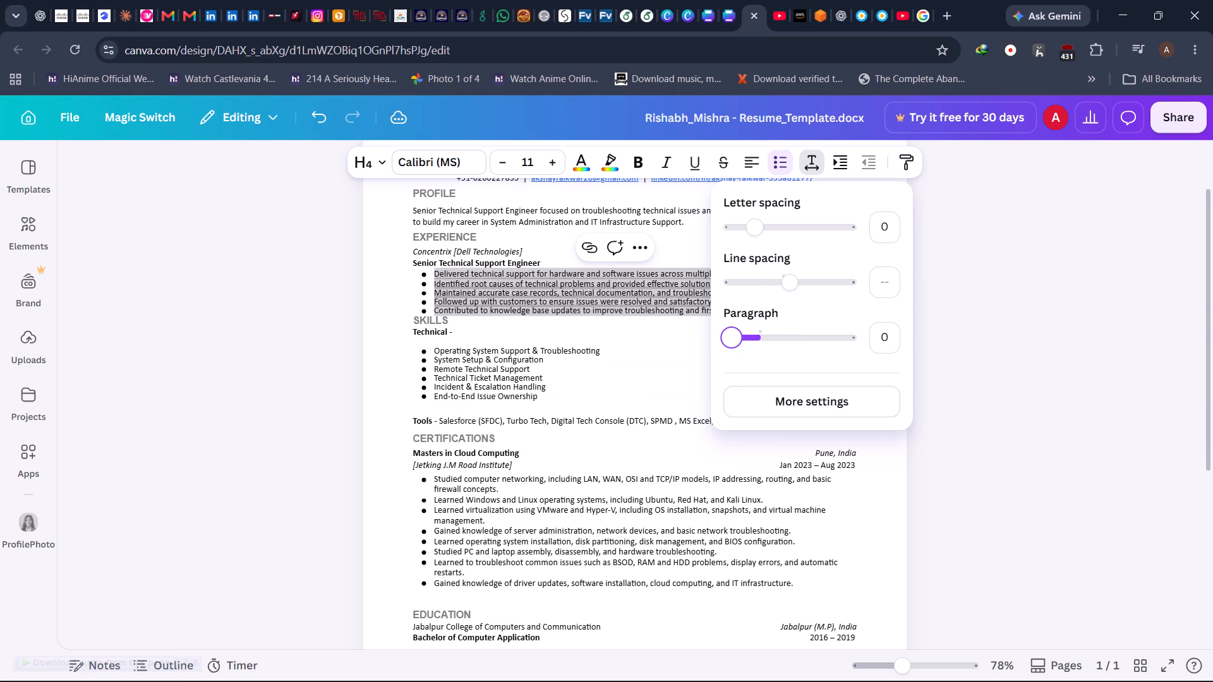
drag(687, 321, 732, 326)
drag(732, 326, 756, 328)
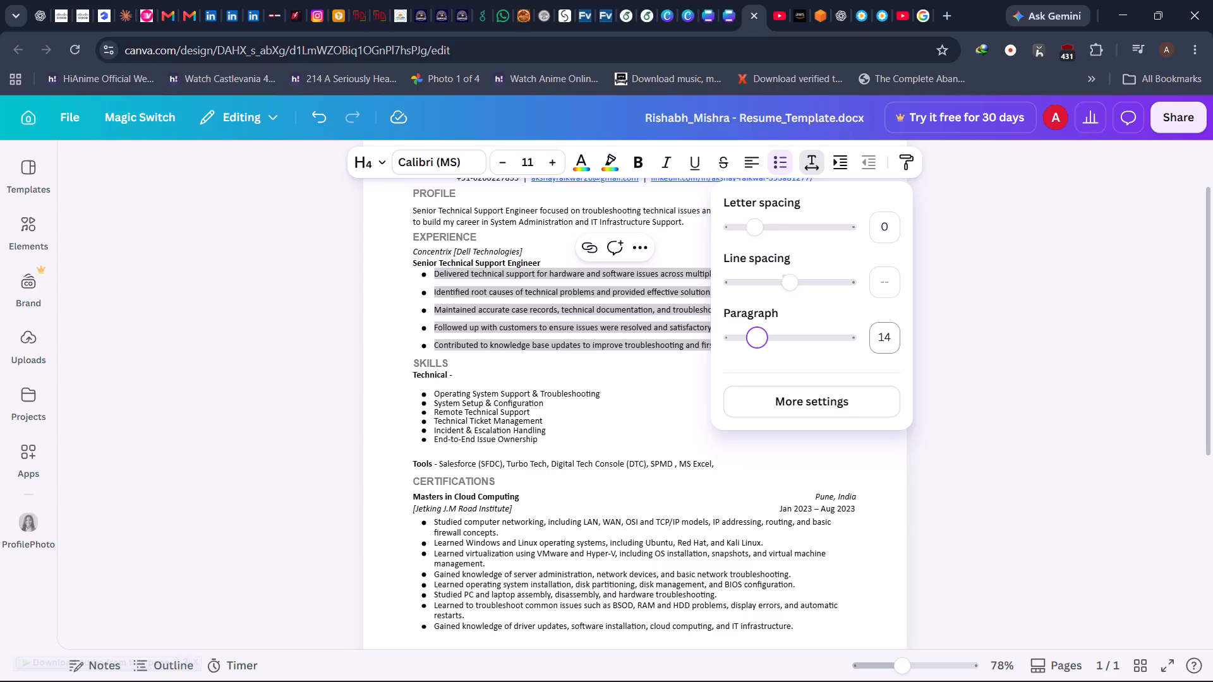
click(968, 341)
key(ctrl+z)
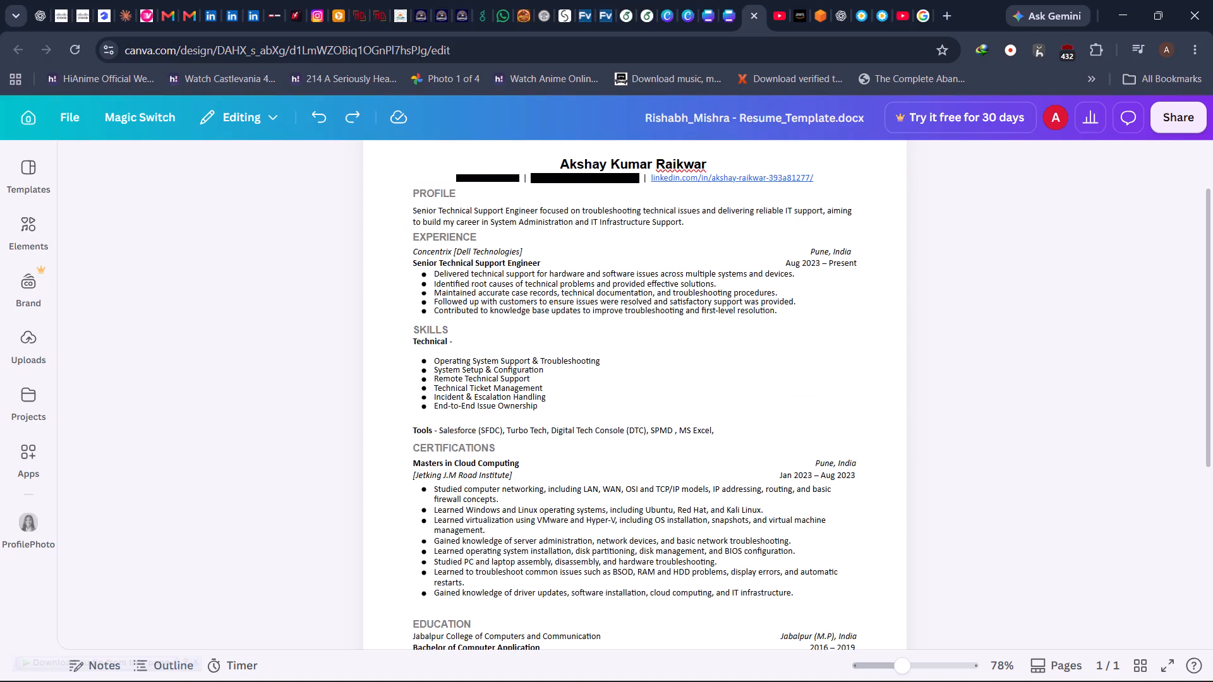
Set the line spacing of the five bullets under EXPERIENCE to 1.39, after trying 1.54, 1.4 and 1.21.
drag(782, 321, 581, 289)
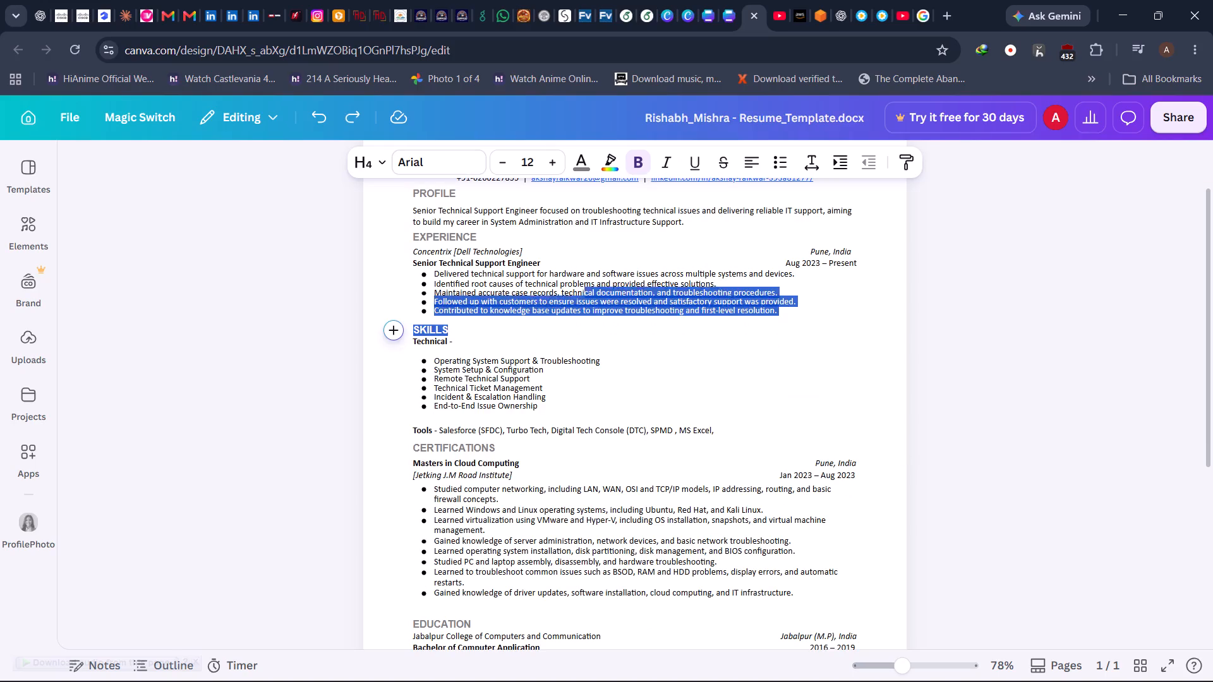
drag(581, 289, 418, 270)
click(419, 297)
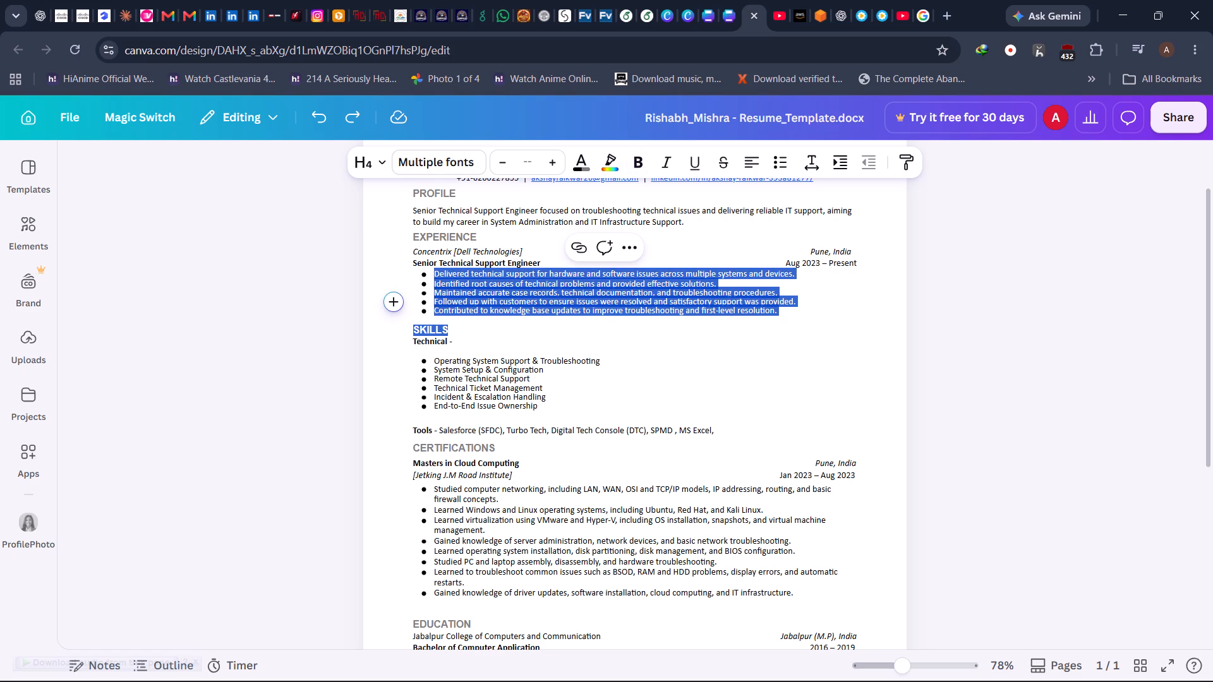
drag(435, 270, 778, 311)
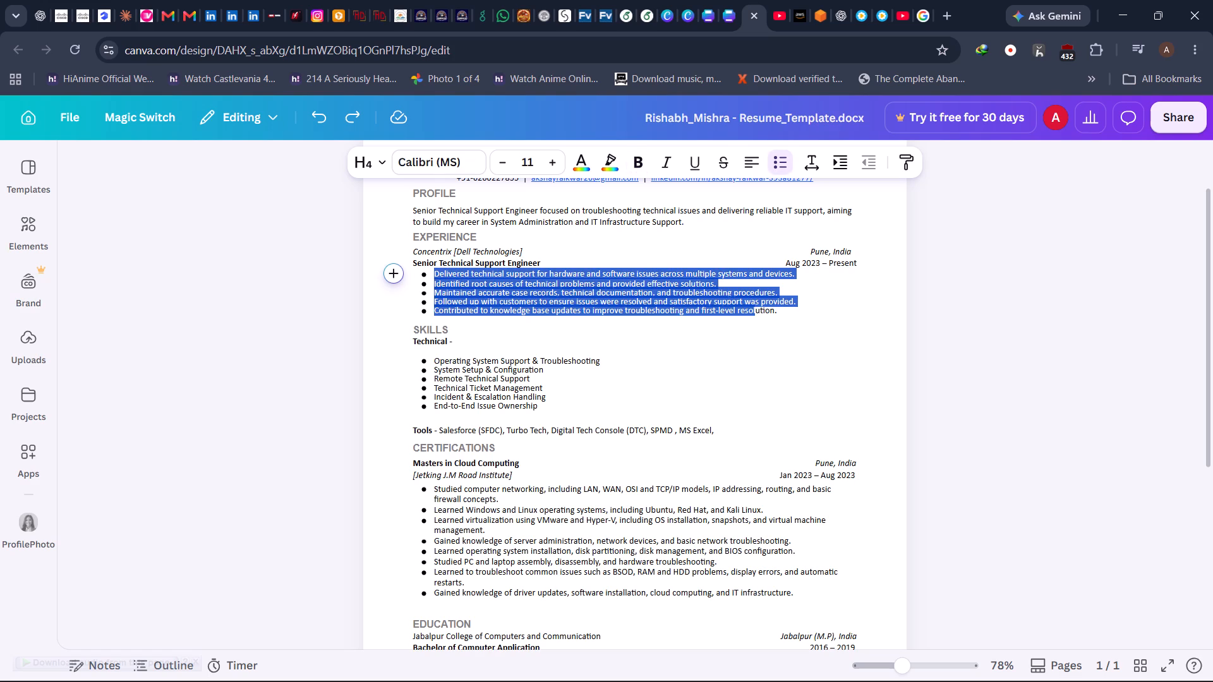
drag(778, 311, 829, 313)
click(814, 159)
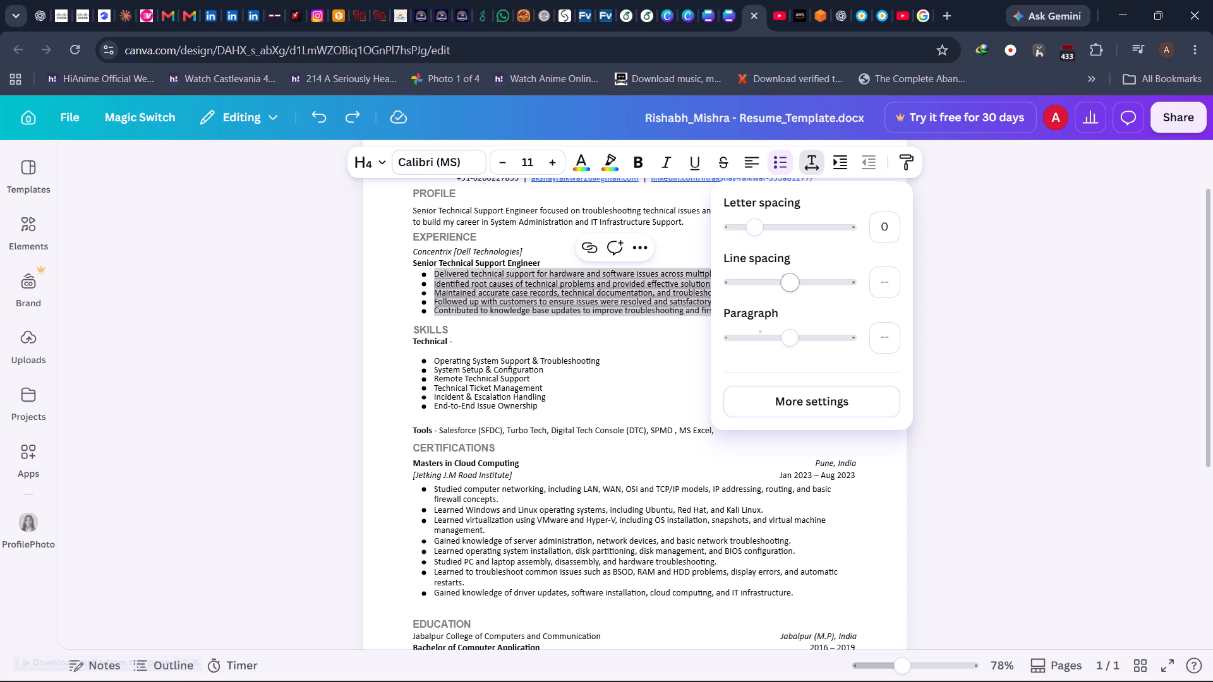
click(894, 289)
click(807, 390)
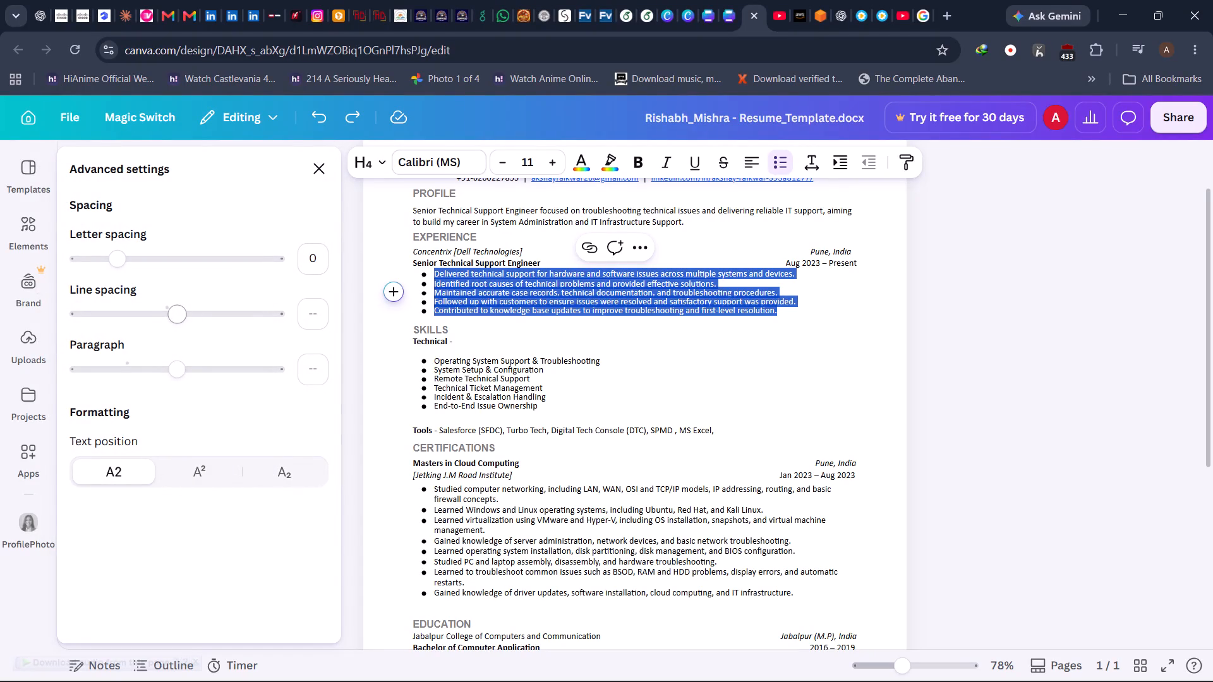
drag(176, 318, 181, 319)
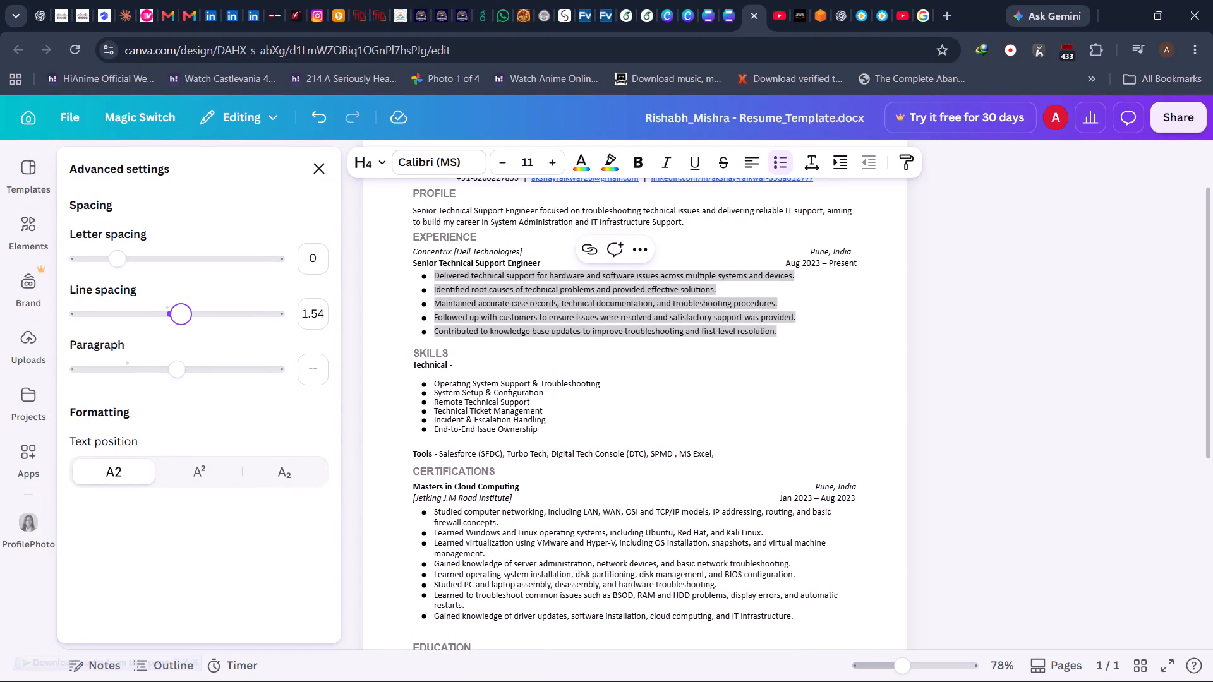
drag(181, 319, 170, 320)
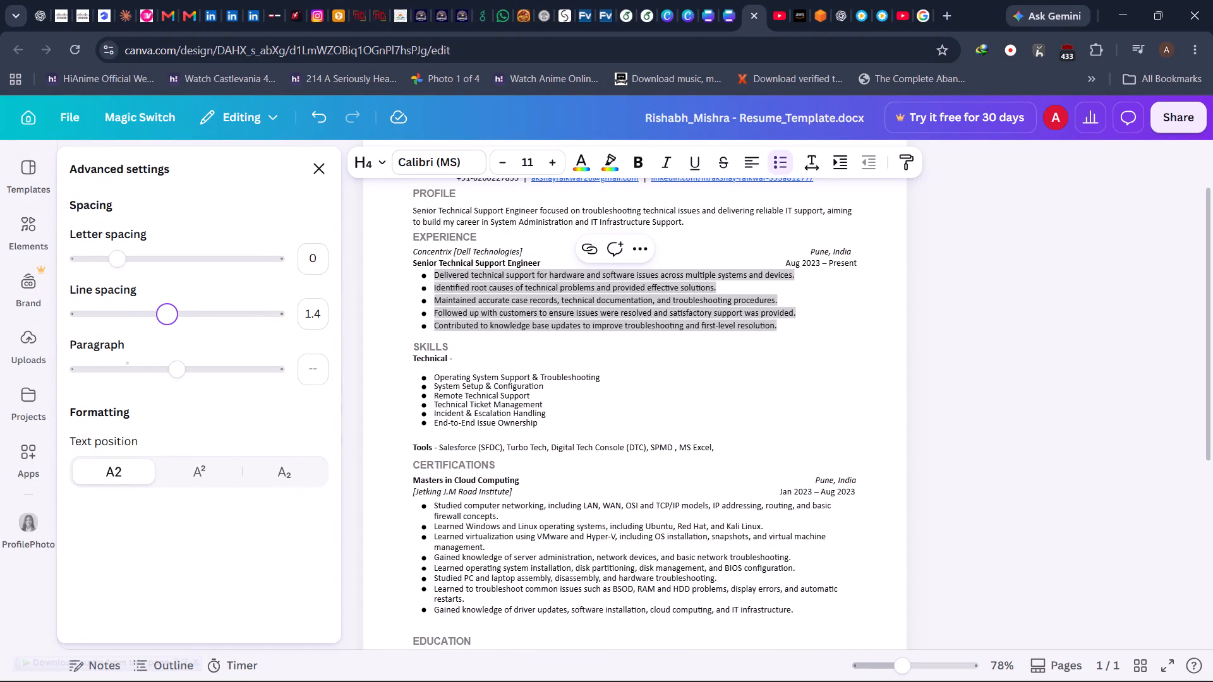
drag(170, 320, 147, 320)
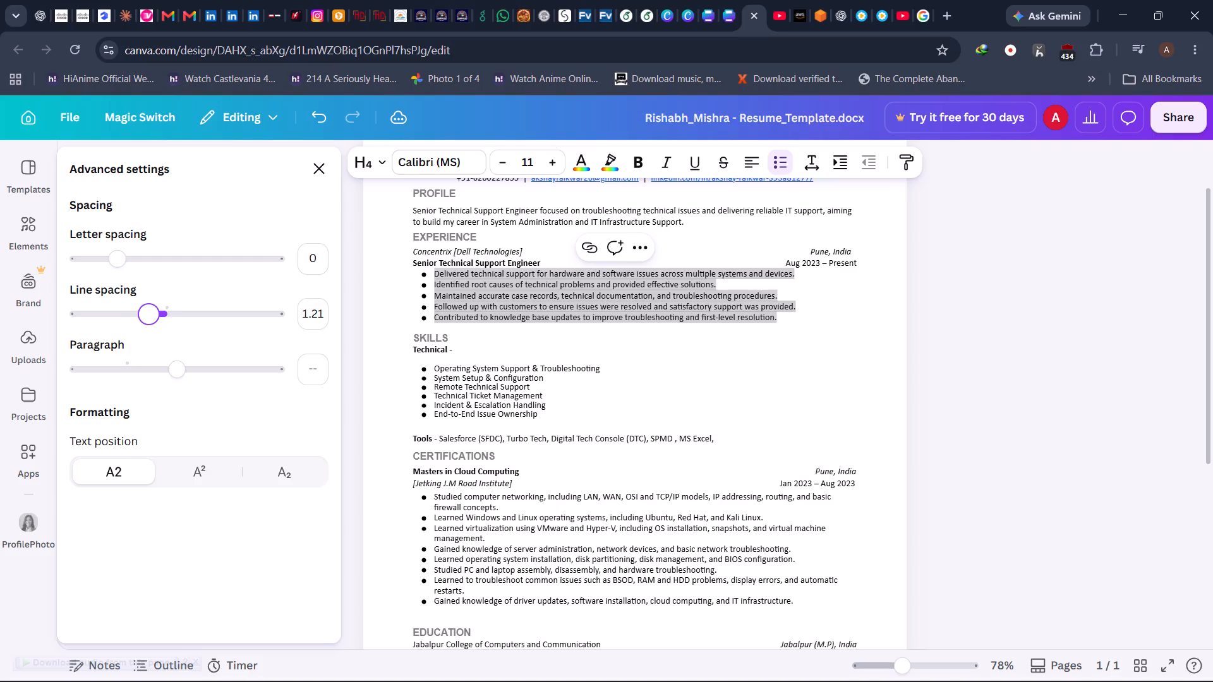
drag(147, 320, 166, 316)
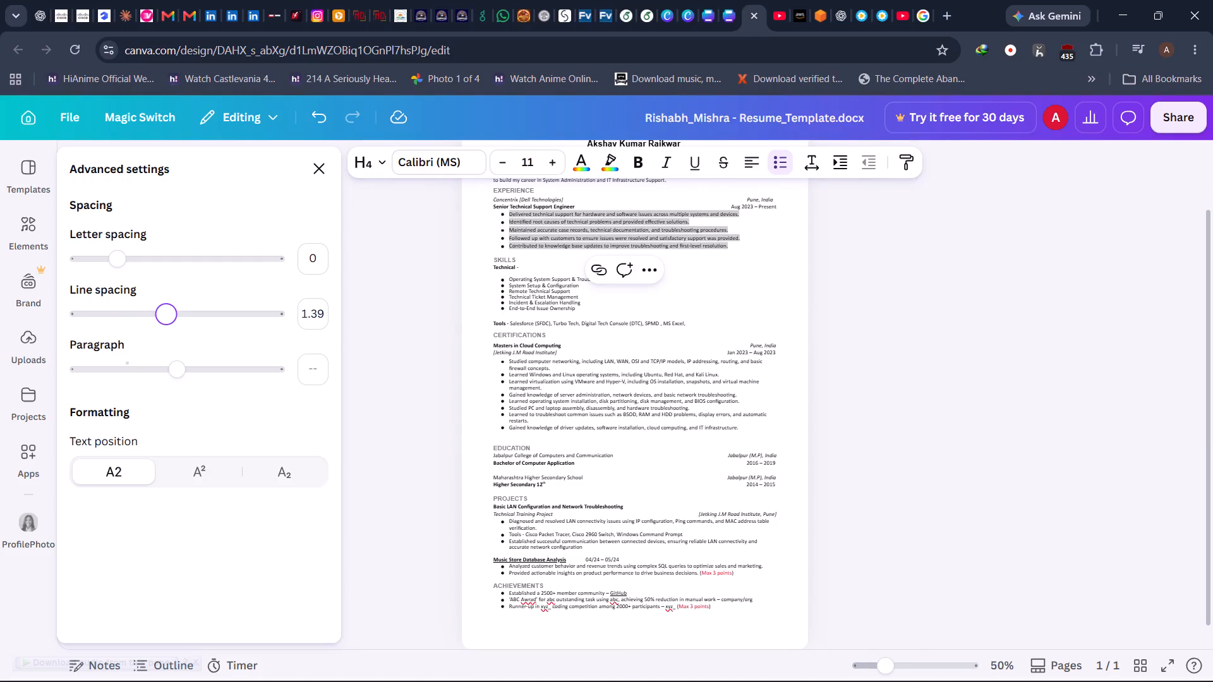
scroll(443, 403, up, 1)
click(574, 380)
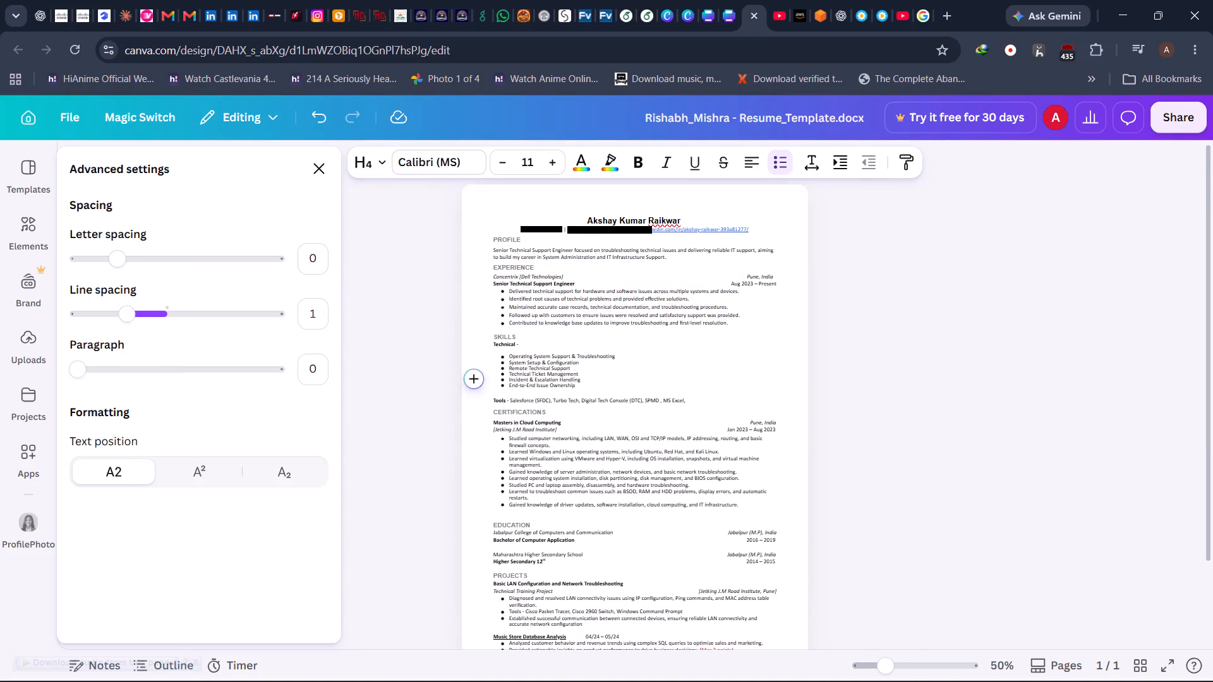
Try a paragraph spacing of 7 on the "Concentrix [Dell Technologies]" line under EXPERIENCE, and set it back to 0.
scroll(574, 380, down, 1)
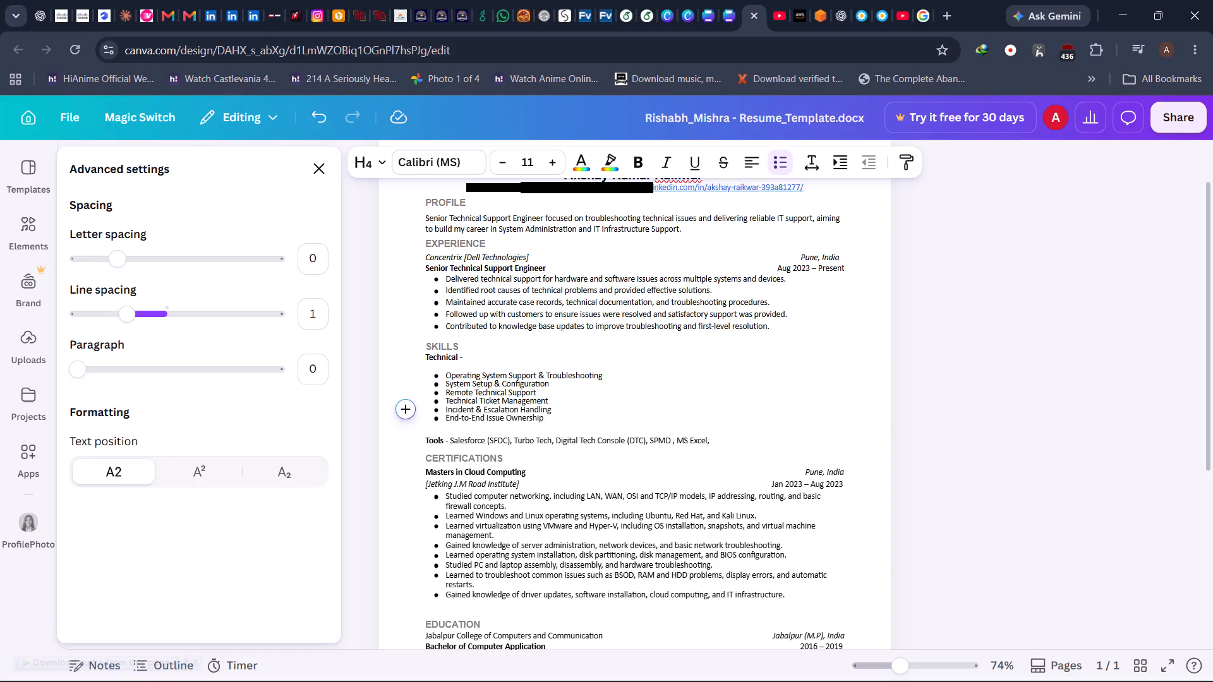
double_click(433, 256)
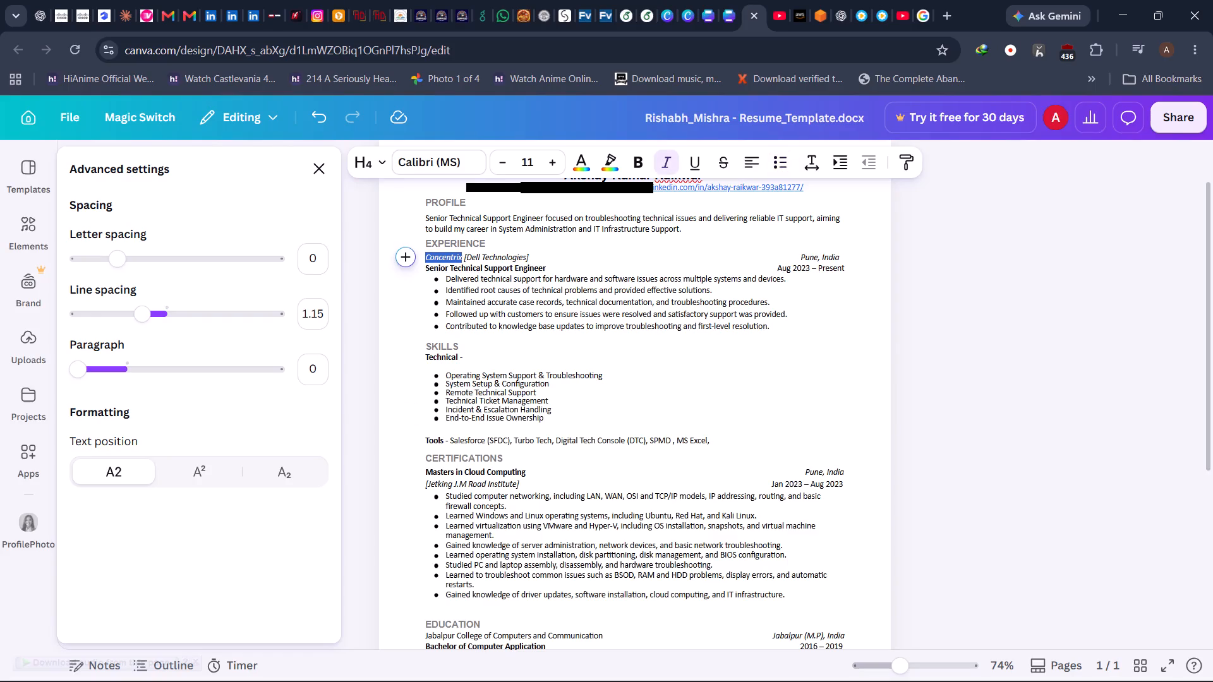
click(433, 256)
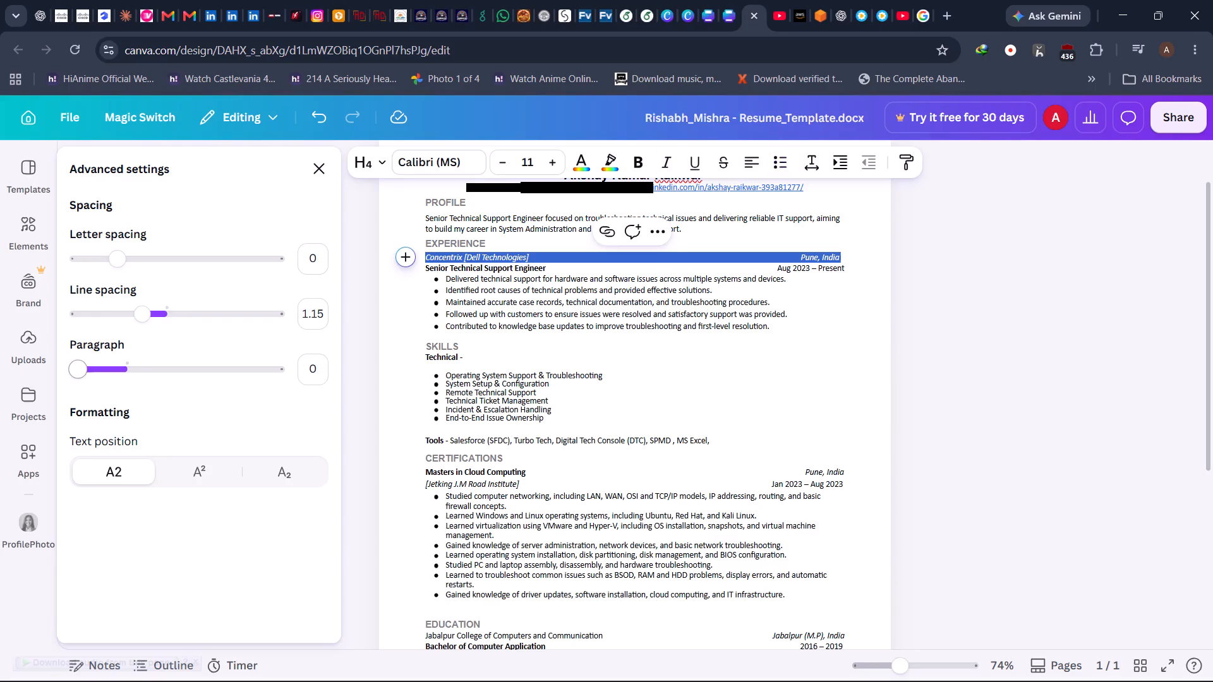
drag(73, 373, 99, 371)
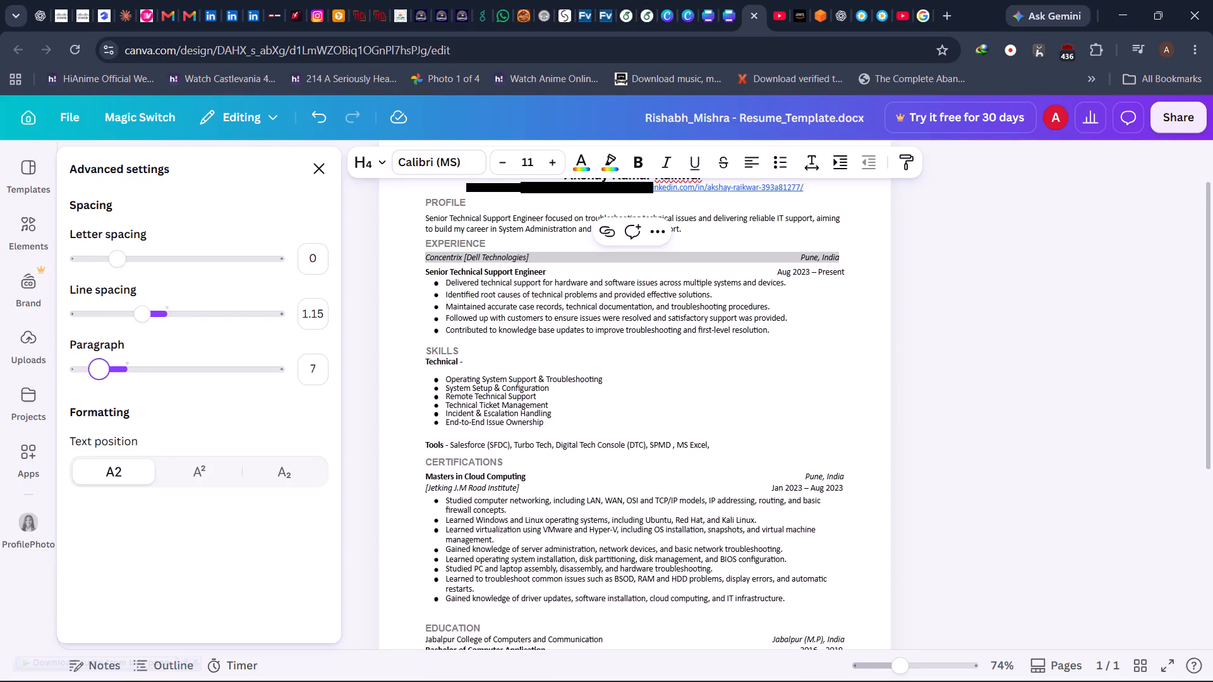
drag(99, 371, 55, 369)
Set the line spacing of the "Concentrix [Dell Technologies]" line under EXPERIENCE to 1.07.
click(133, 318)
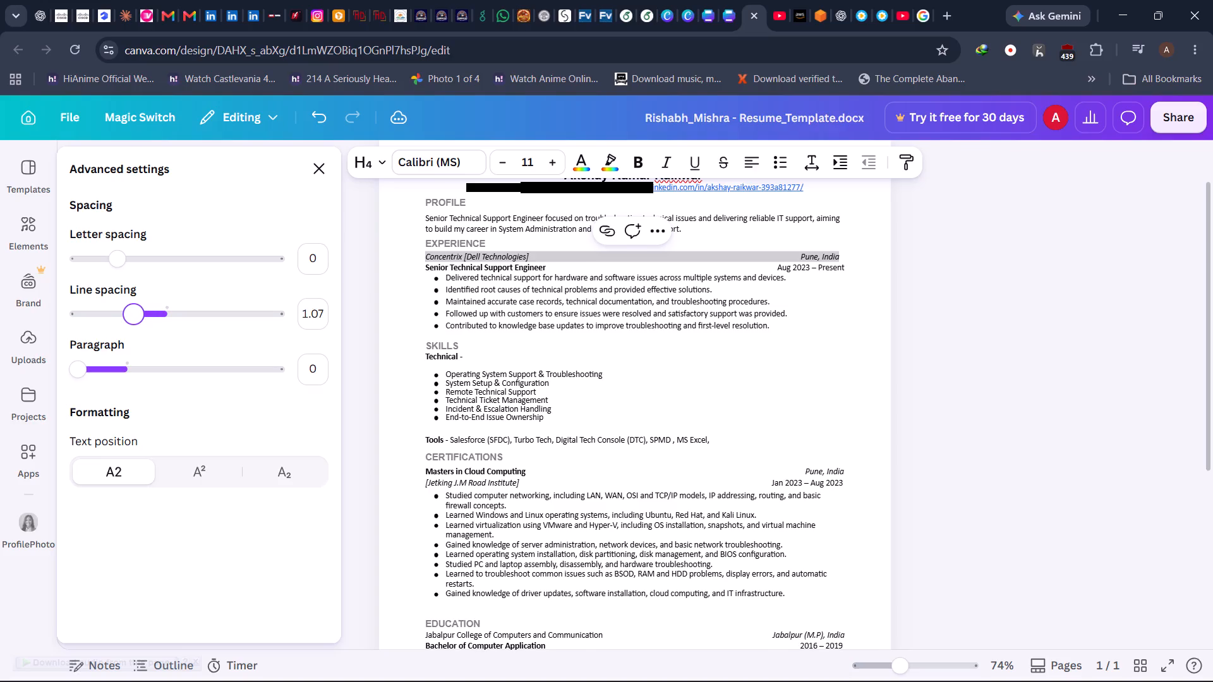
click(388, 359)
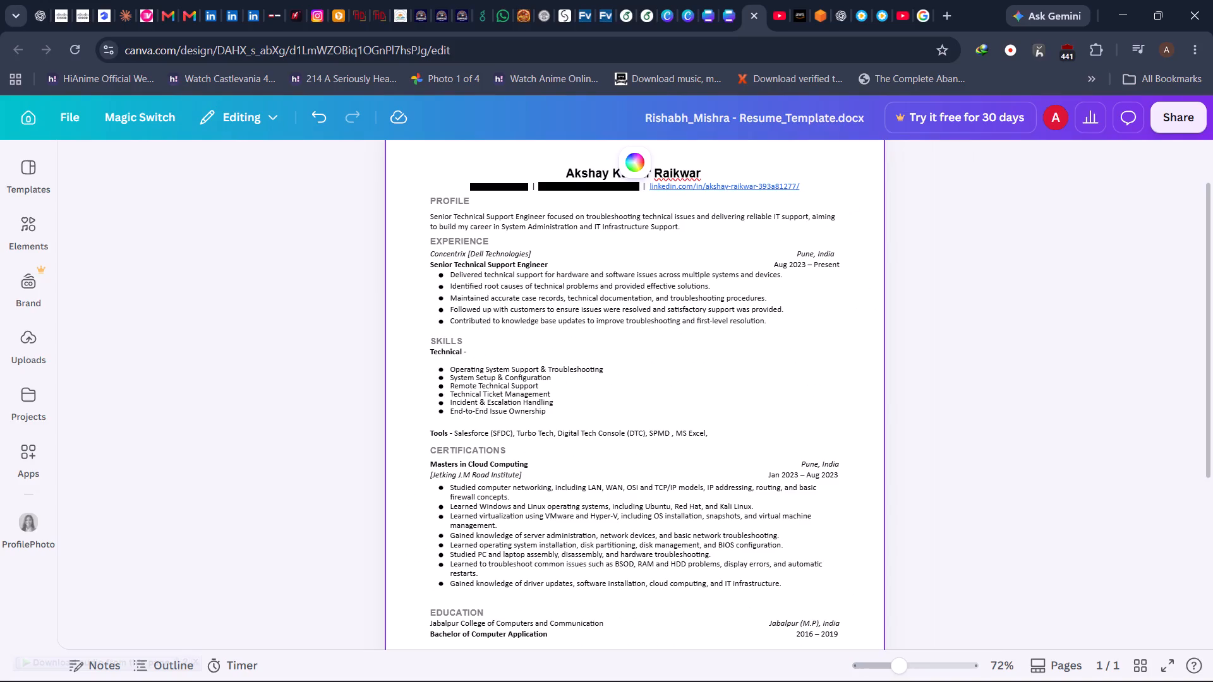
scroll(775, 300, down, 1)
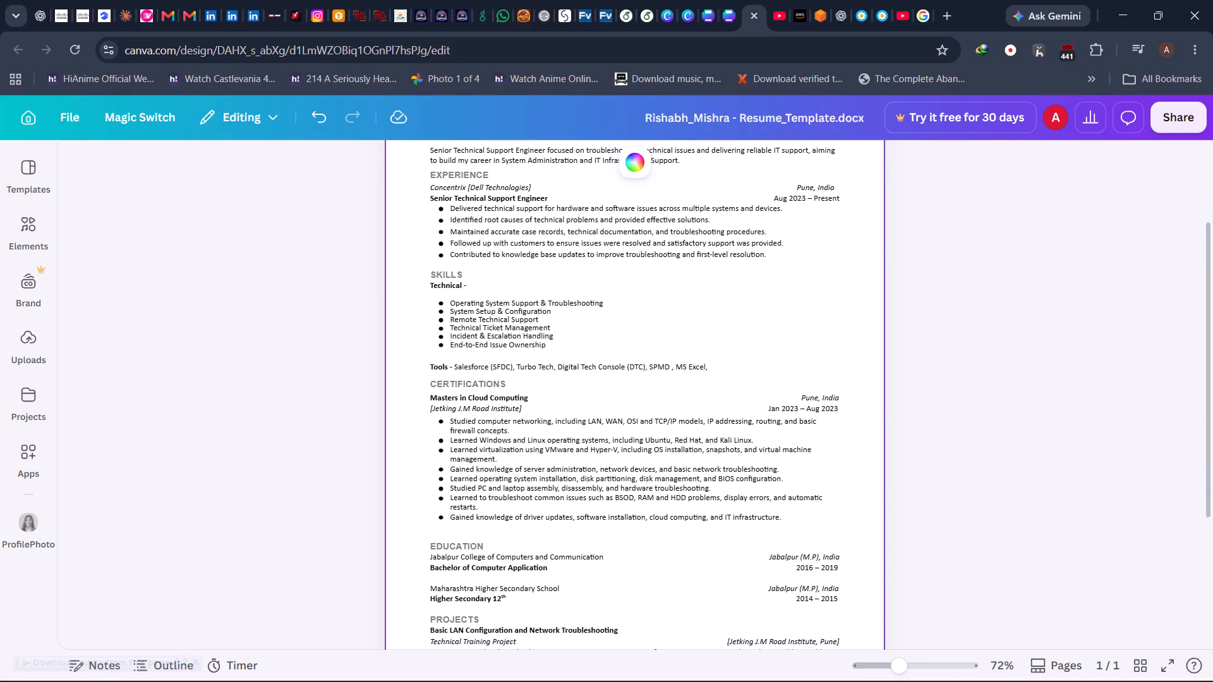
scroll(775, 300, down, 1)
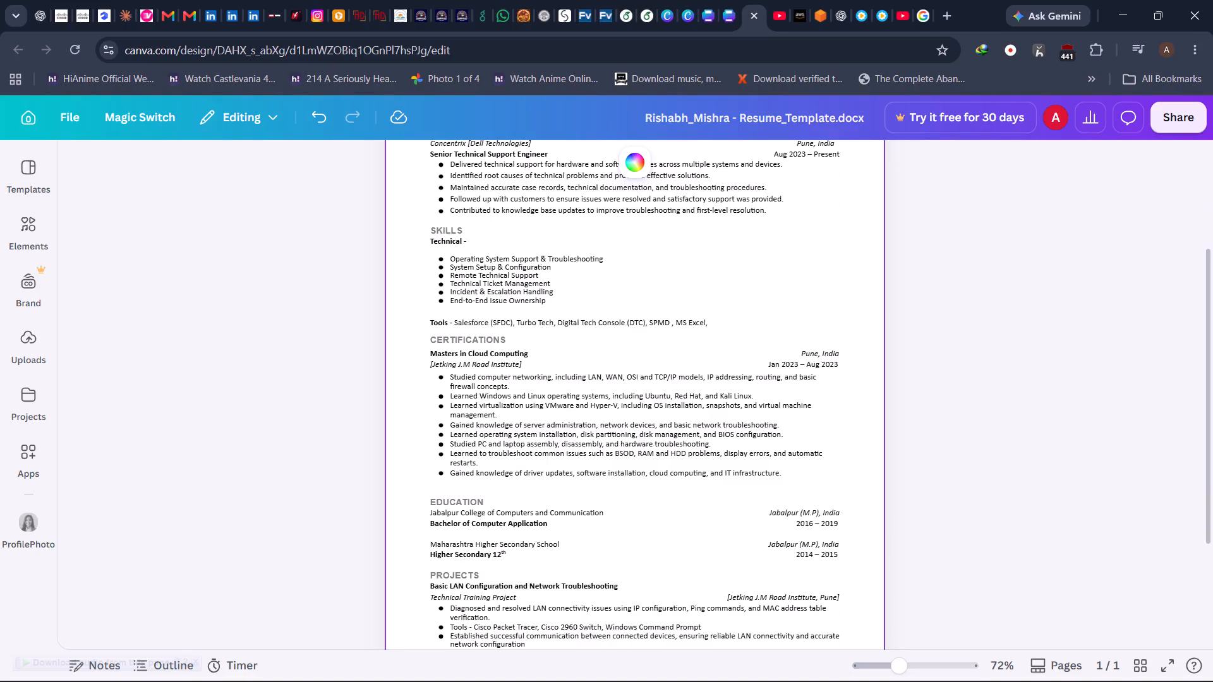
Review the spacing of the resume's sections from EXPERIENCE through ACHIEVEMENTS for consistency.
scroll(775, 300, down, 1)
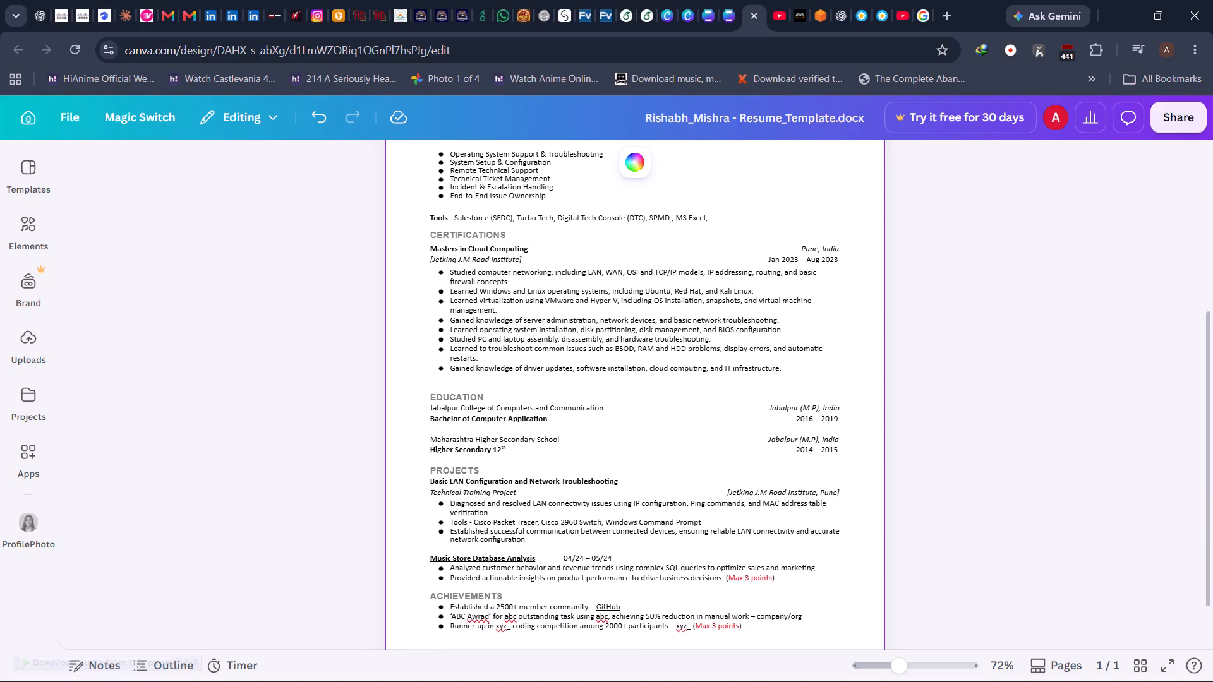
scroll(775, 300, up, 3)
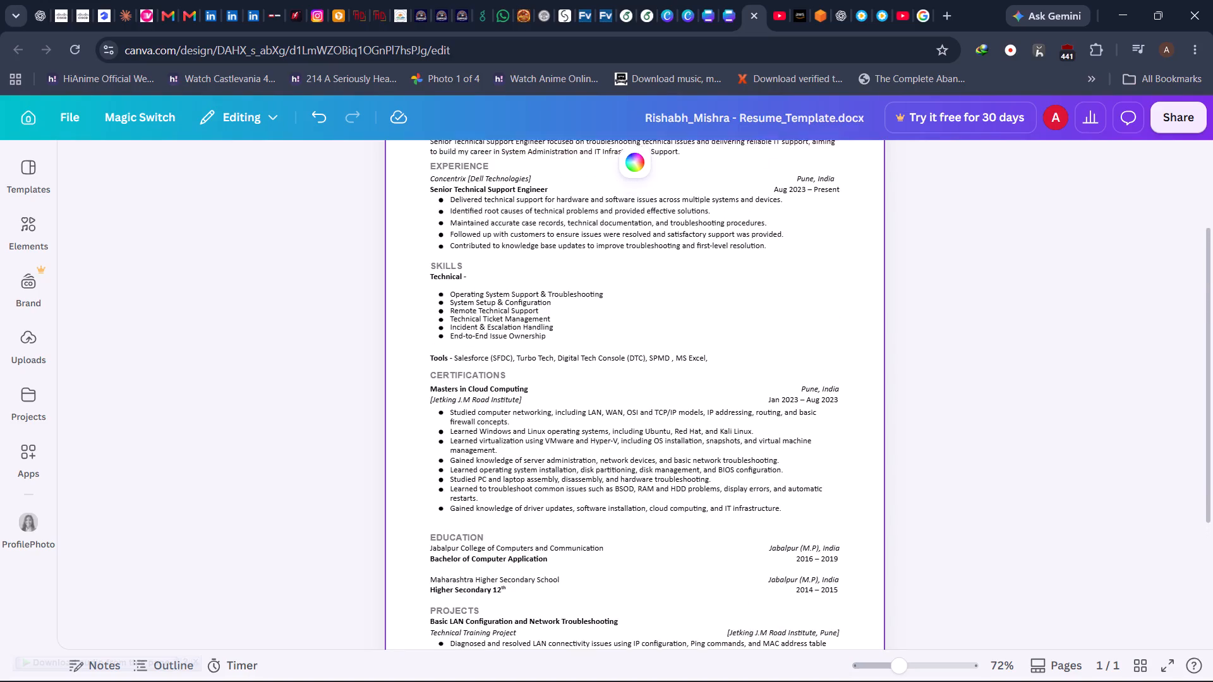
scroll(775, 300, up, 1)
scroll(775, 300, down, 4)
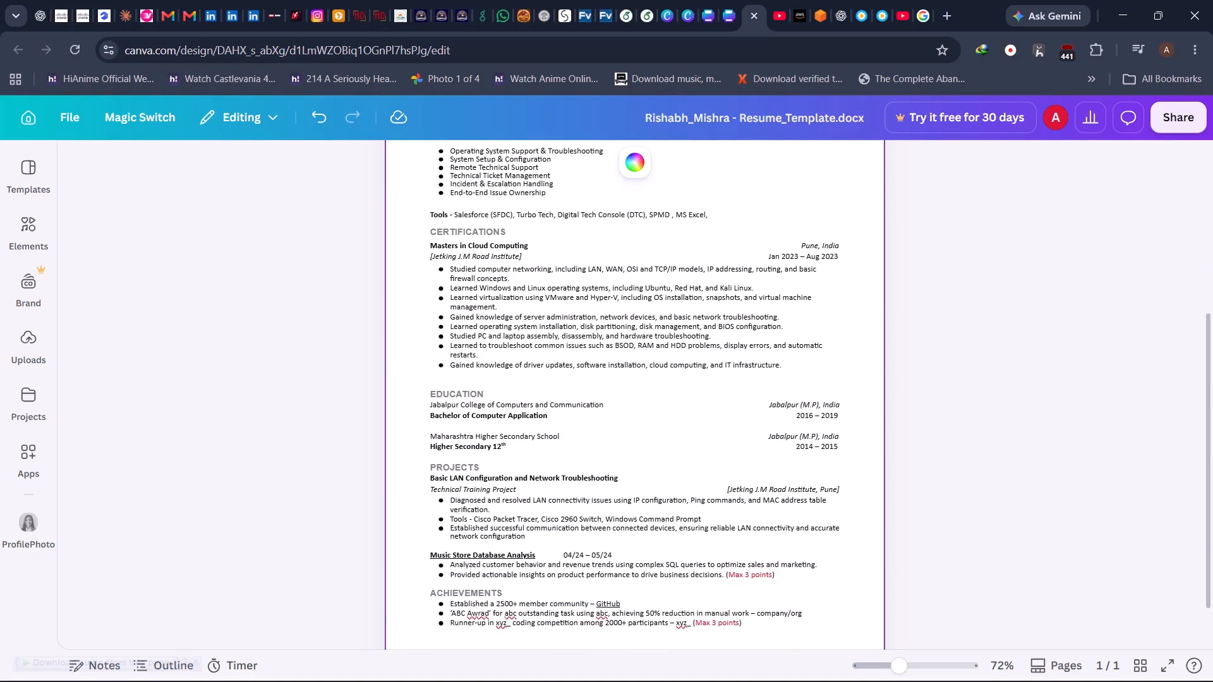
scroll(775, 300, down, 2)
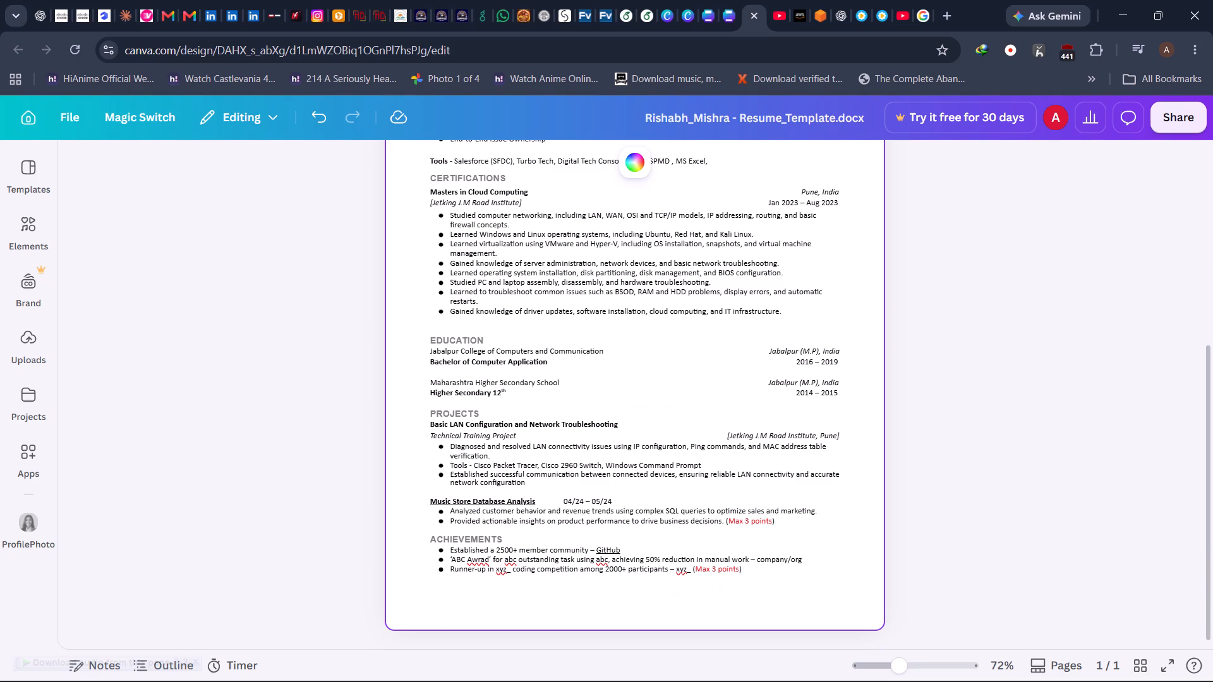
scroll(775, 300, down, 2)
scroll(568, 483, up, 2)
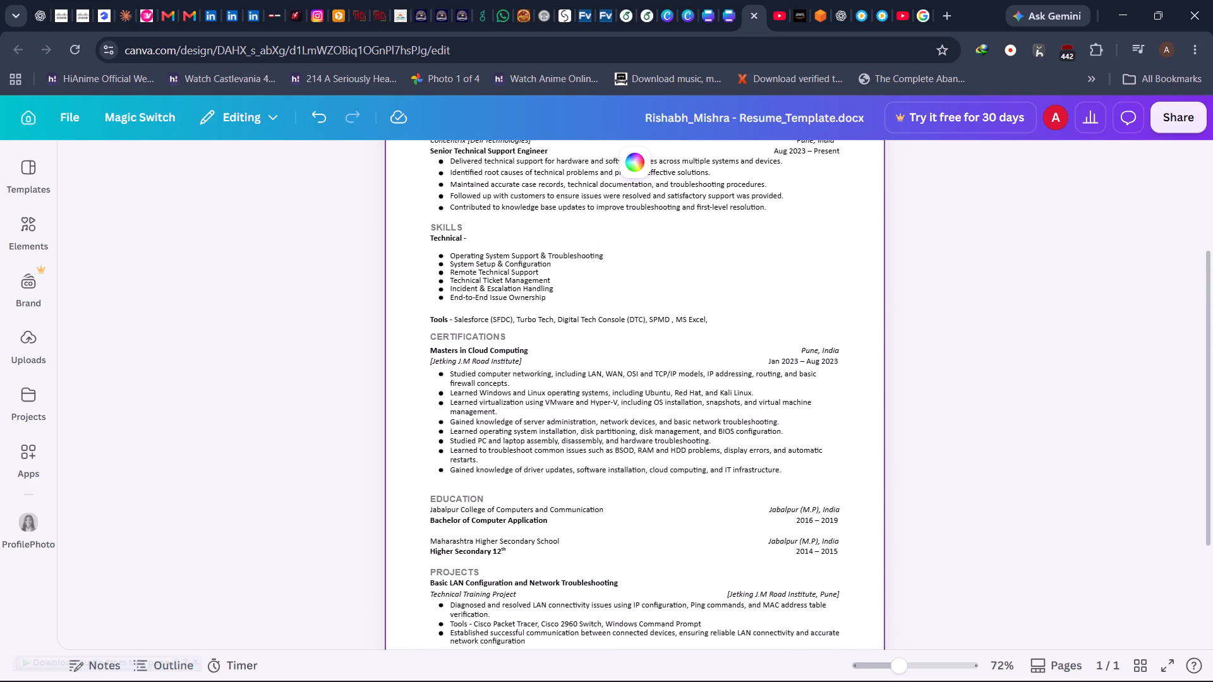
scroll(697, 468, up, 1)
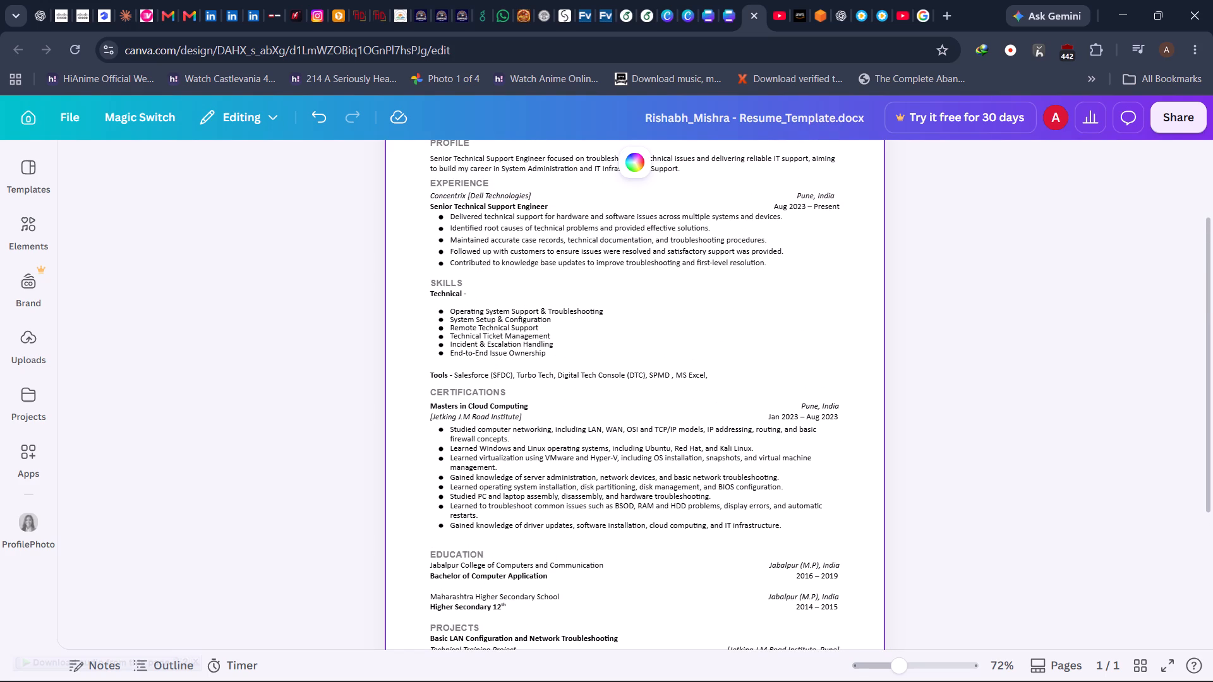
Set the line spacing of the eight bullets under CERTIFICATIONS to 1.19, after trying values between 0.96 and 1.49.
drag(787, 524, 438, 422)
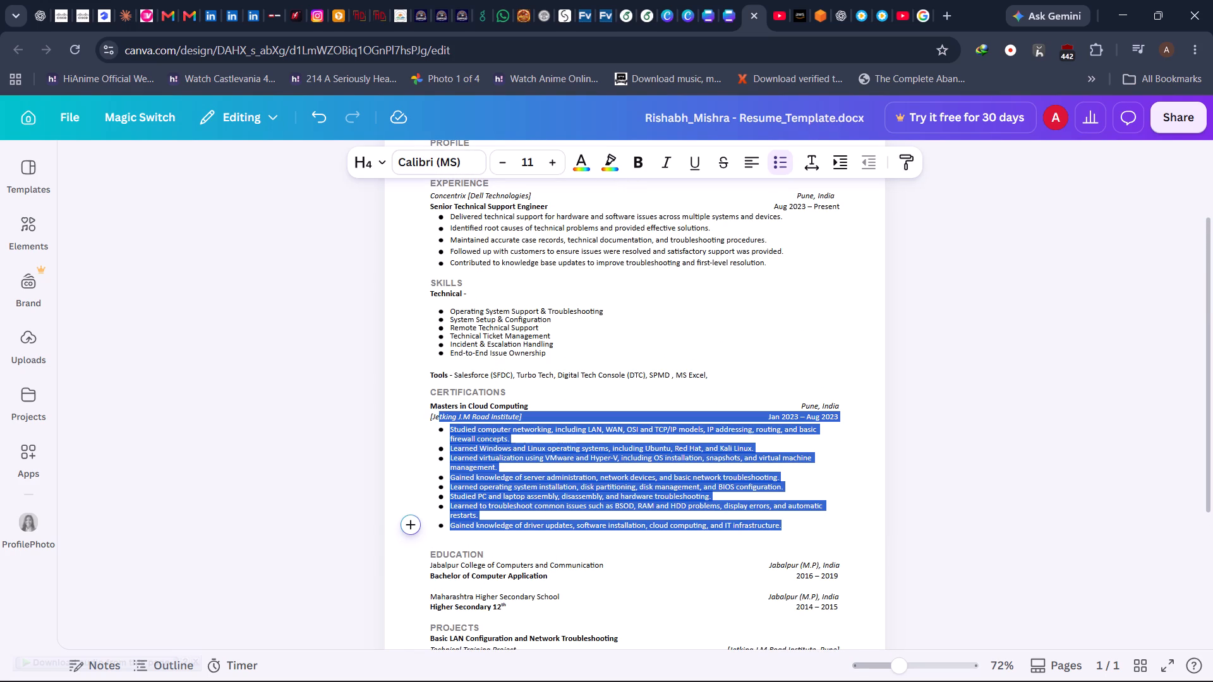
drag(438, 422, 451, 429)
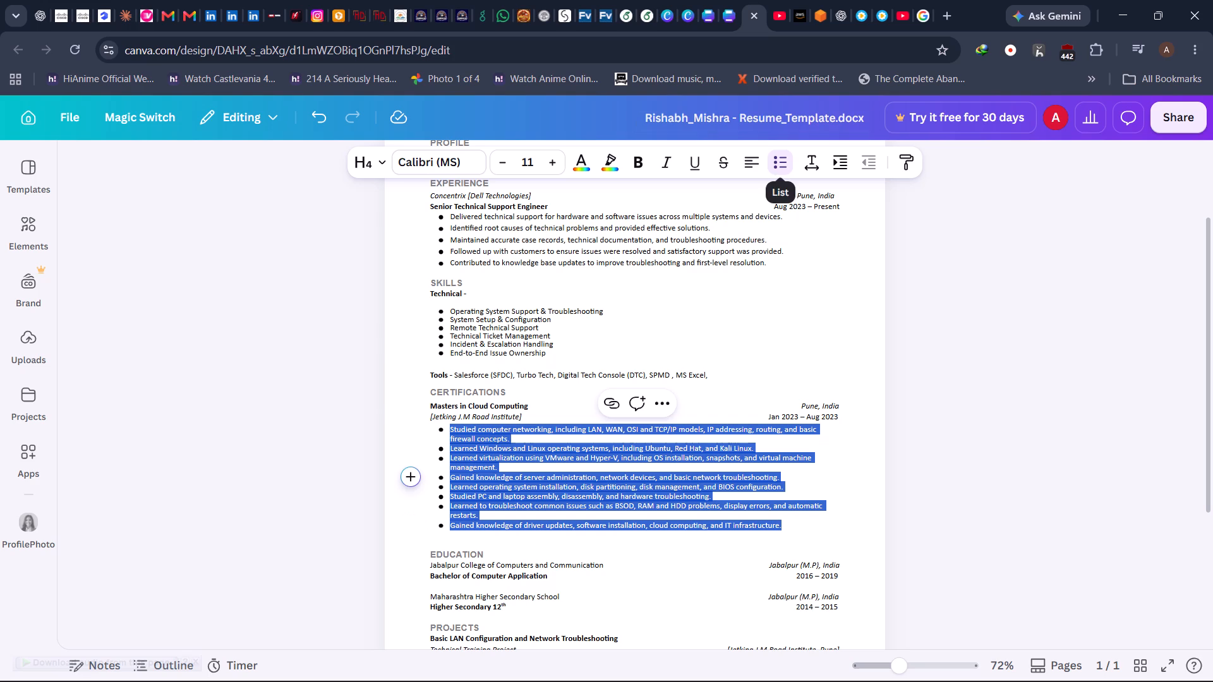
click(813, 153)
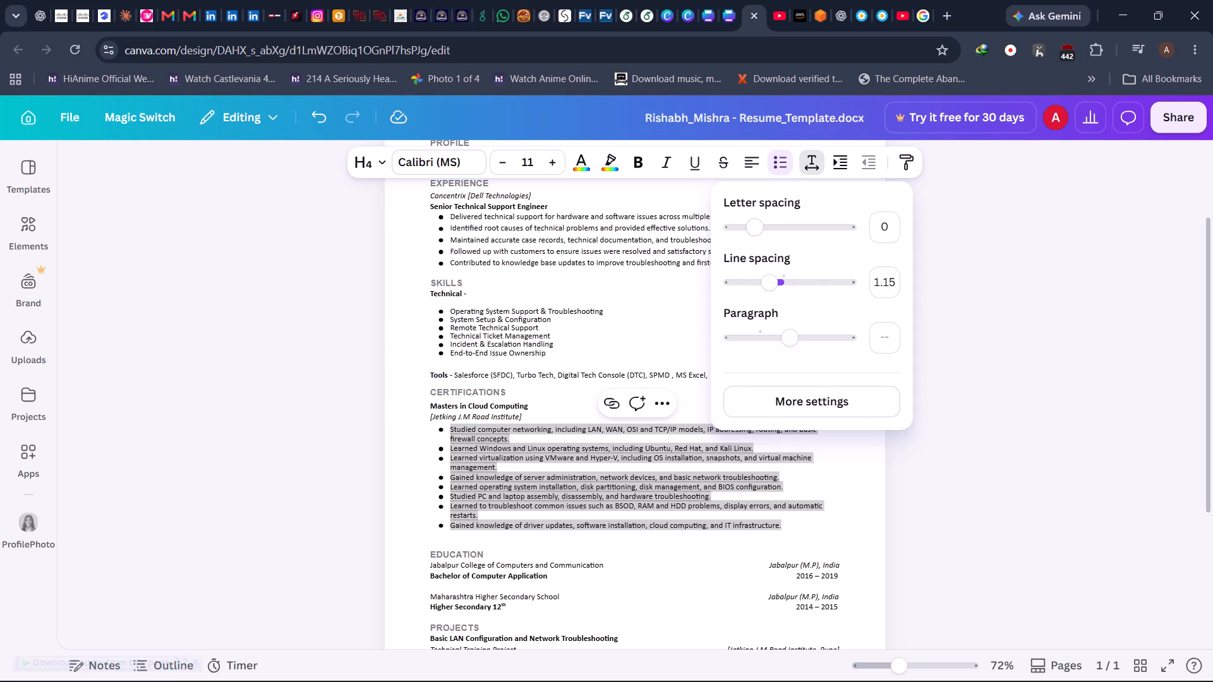
click(798, 410)
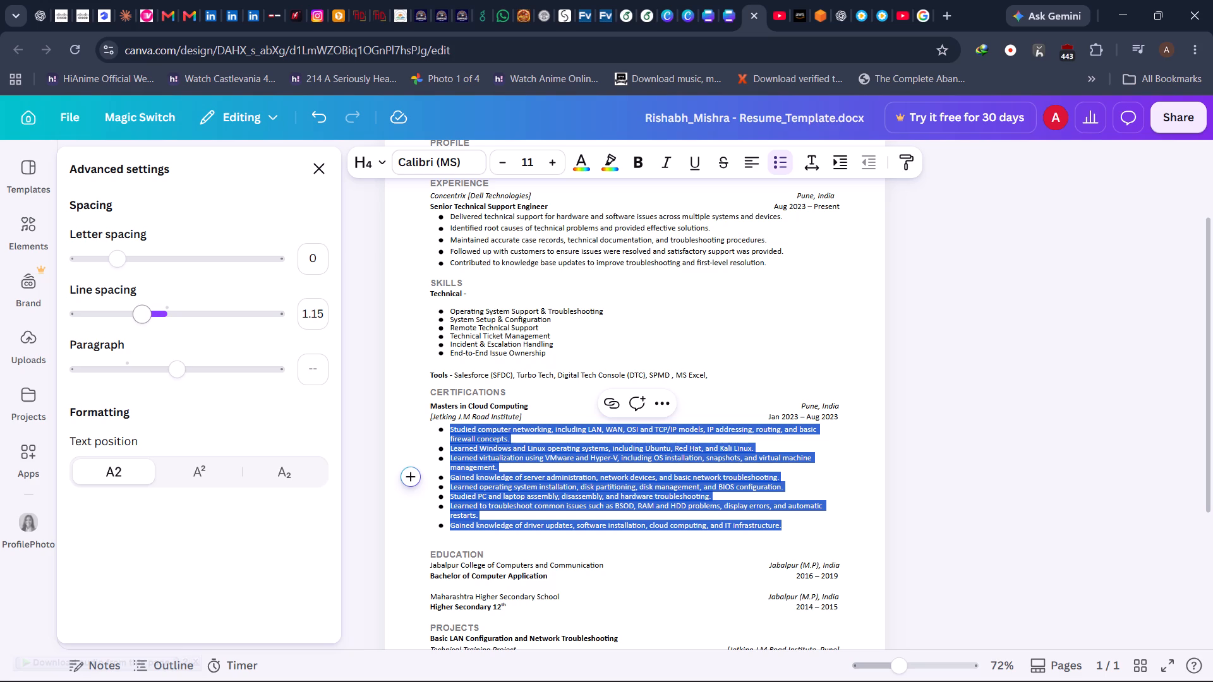
drag(147, 316, 176, 316)
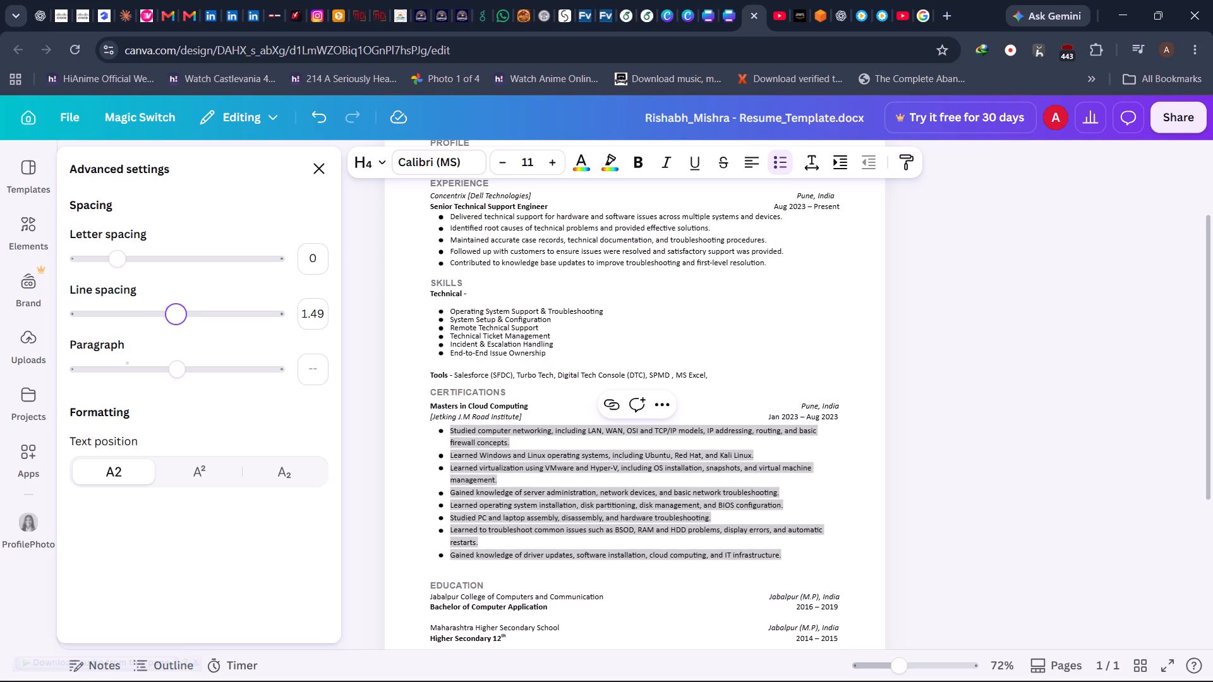
drag(176, 316, 148, 320)
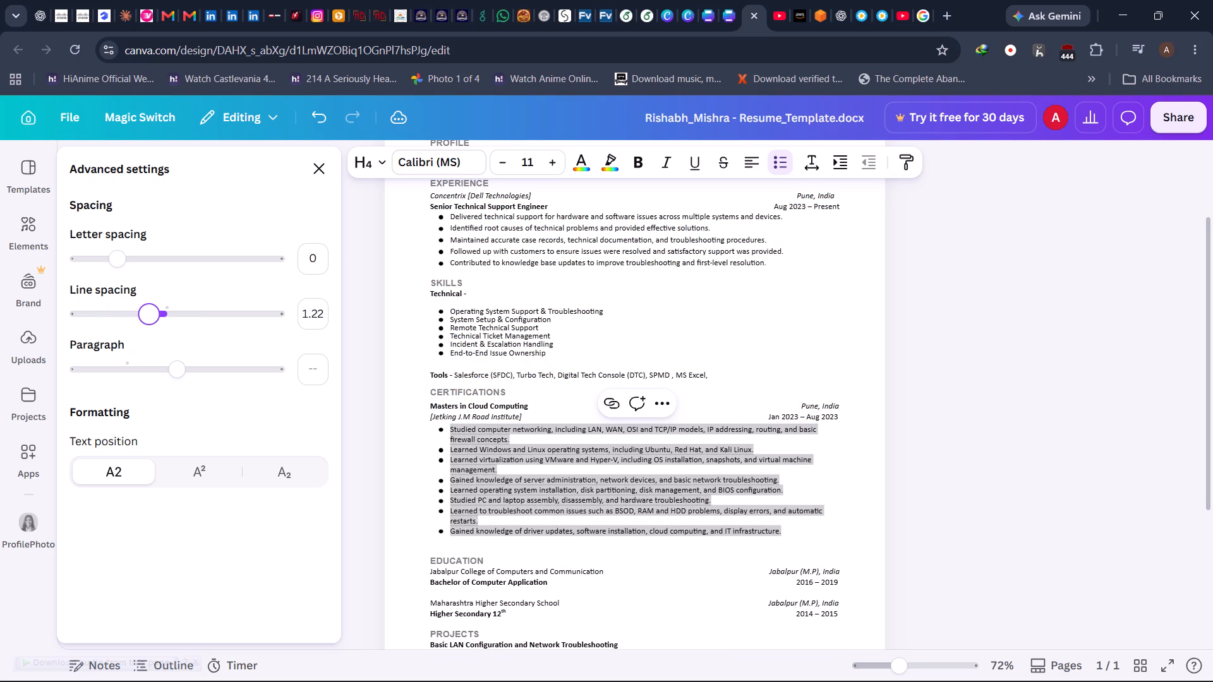
drag(148, 320, 154, 319)
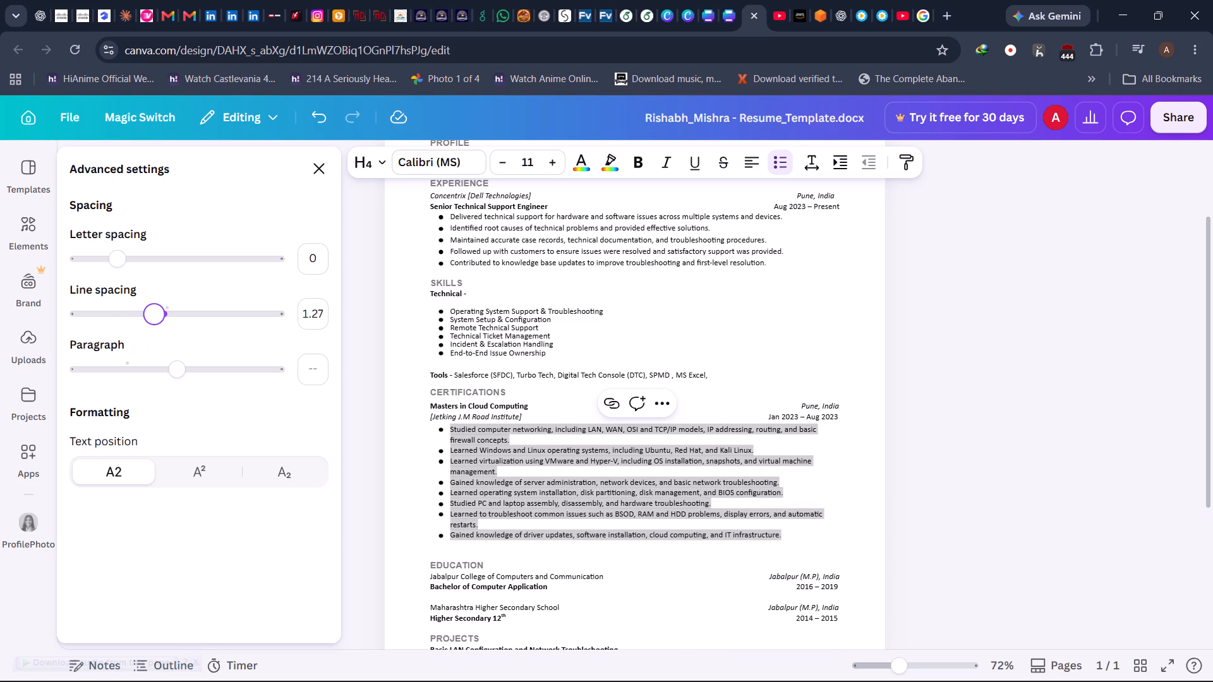
drag(154, 319, 115, 325)
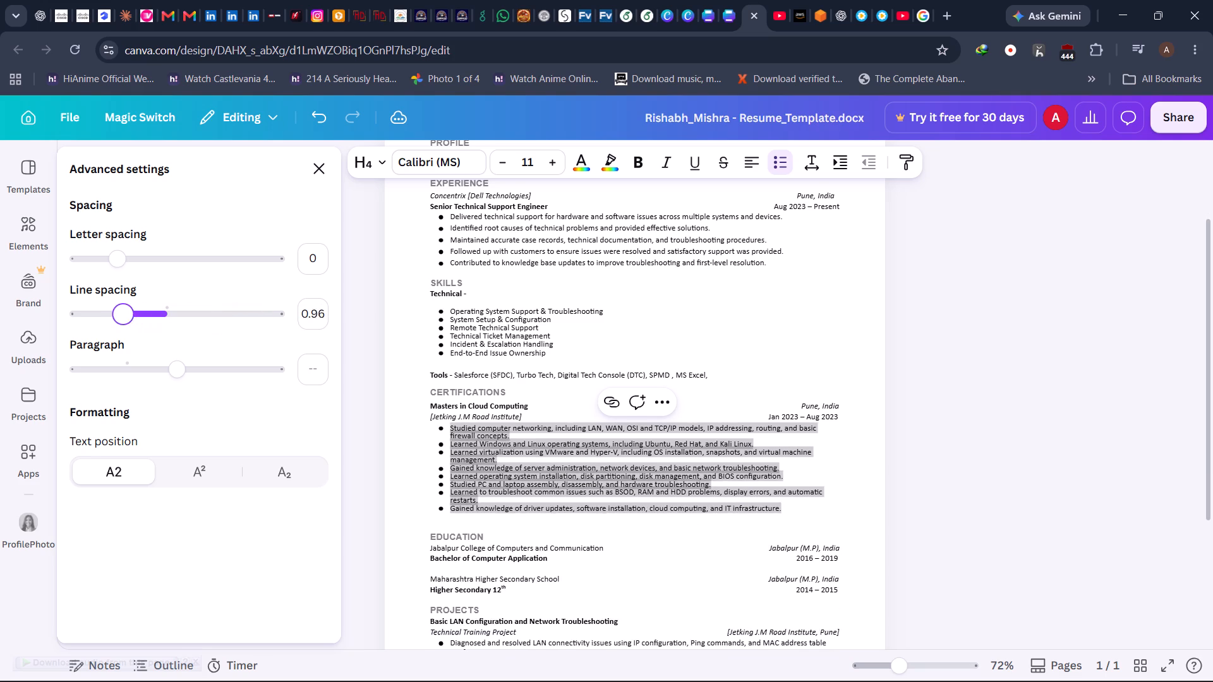
drag(115, 325, 143, 325)
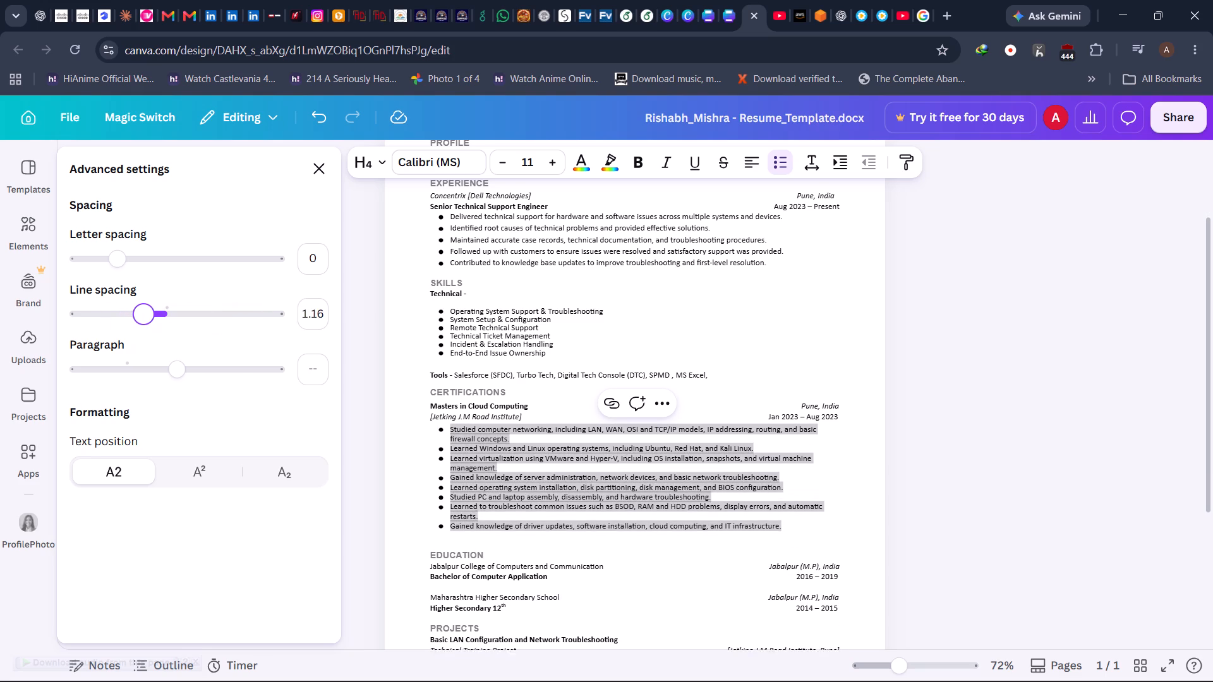
drag(143, 325, 148, 325)
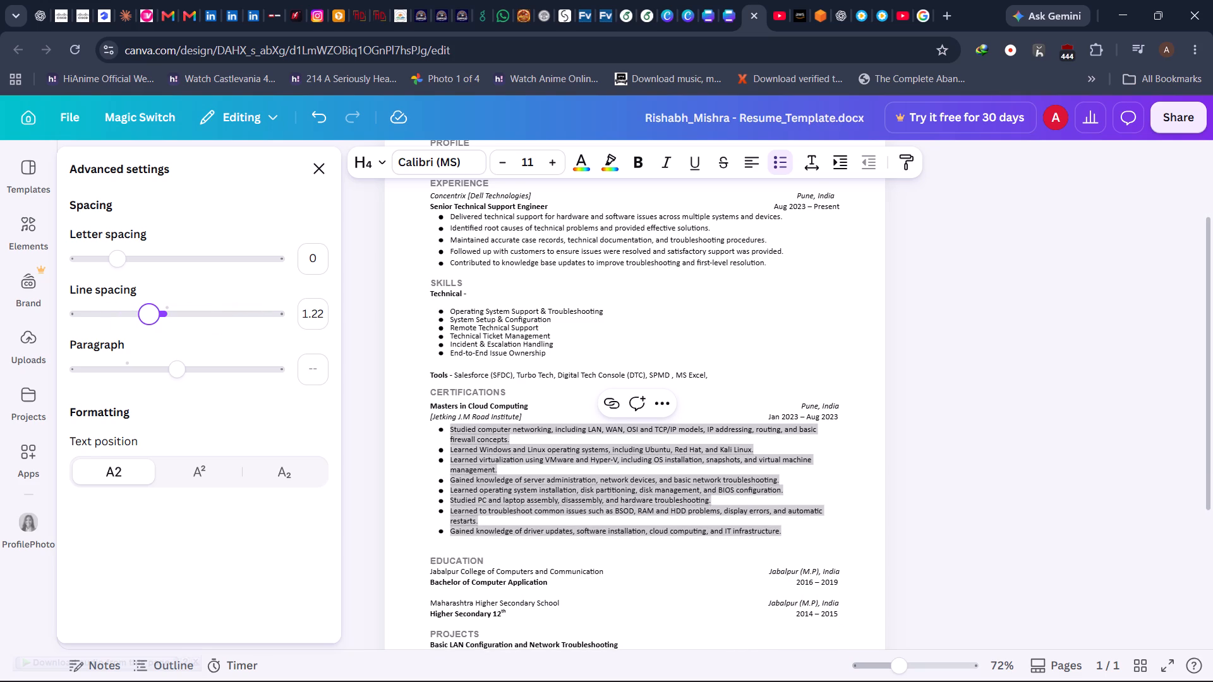
drag(148, 325, 156, 325)
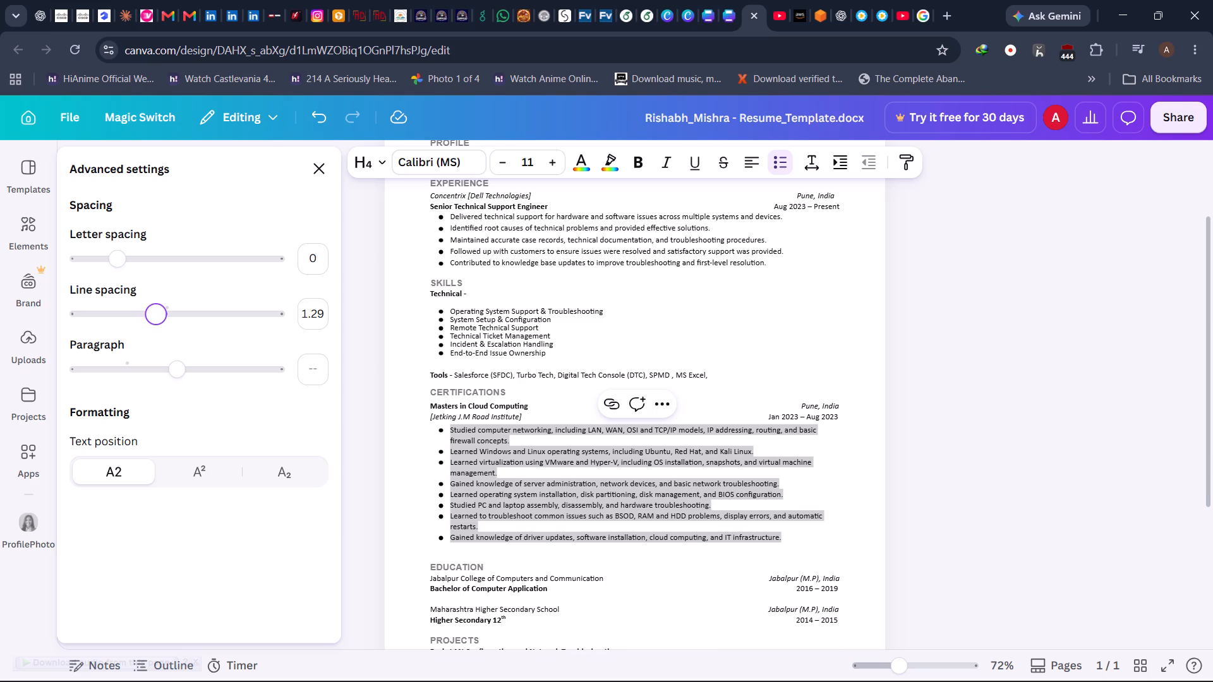
drag(156, 325, 146, 323)
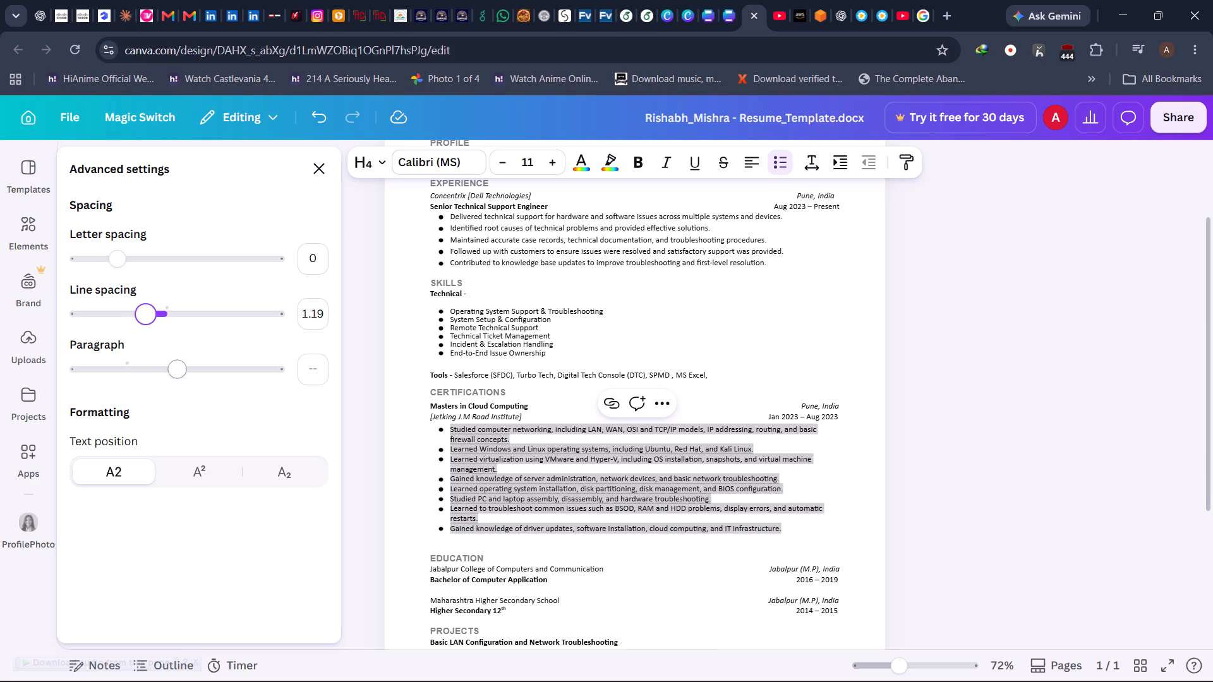
click(368, 433)
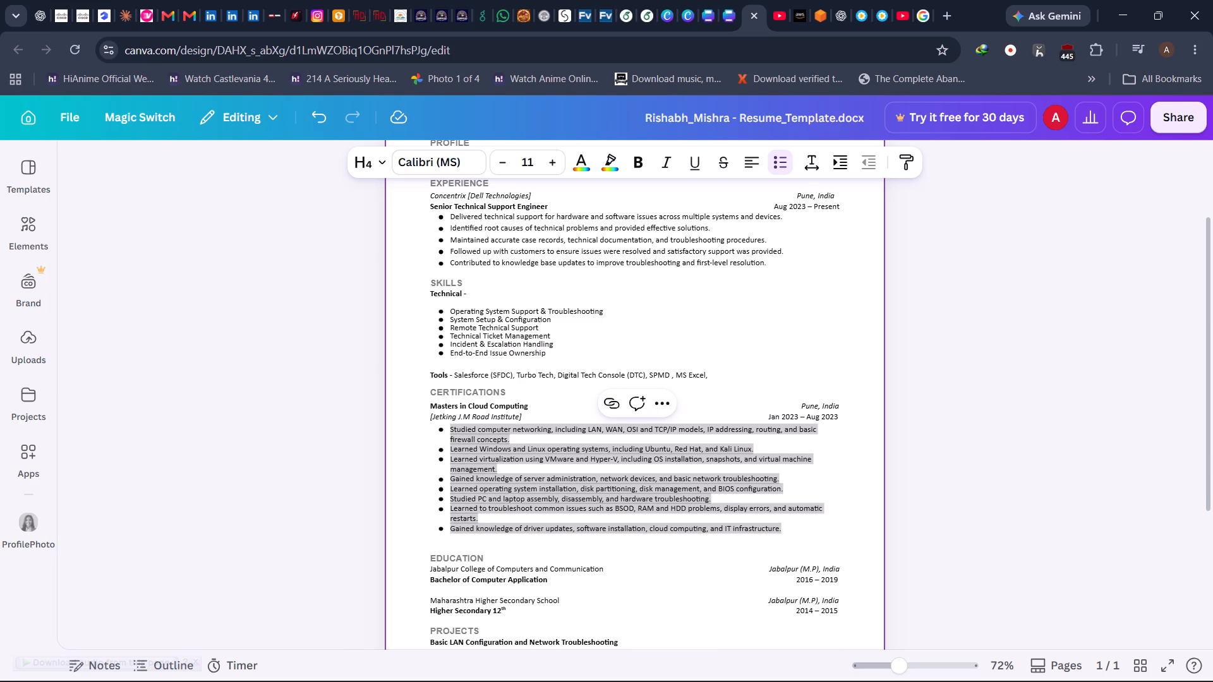
click(397, 447)
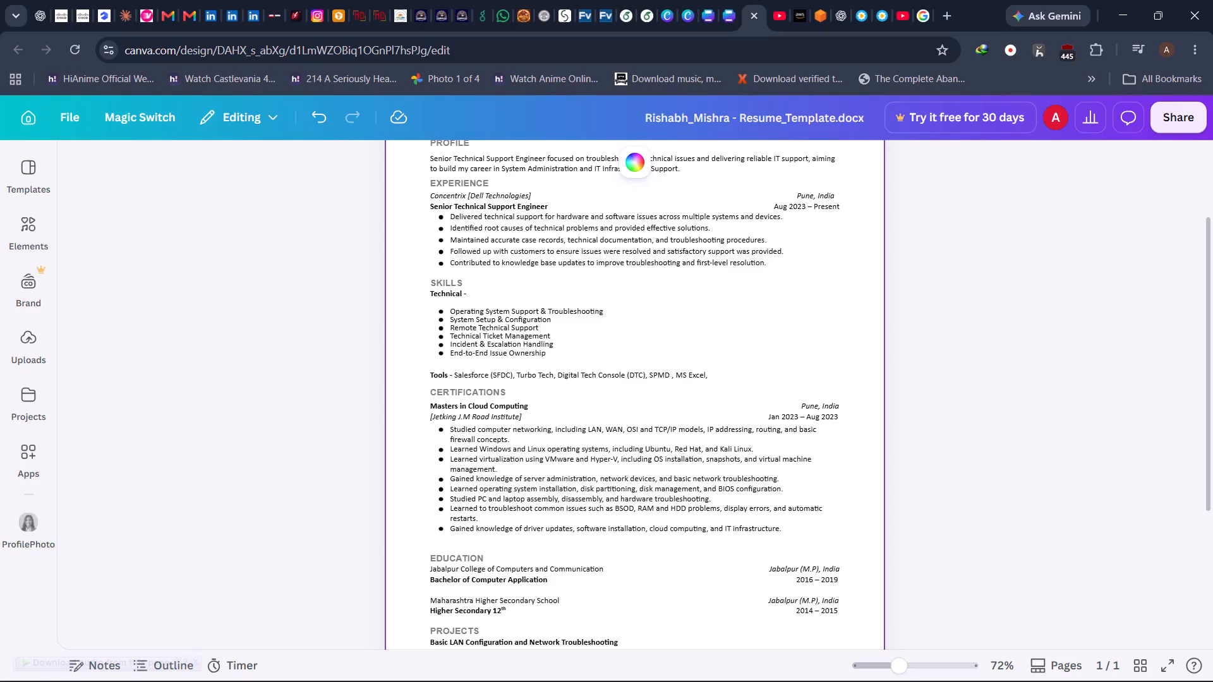
Set the line spacing of the three "Basic LAN Configuration and Network Troubleshooting" bullets under PROJECTS to 1.31, after trying values between 1.25 and 1.55.
scroll(554, 479, down, 1)
scroll(554, 479, up, 2)
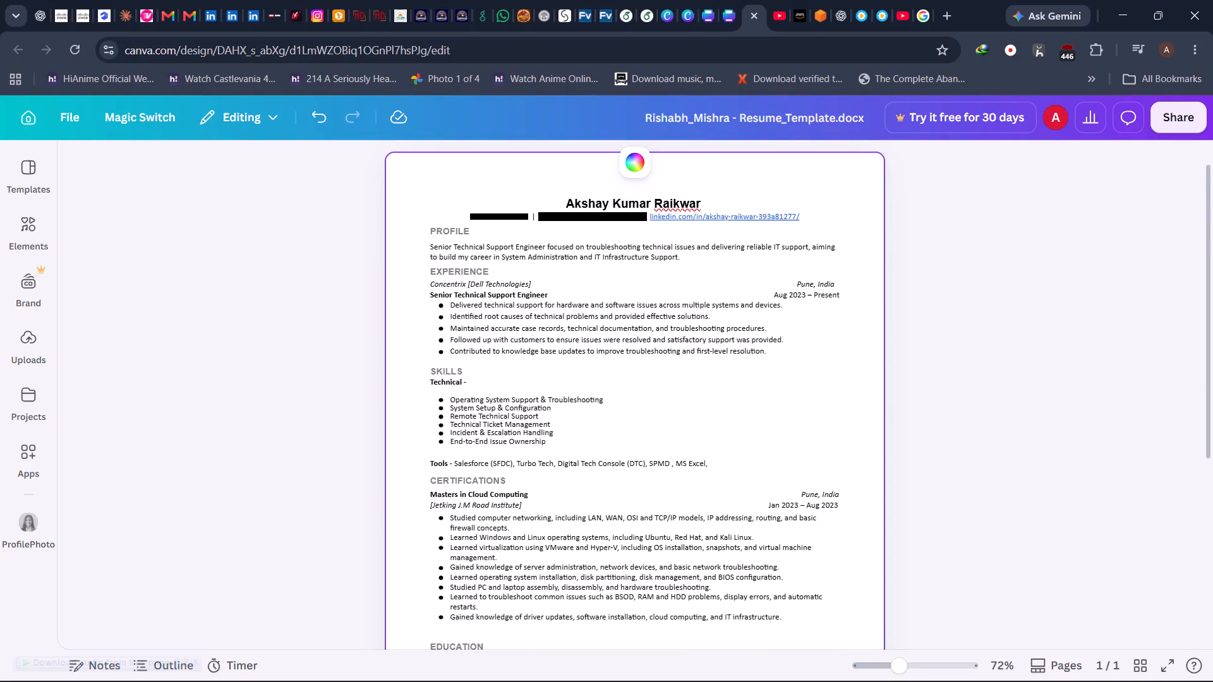
scroll(554, 479, down, 1)
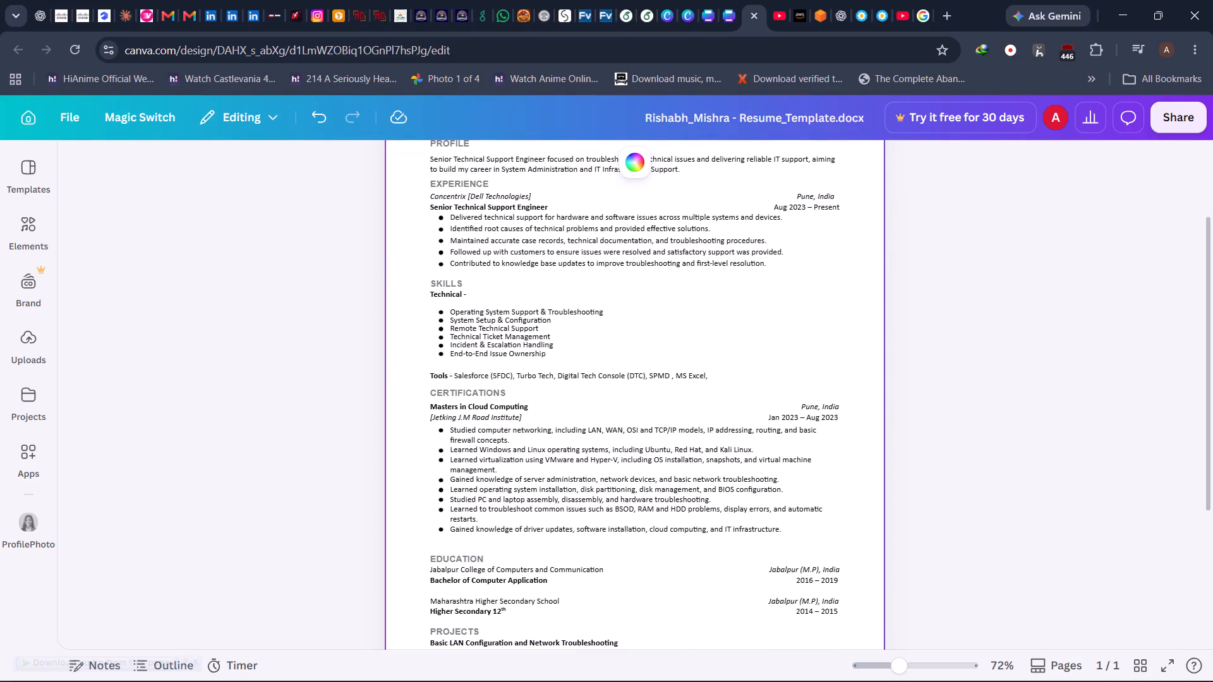
scroll(554, 479, up, 2)
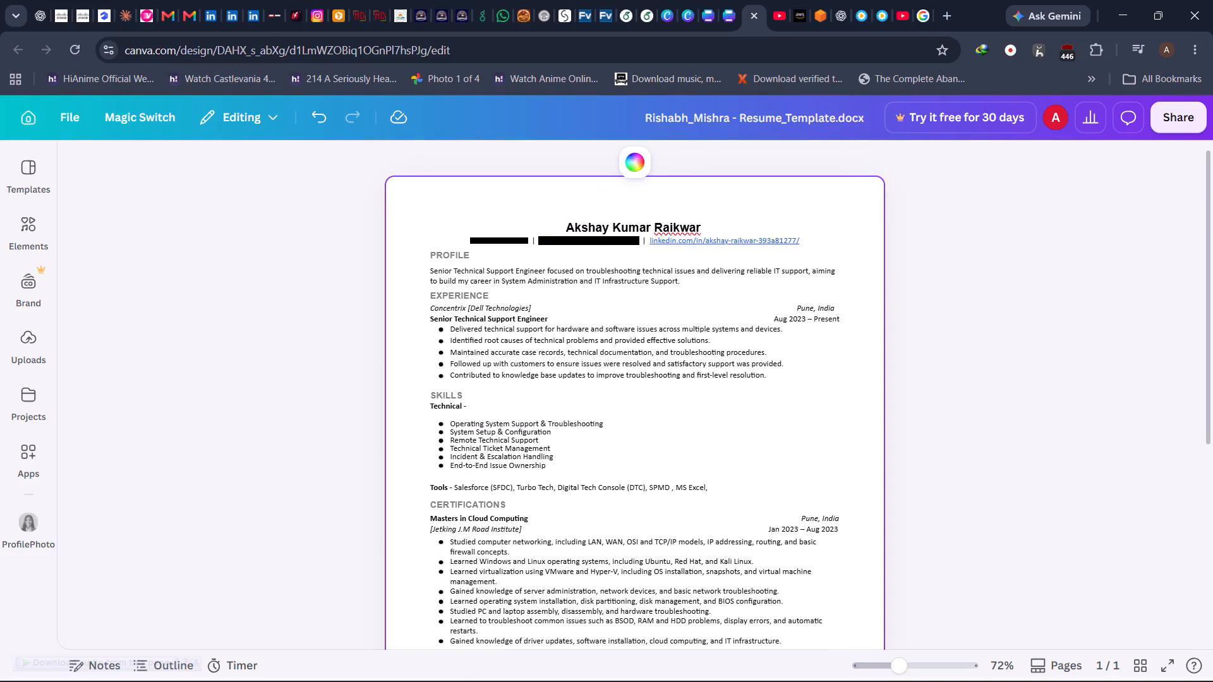
scroll(554, 479, down, 2)
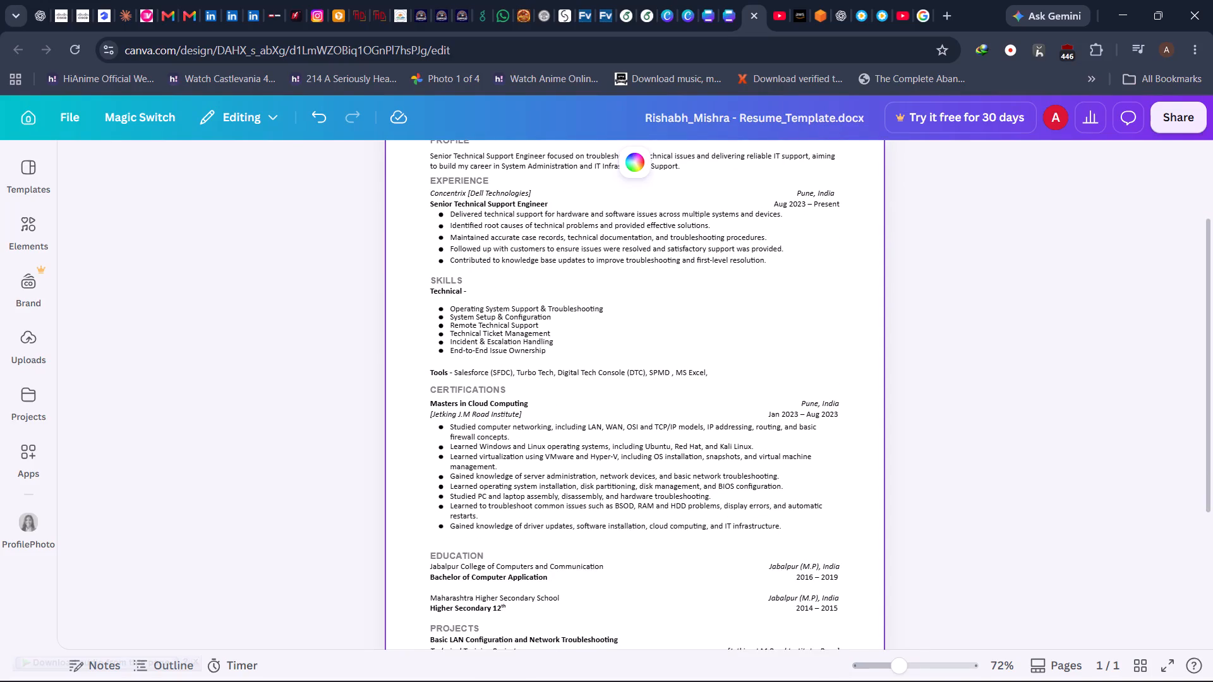
scroll(554, 479, down, 2)
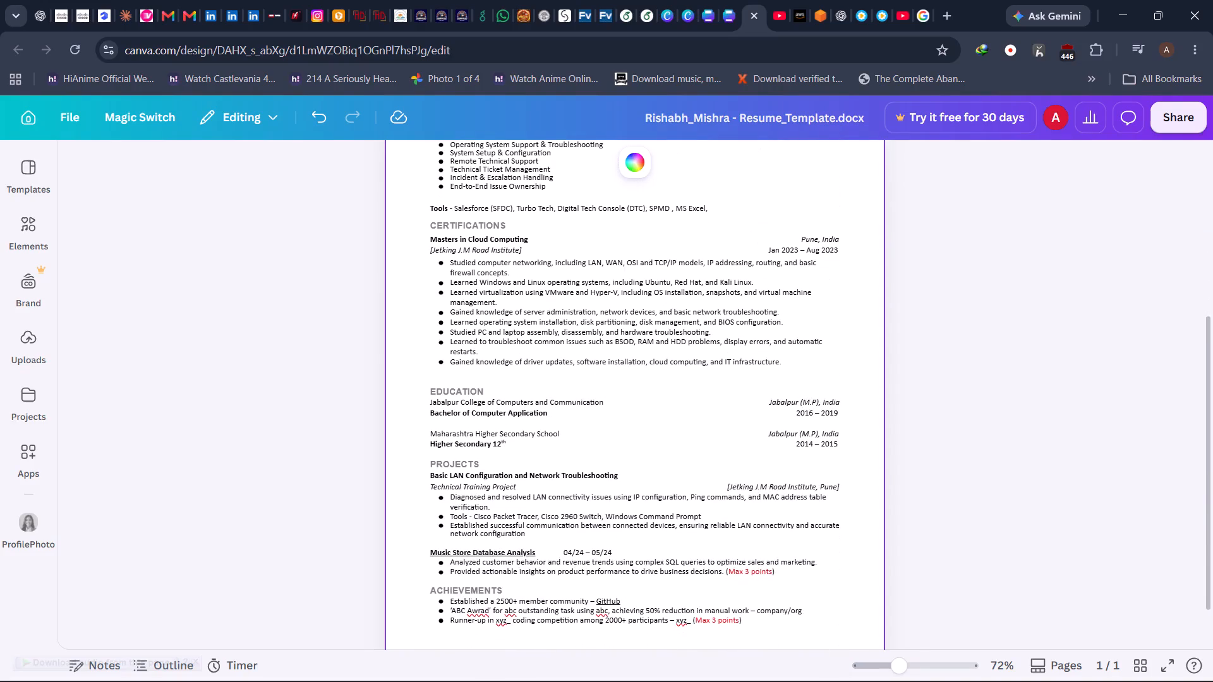
scroll(554, 479, down, 1)
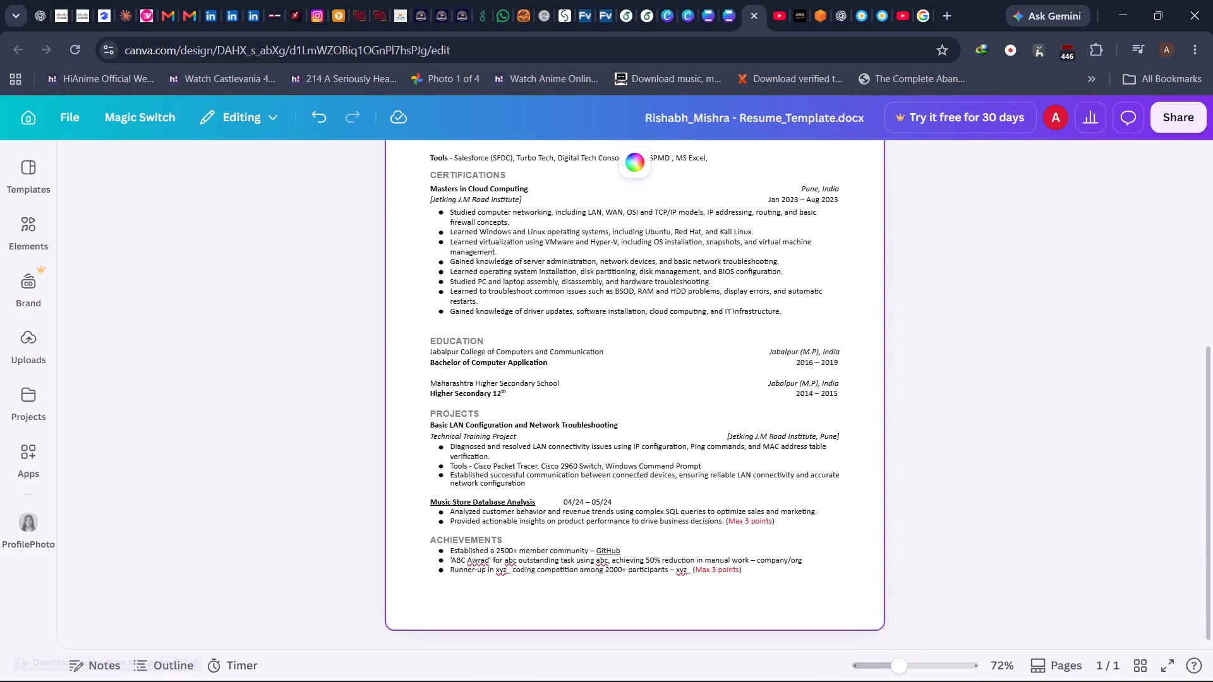
drag(528, 483, 433, 440)
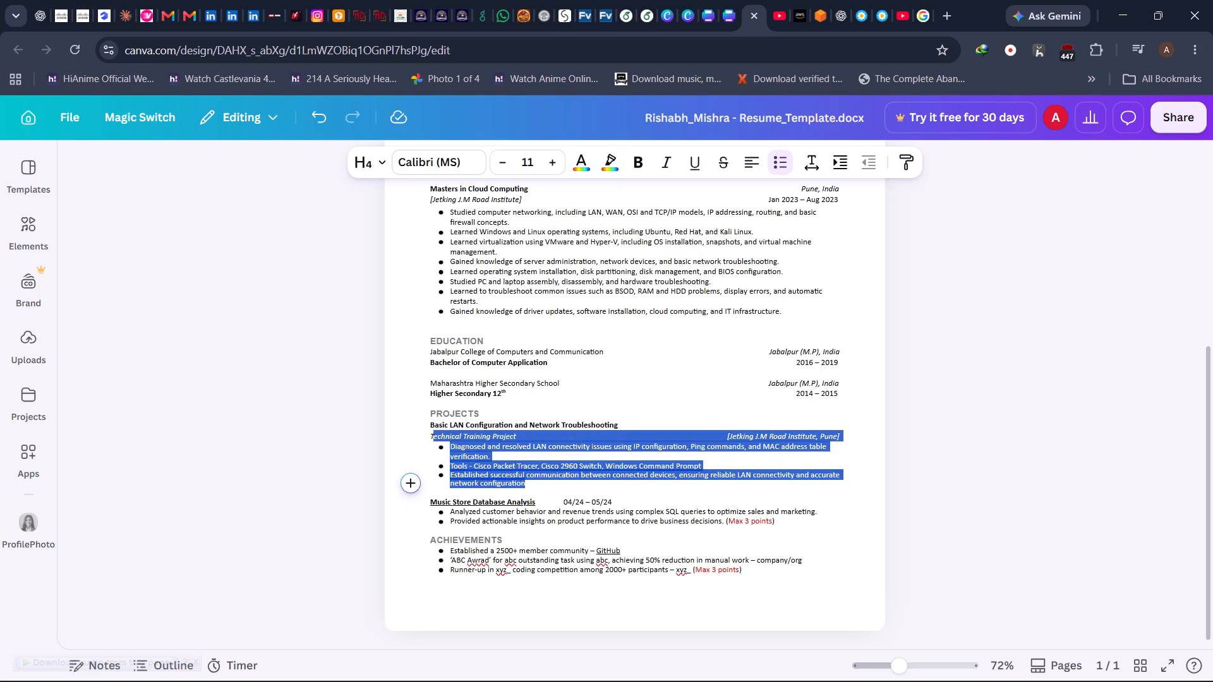
drag(433, 440, 432, 449)
click(808, 161)
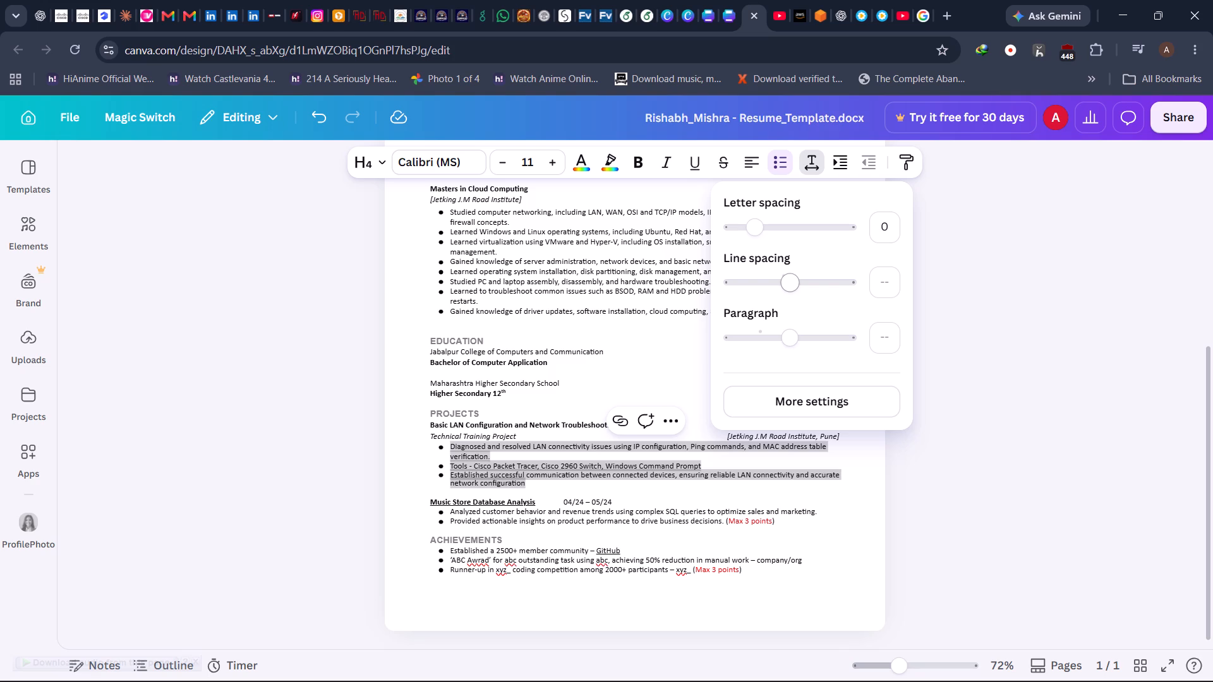
drag(788, 285, 793, 286)
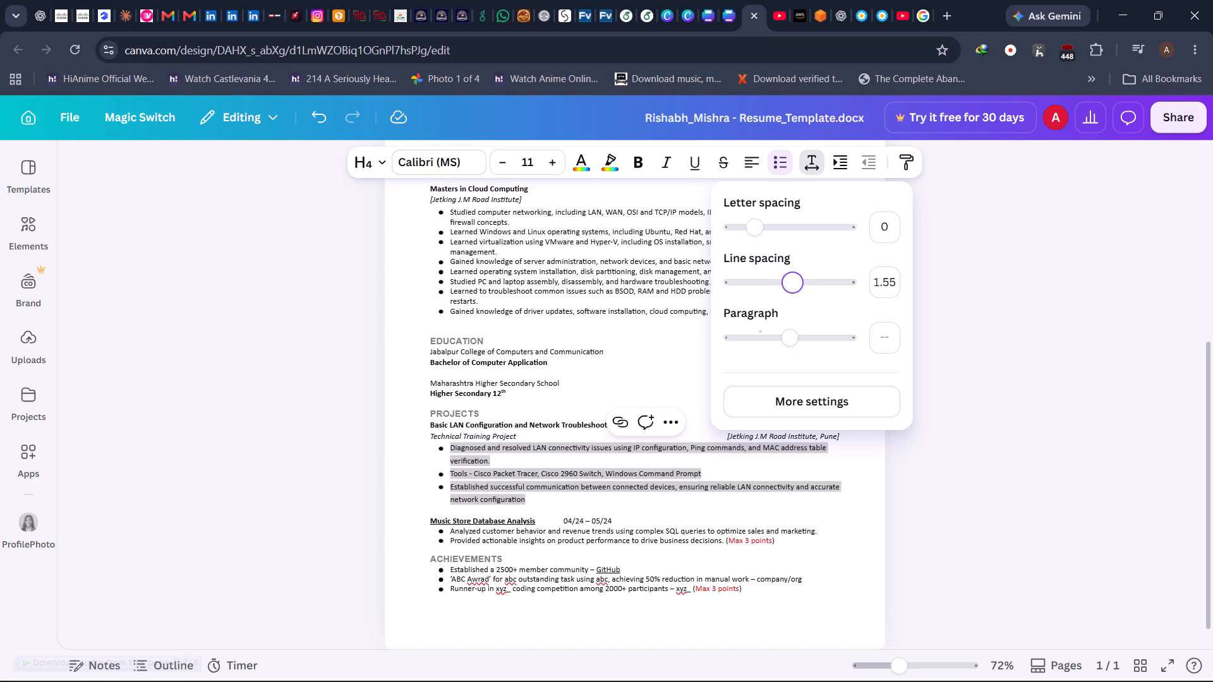
drag(793, 286, 780, 287)
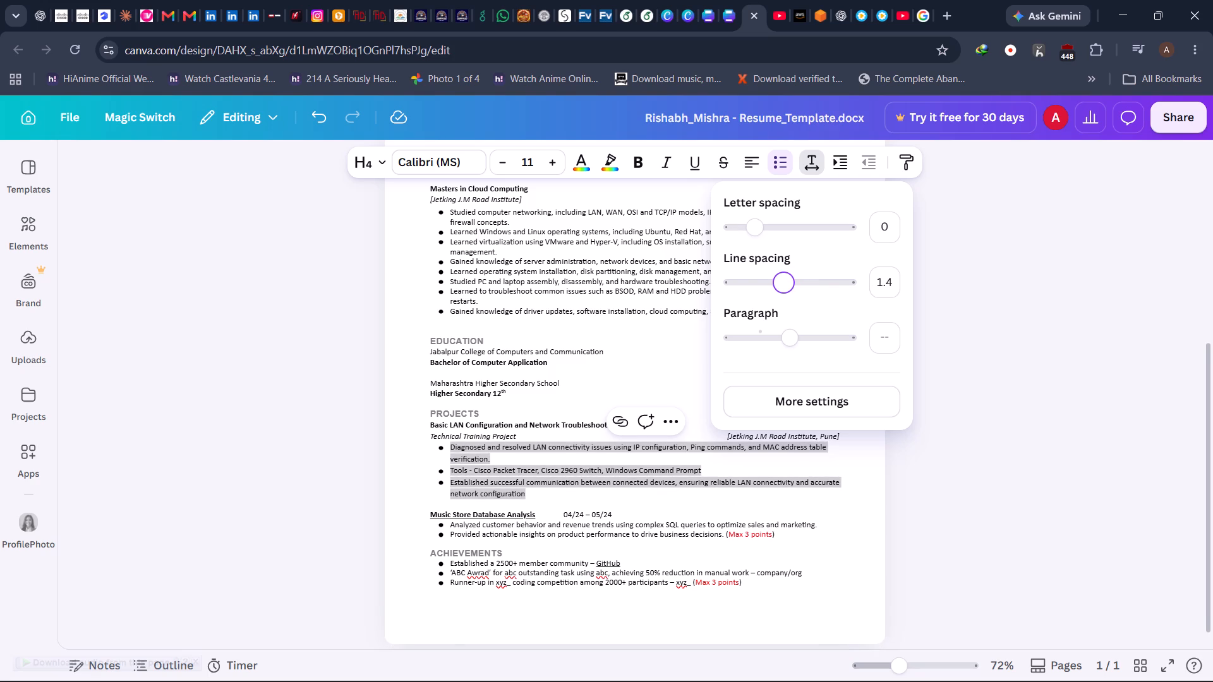
drag(780, 287, 791, 285)
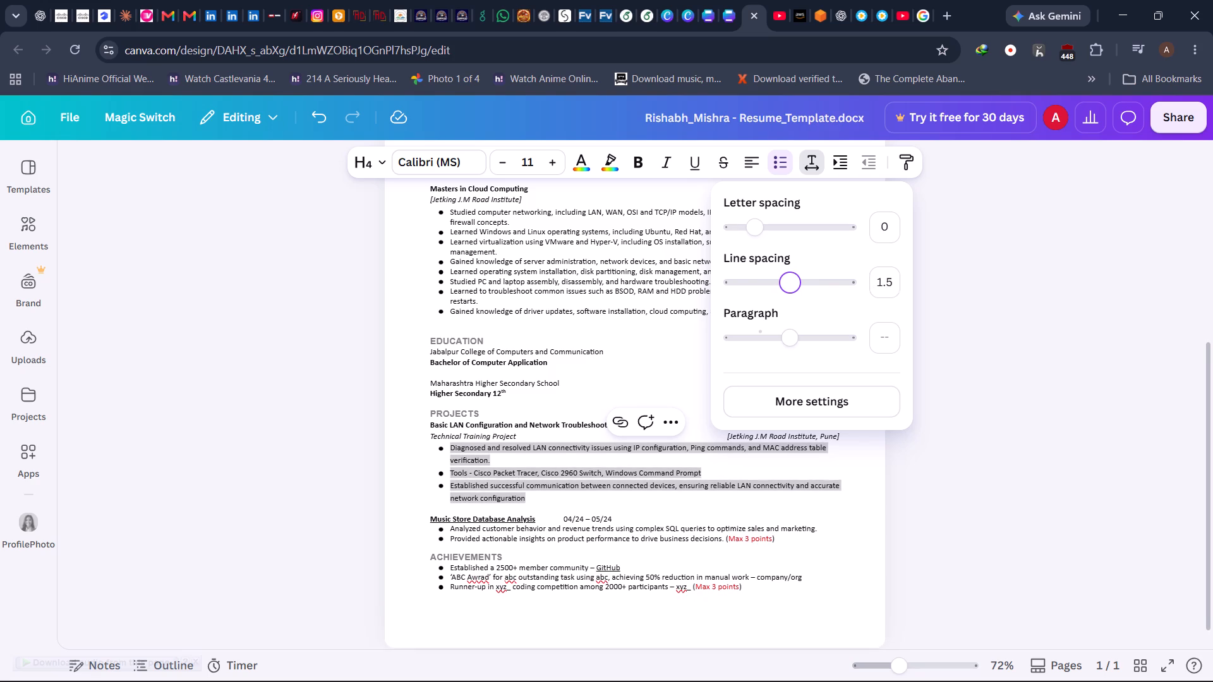
drag(791, 285, 775, 281)
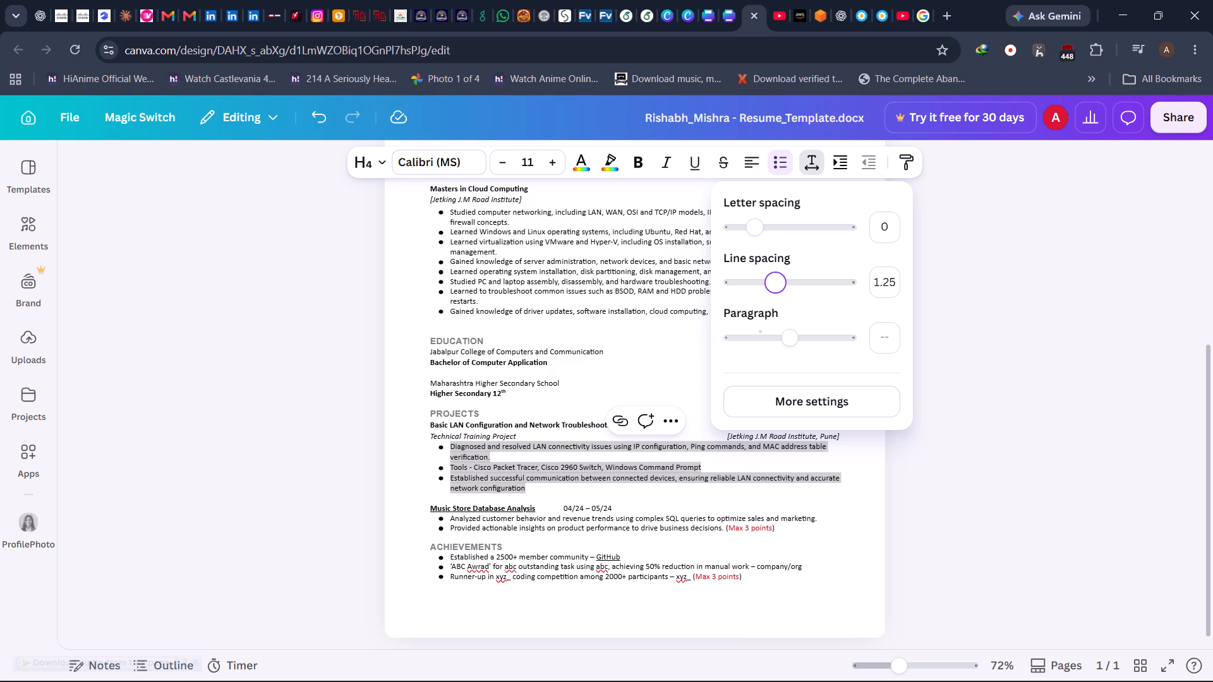
drag(775, 281, 783, 281)
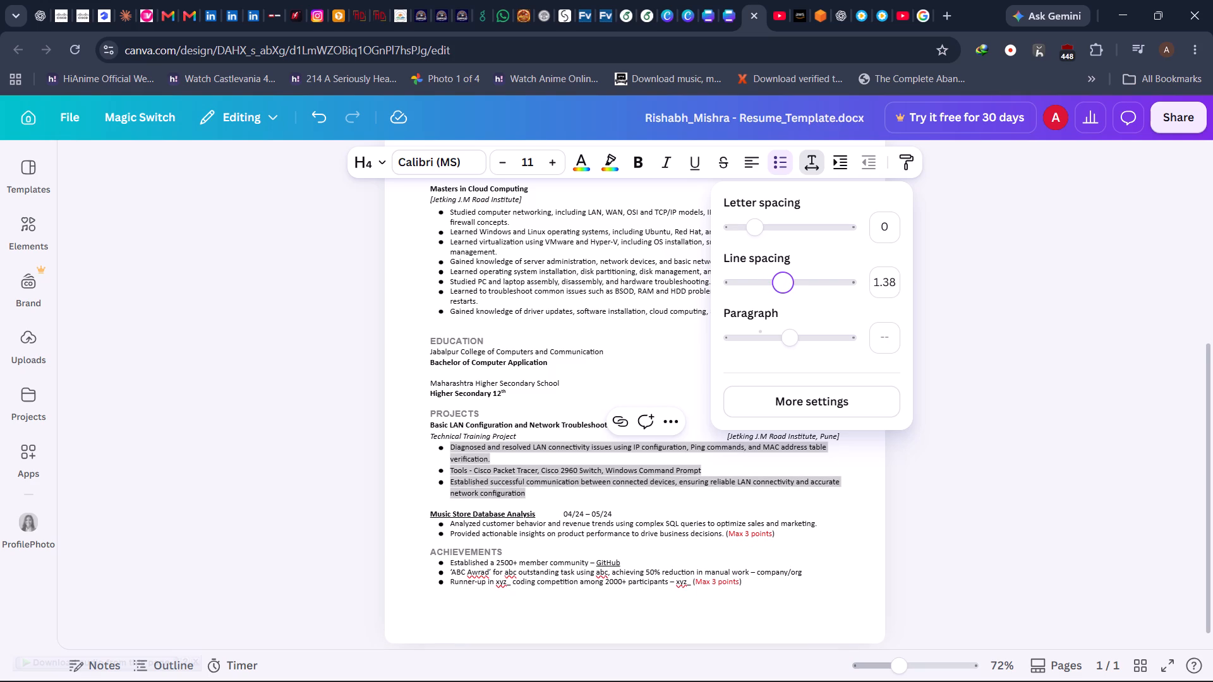
drag(783, 281, 779, 283)
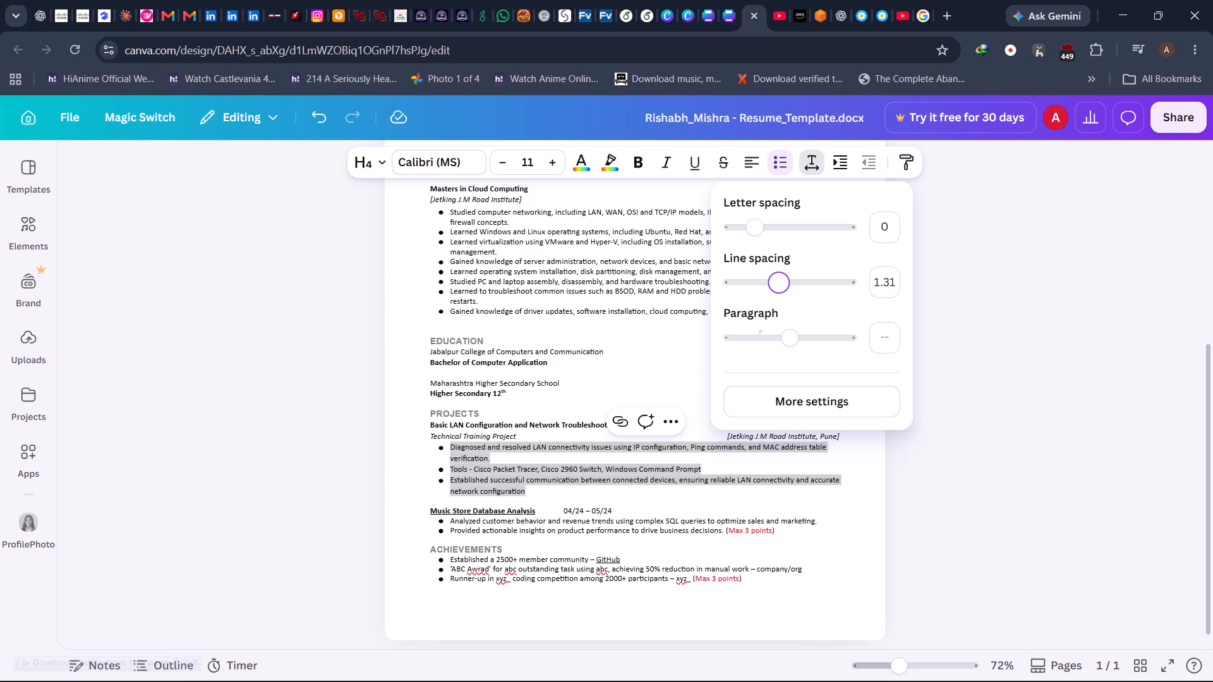
Reduce the line spacing of the three "Basic LAN Configuration and Network Troubleshooting" bullets under PROJECTS to about 1.26.
drag(779, 283, 775, 284)
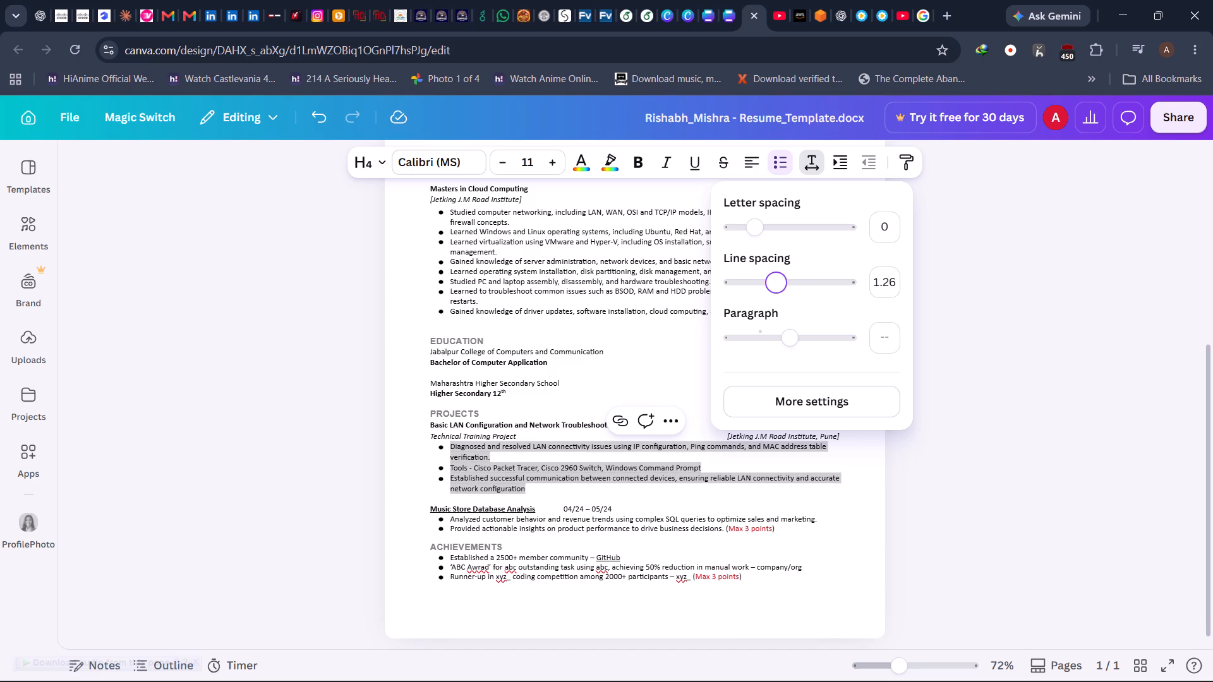
drag(775, 284, 775, 285)
drag(775, 285, 776, 285)
click(326, 490)
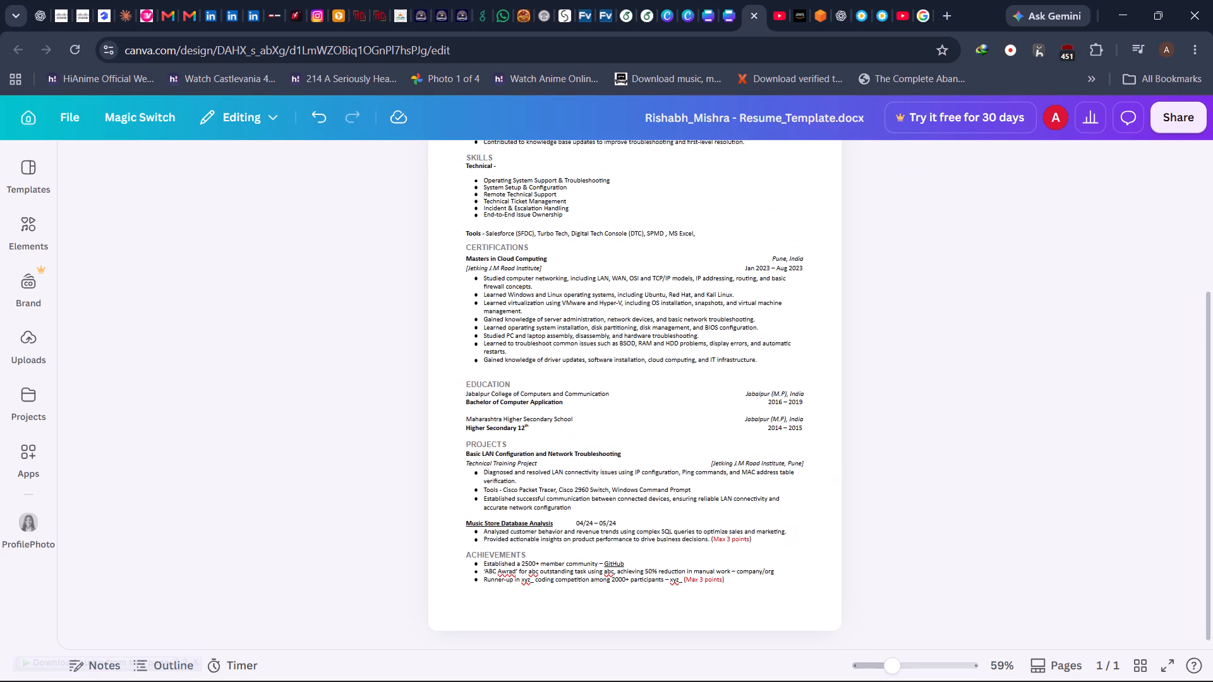
Review the spacing and alignment of the resume from EXPERIENCE through ACHIEVEMENTS, focusing on the PROJECTS bullets.
scroll(571, 420, up, 1)
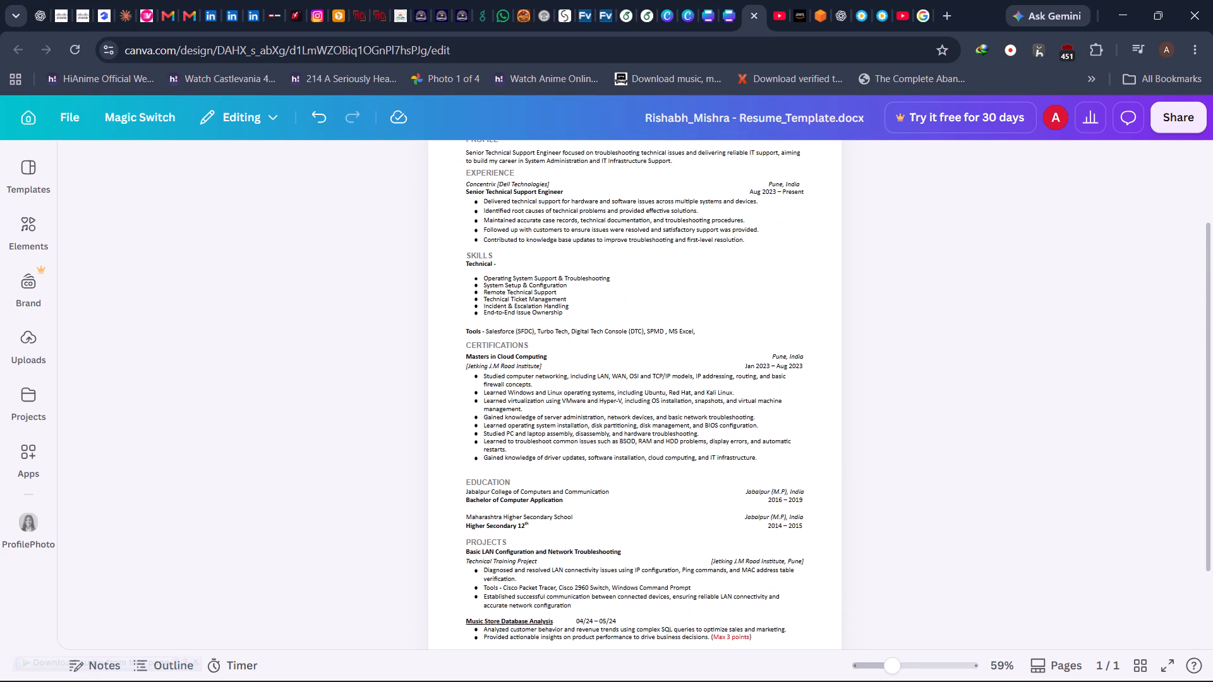
scroll(571, 420, down, 2)
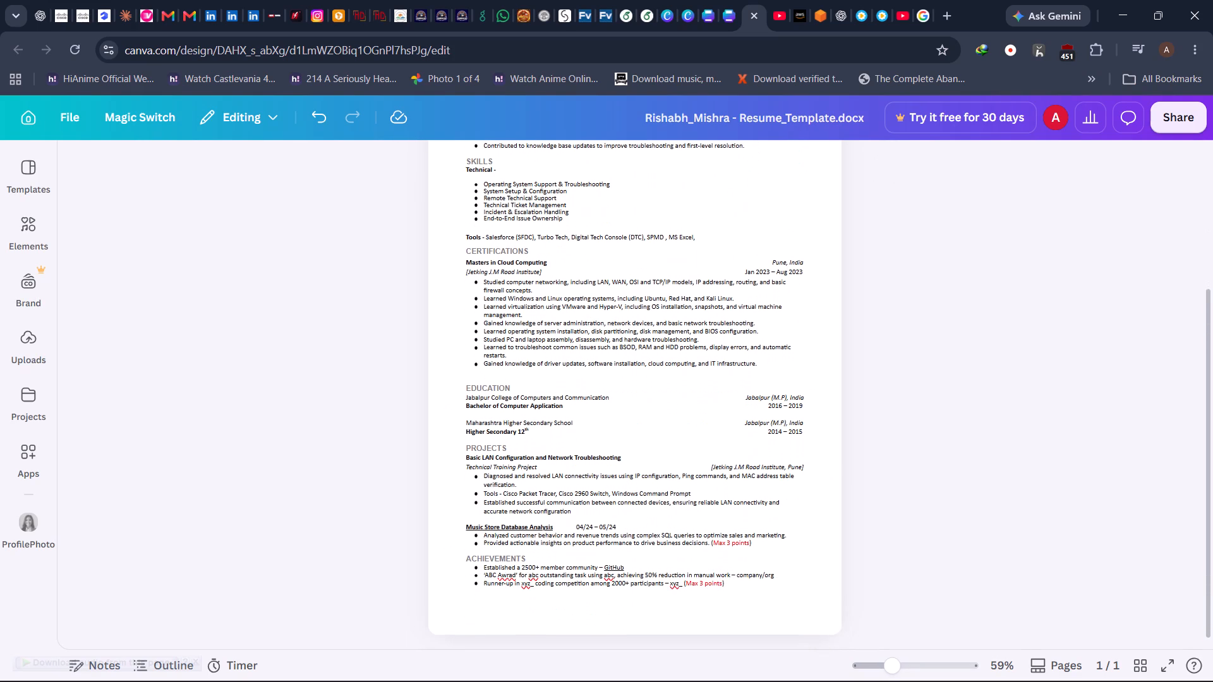
scroll(571, 420, down, 1)
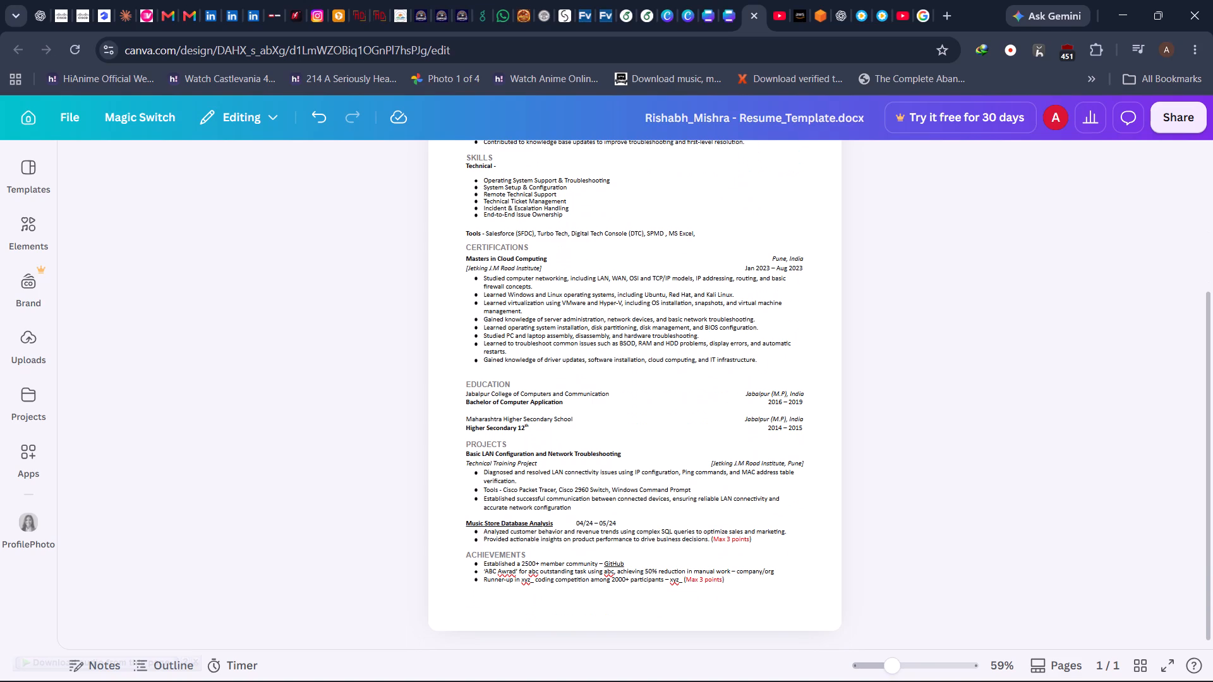
scroll(571, 420, down, 2)
scroll(624, 491, down, 4)
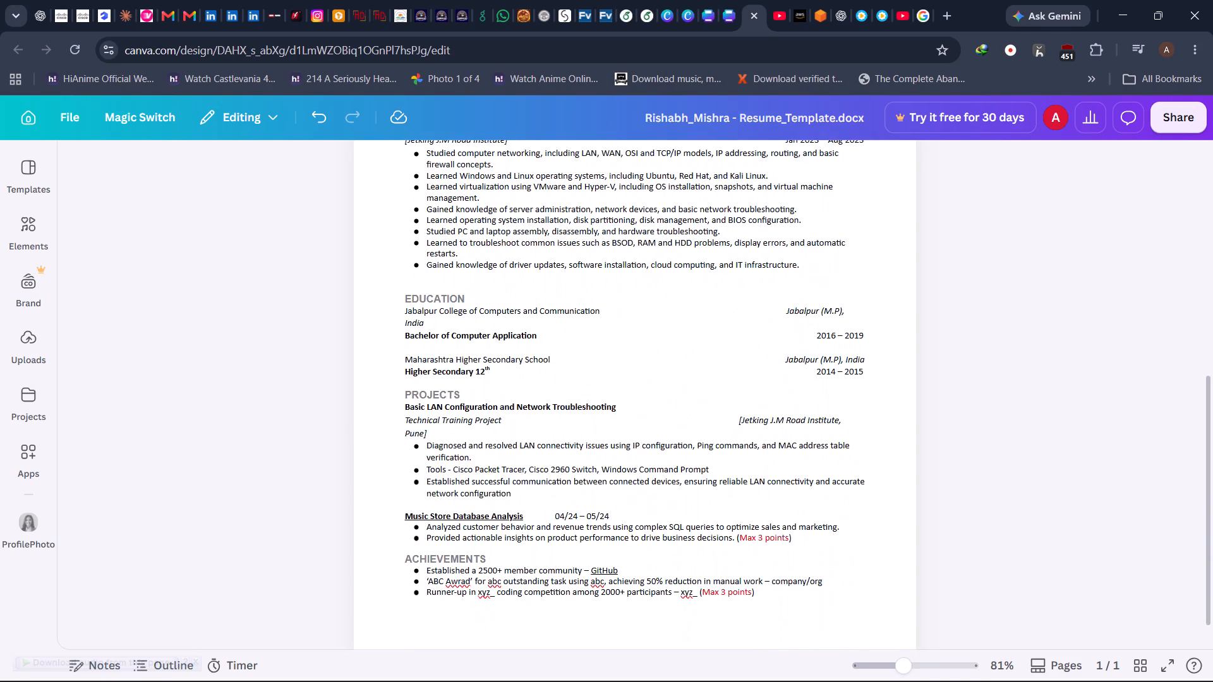
click(624, 491)
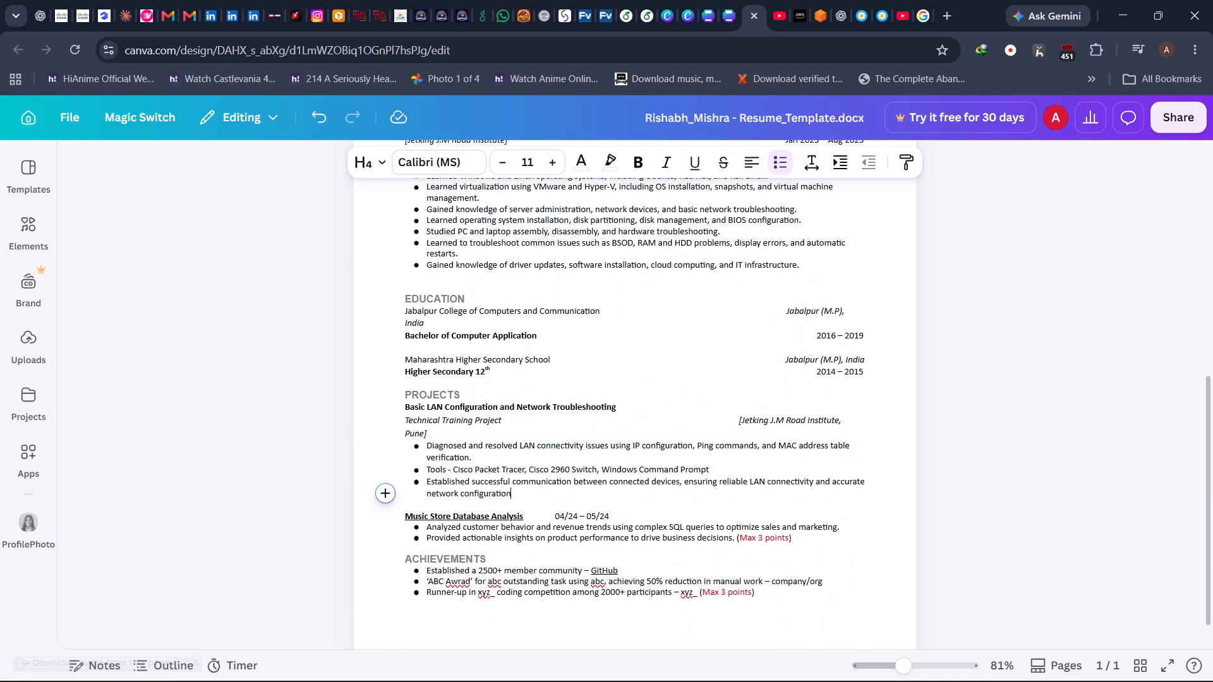
scroll(655, 330, down, 3)
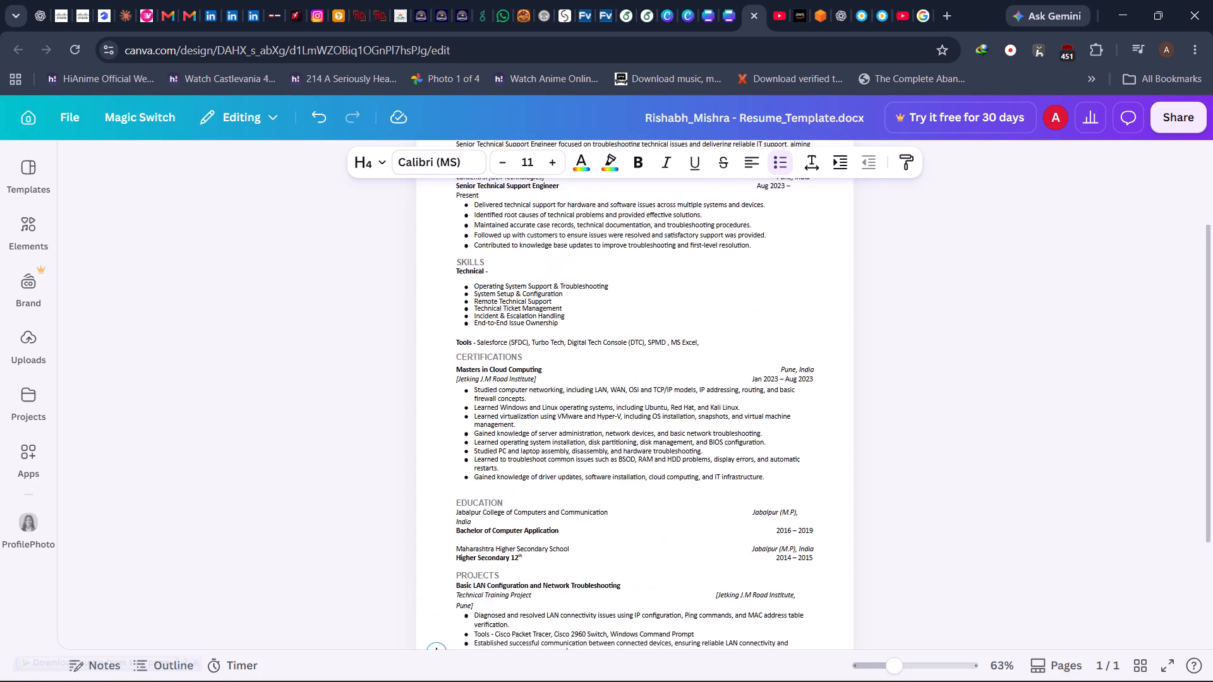
scroll(662, 368, down, 3)
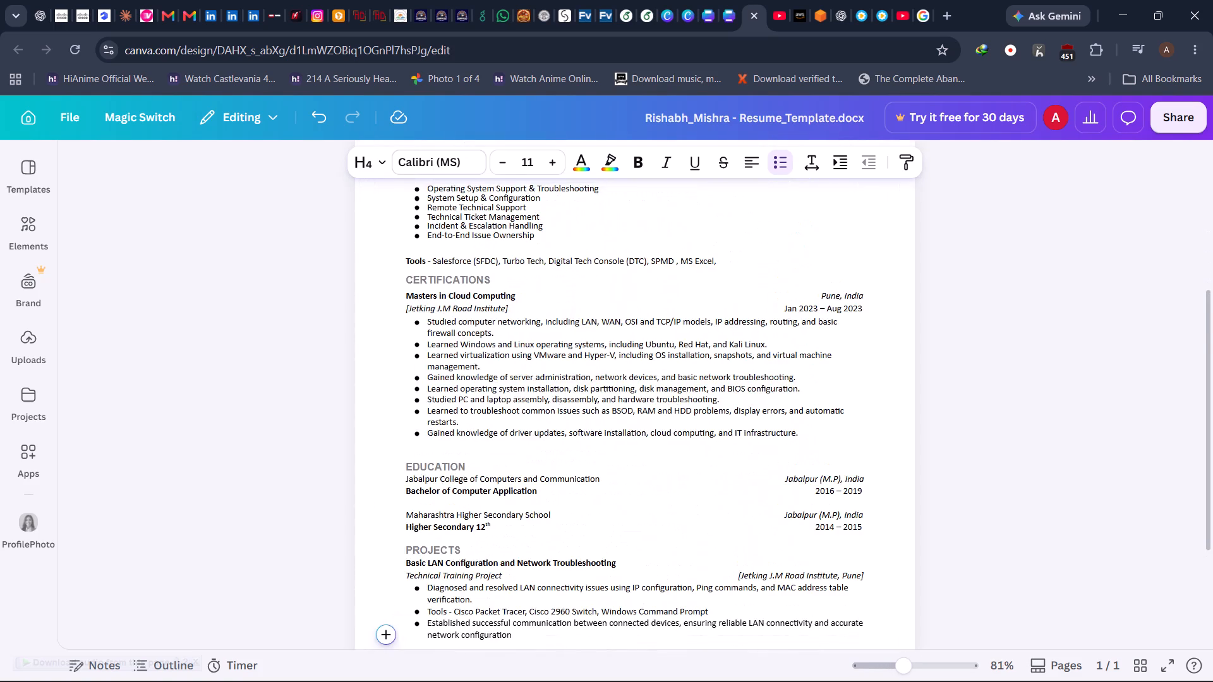
scroll(662, 368, down, 2)
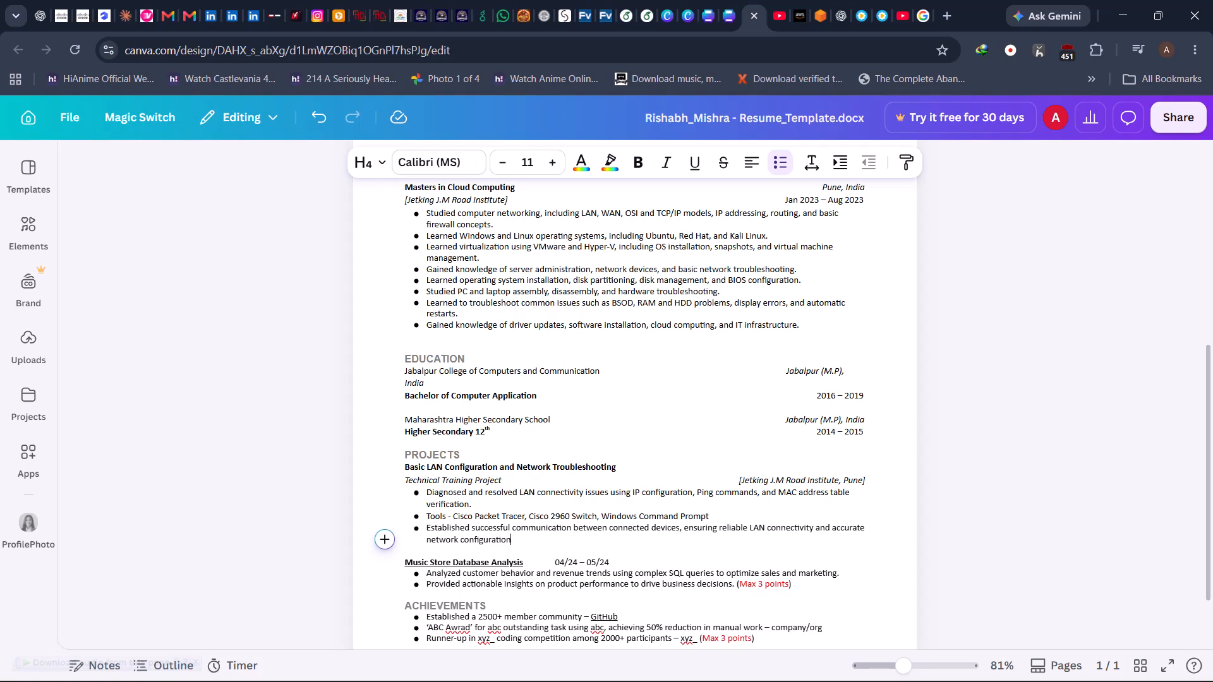
scroll(662, 368, down, 1)
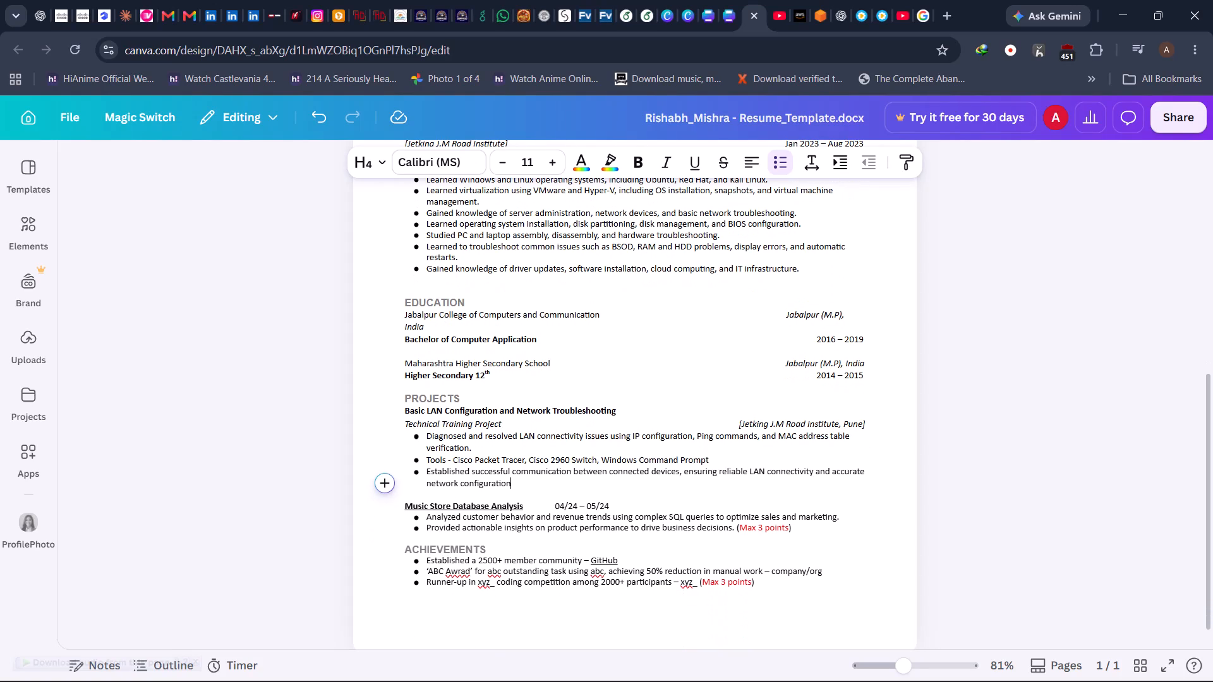
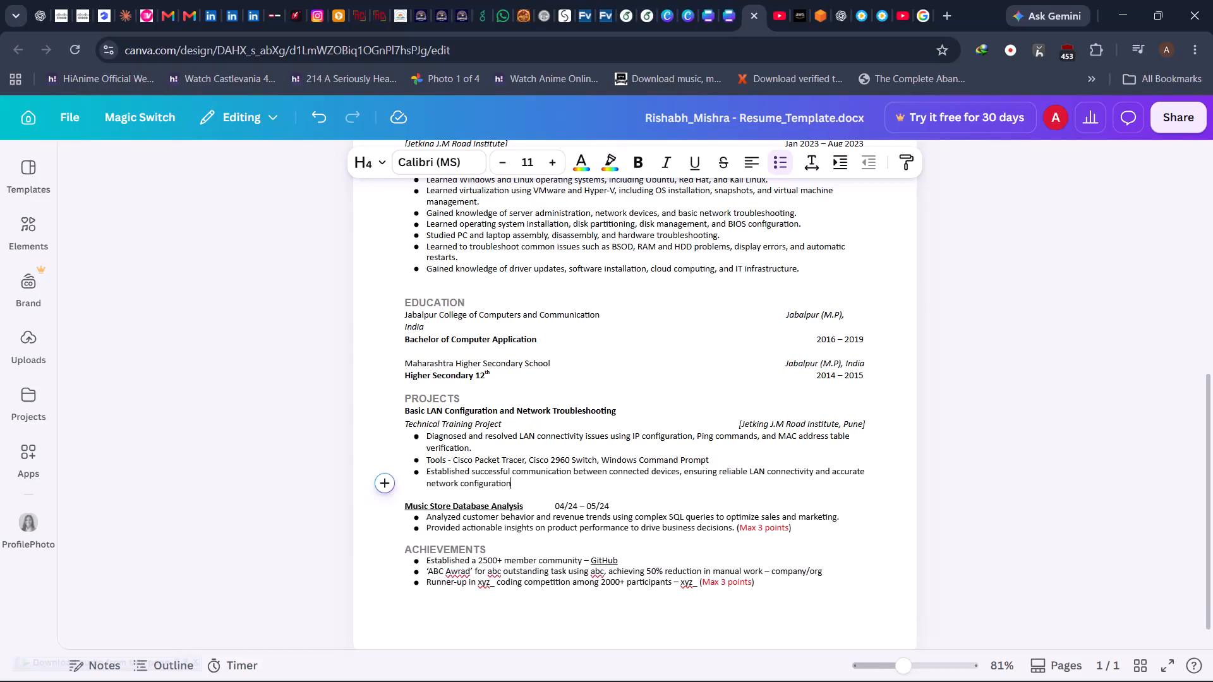
scroll(764, 535, down, 2)
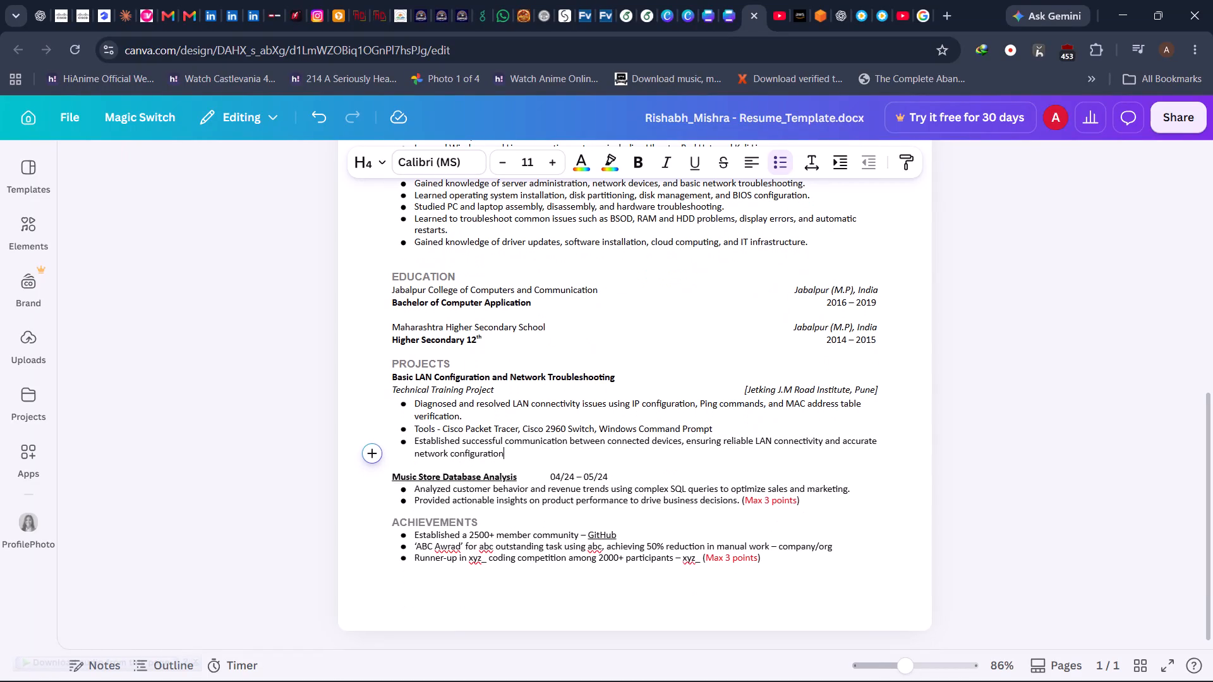
scroll(764, 535, up, 1)
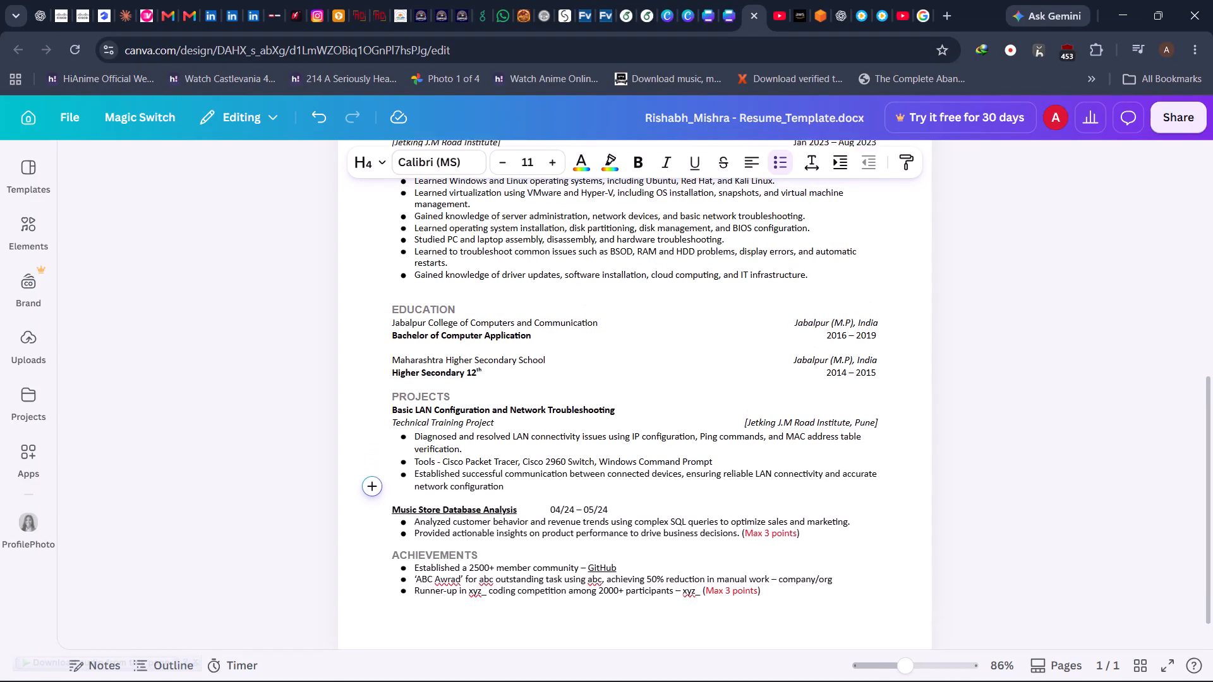
scroll(764, 535, up, 4)
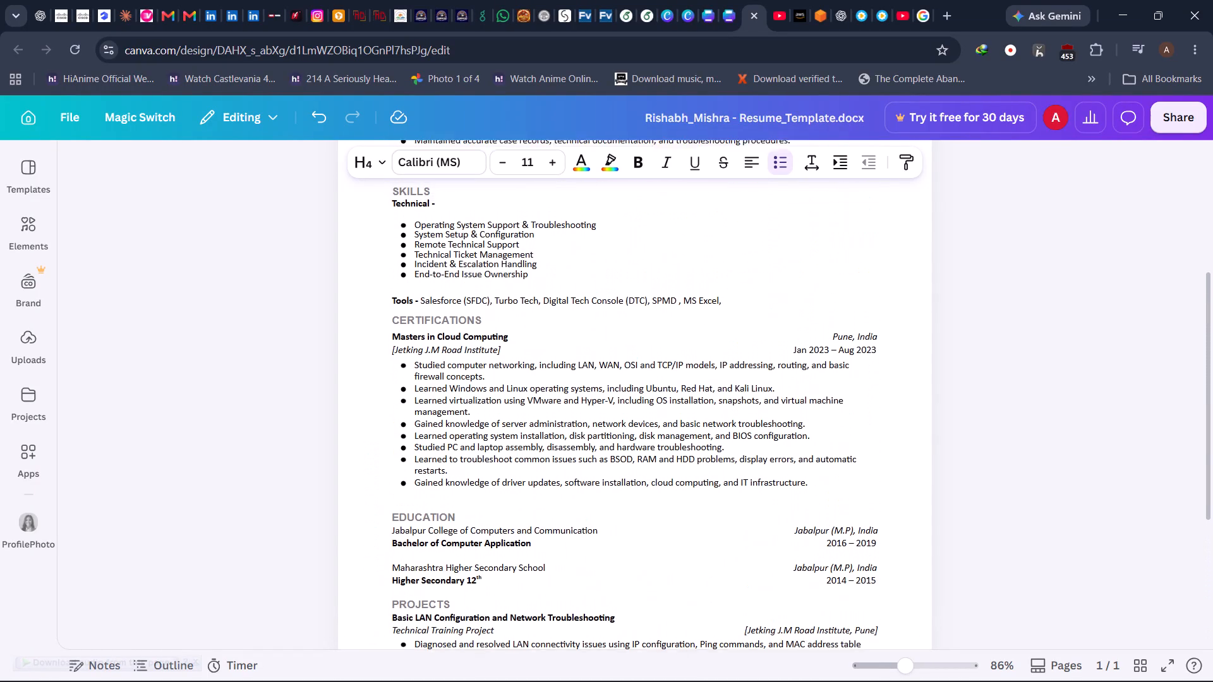
scroll(764, 535, up, 1)
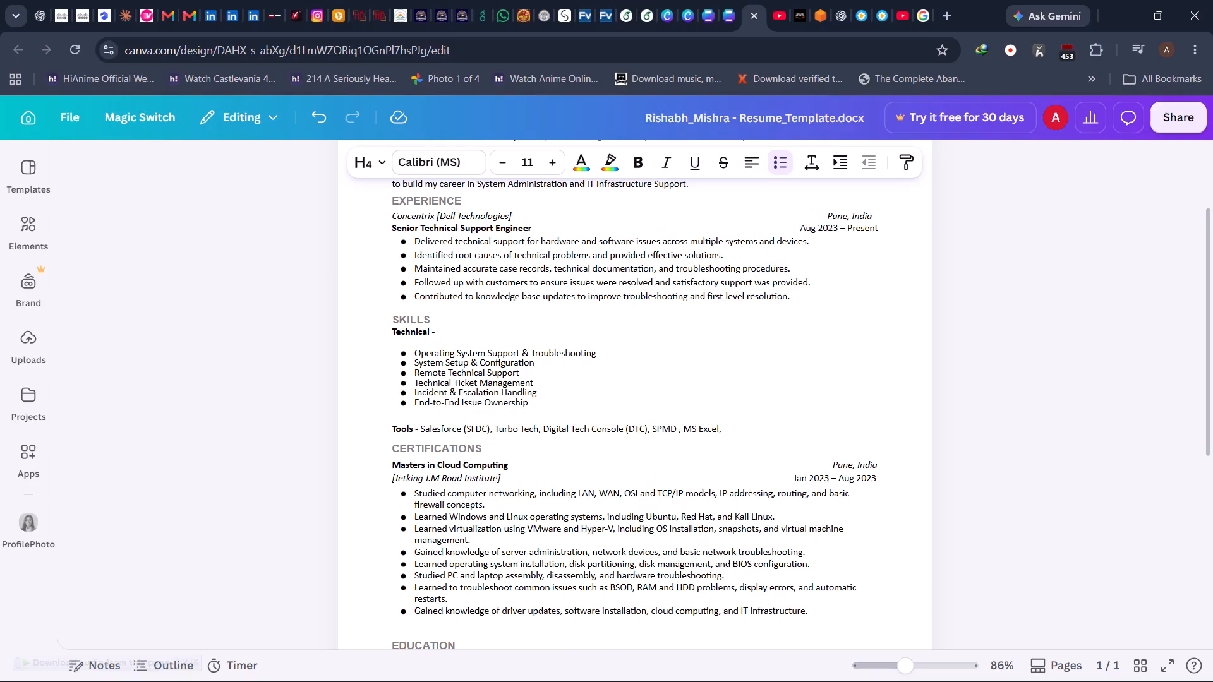
scroll(764, 535, up, 1)
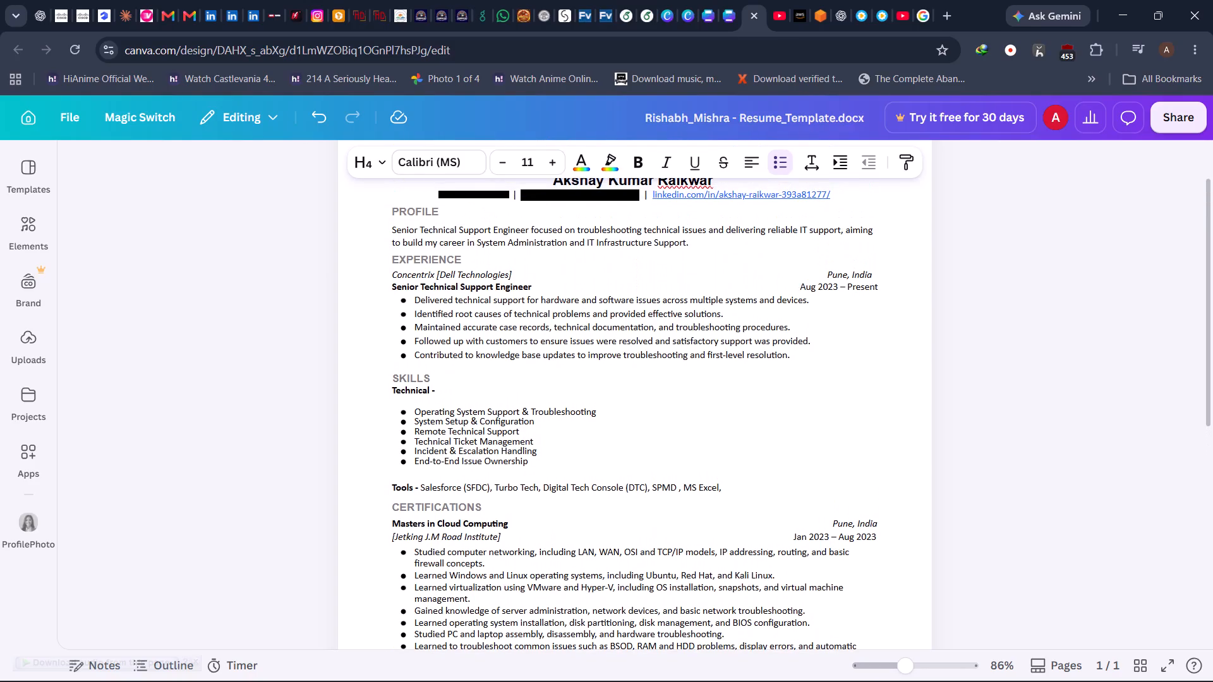
scroll(764, 535, up, 1)
scroll(764, 535, down, 3)
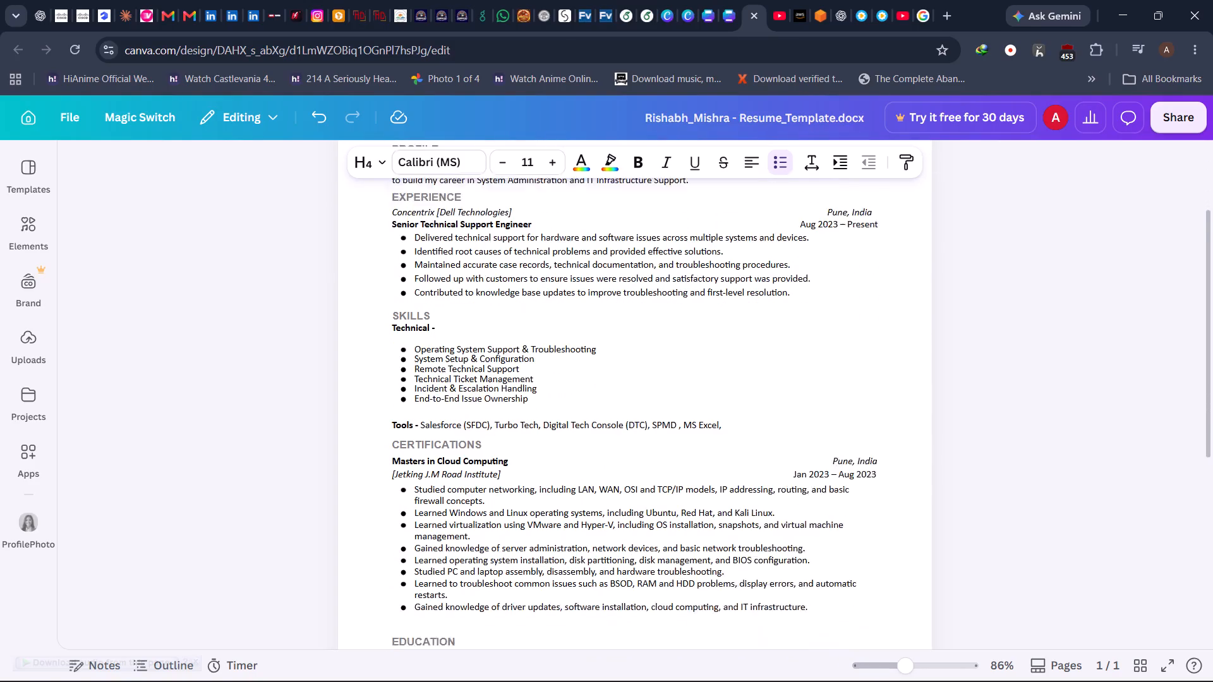
scroll(764, 535, down, 1)
scroll(764, 535, up, 1)
scroll(766, 525, down, 1)
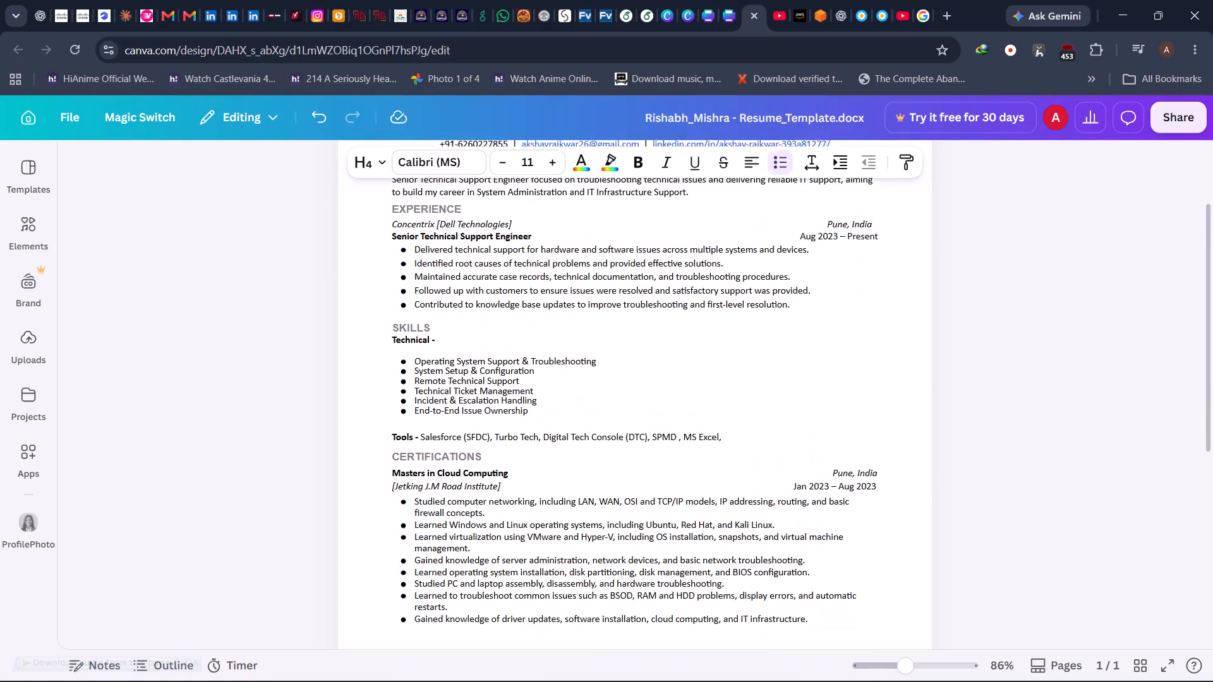
scroll(769, 515, down, 2)
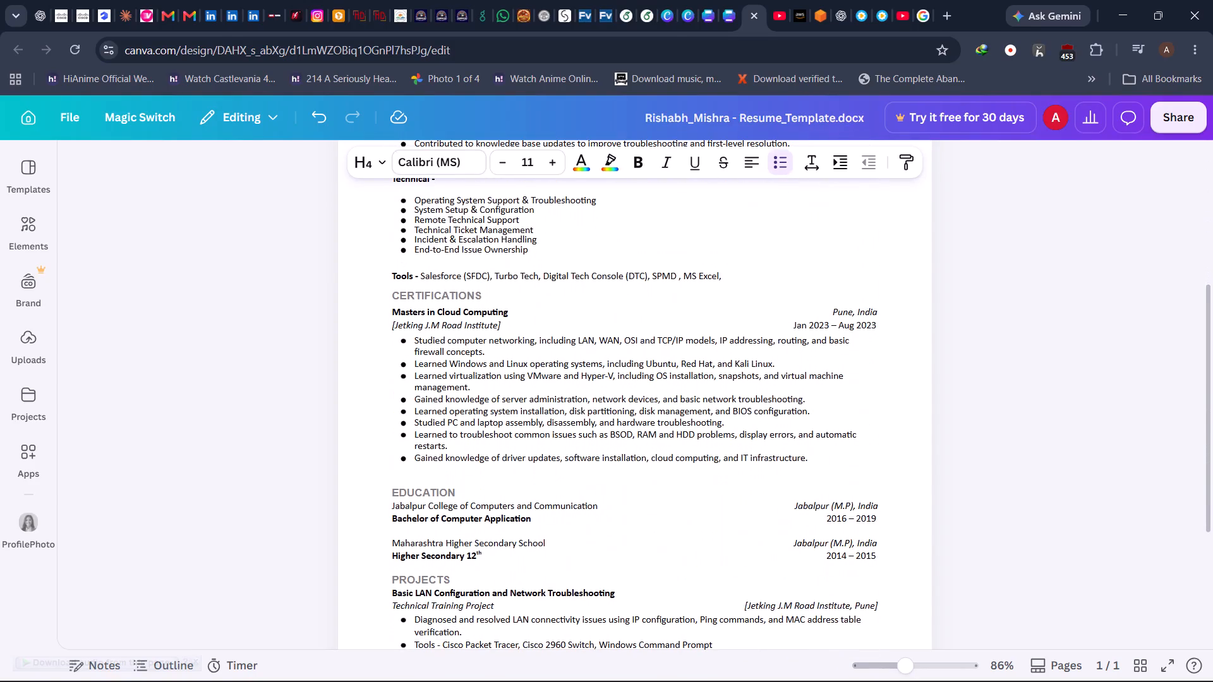
scroll(769, 515, up, 2)
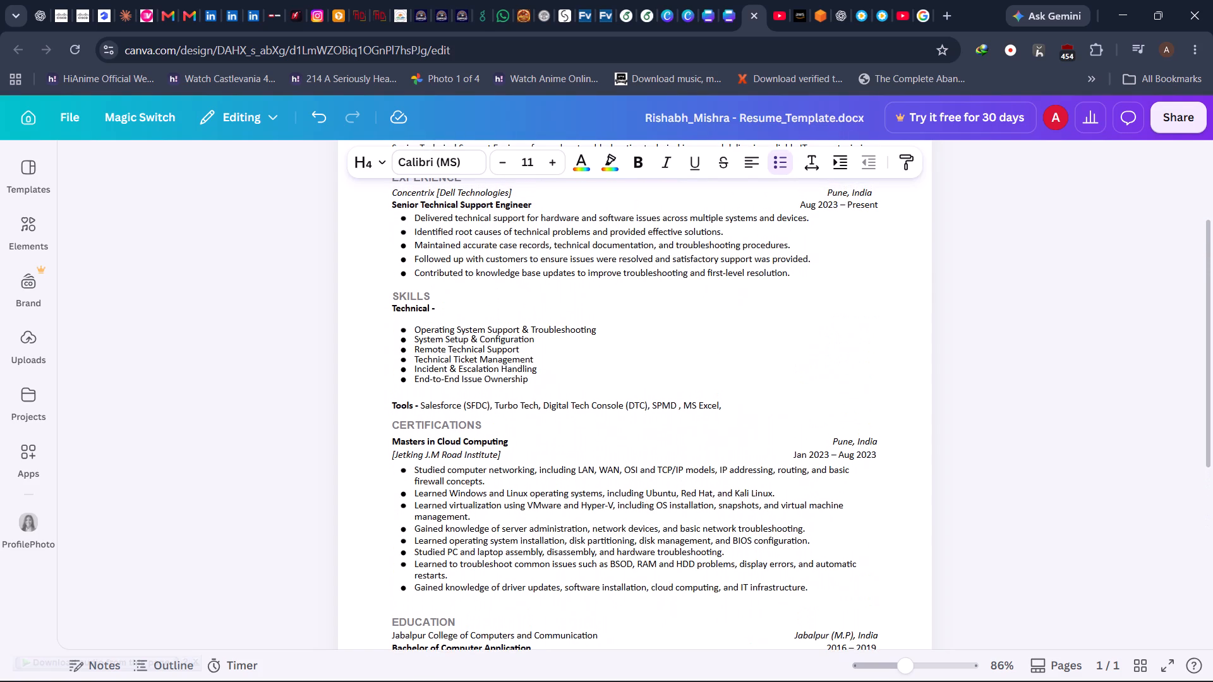
scroll(769, 515, down, 1)
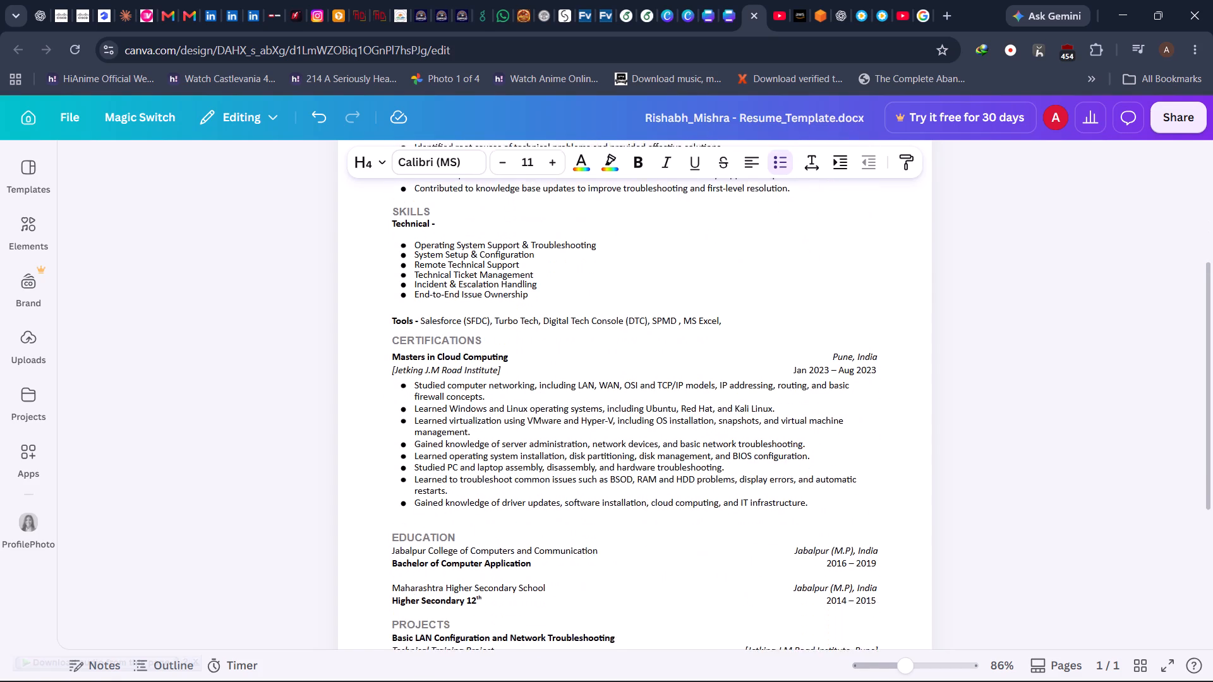
scroll(769, 515, down, 2)
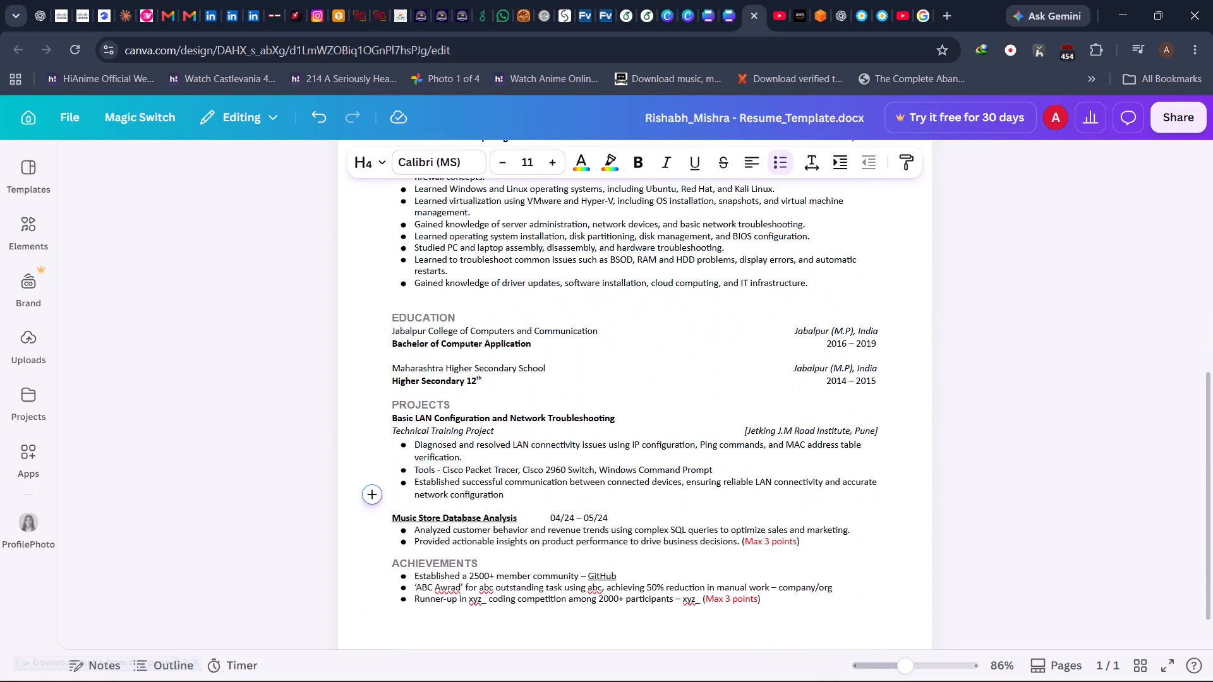
scroll(769, 515, down, 1)
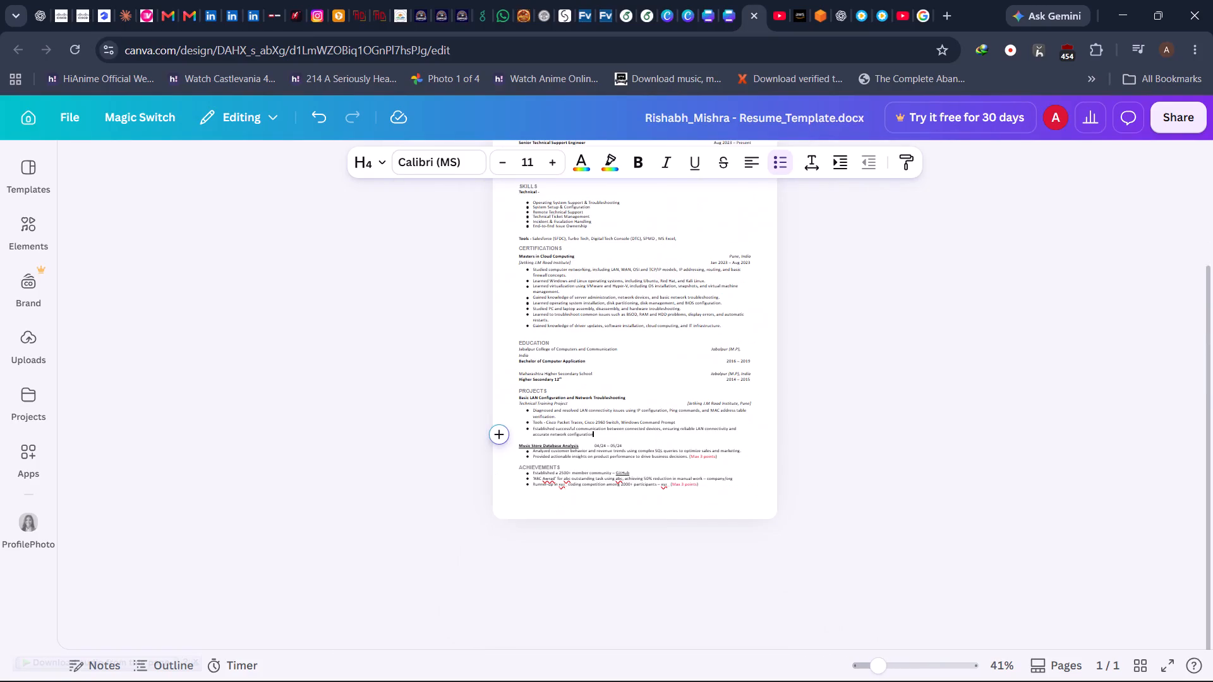
scroll(800, 503, up, 1)
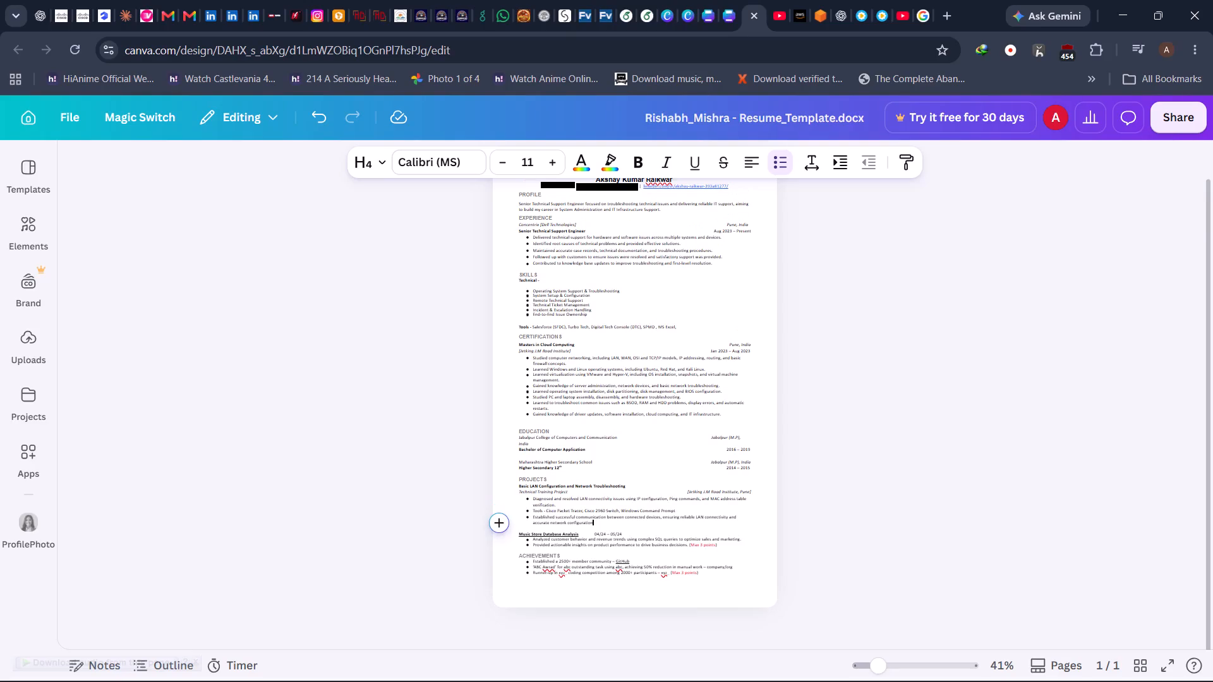
scroll(800, 503, up, 1)
scroll(800, 503, down, 3)
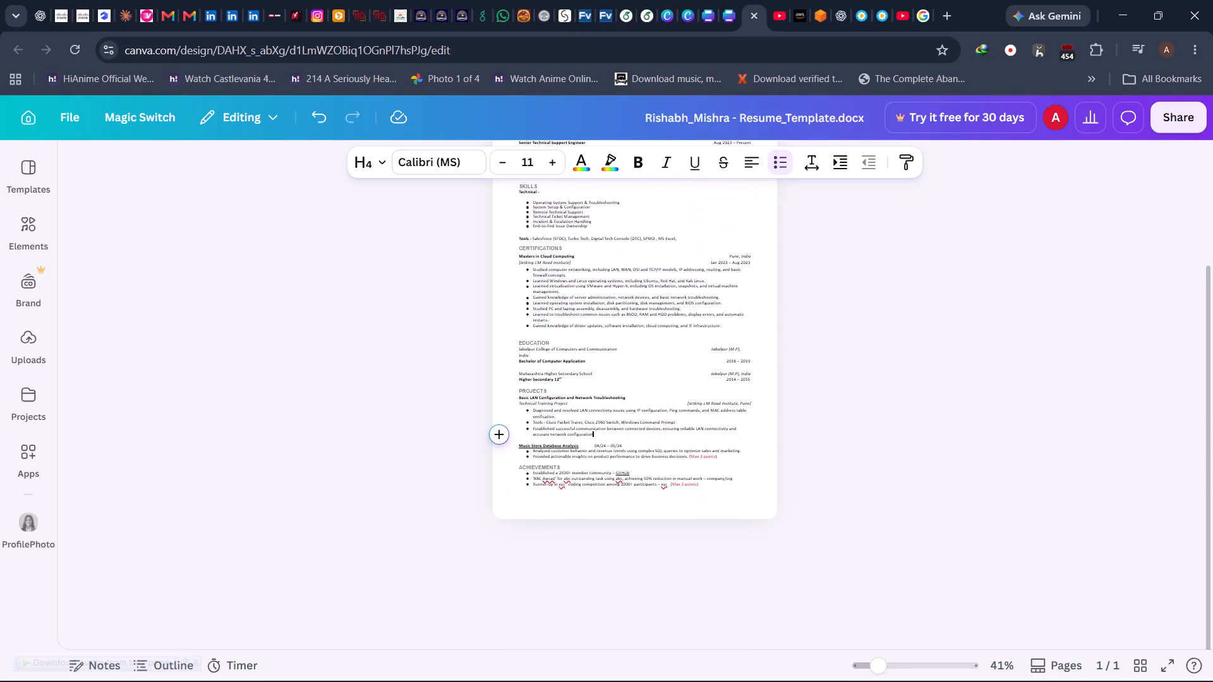